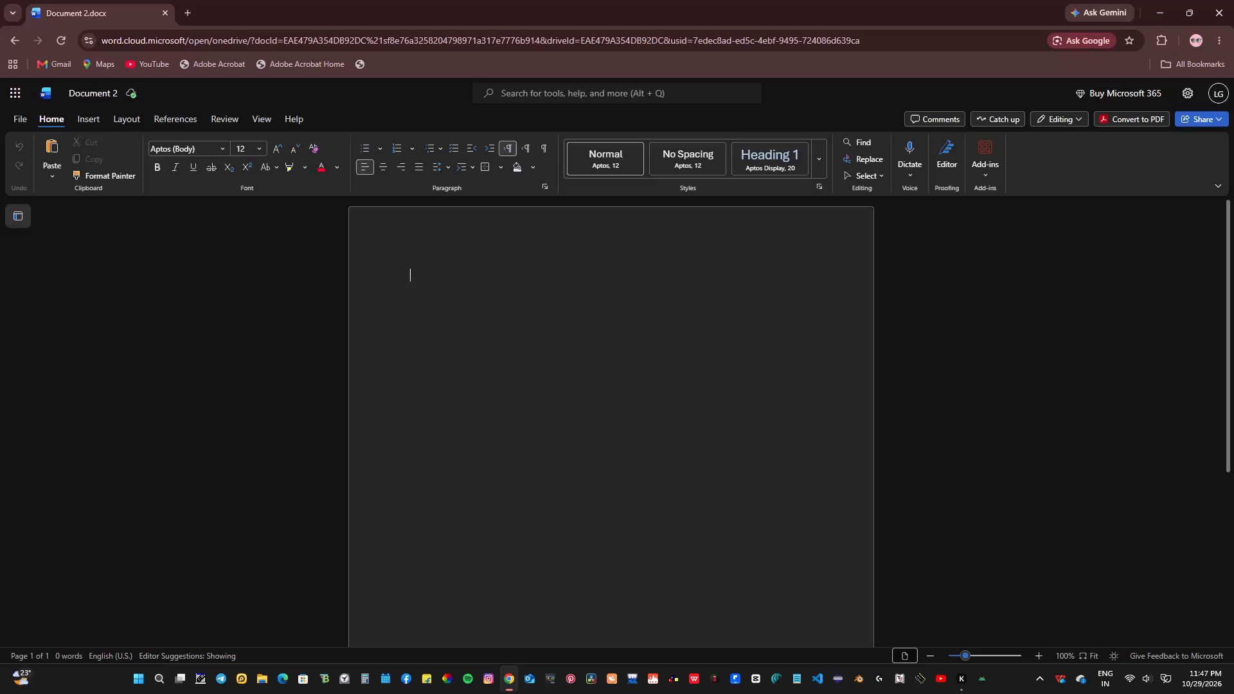
Switch the document window to full screen.
key("F11")
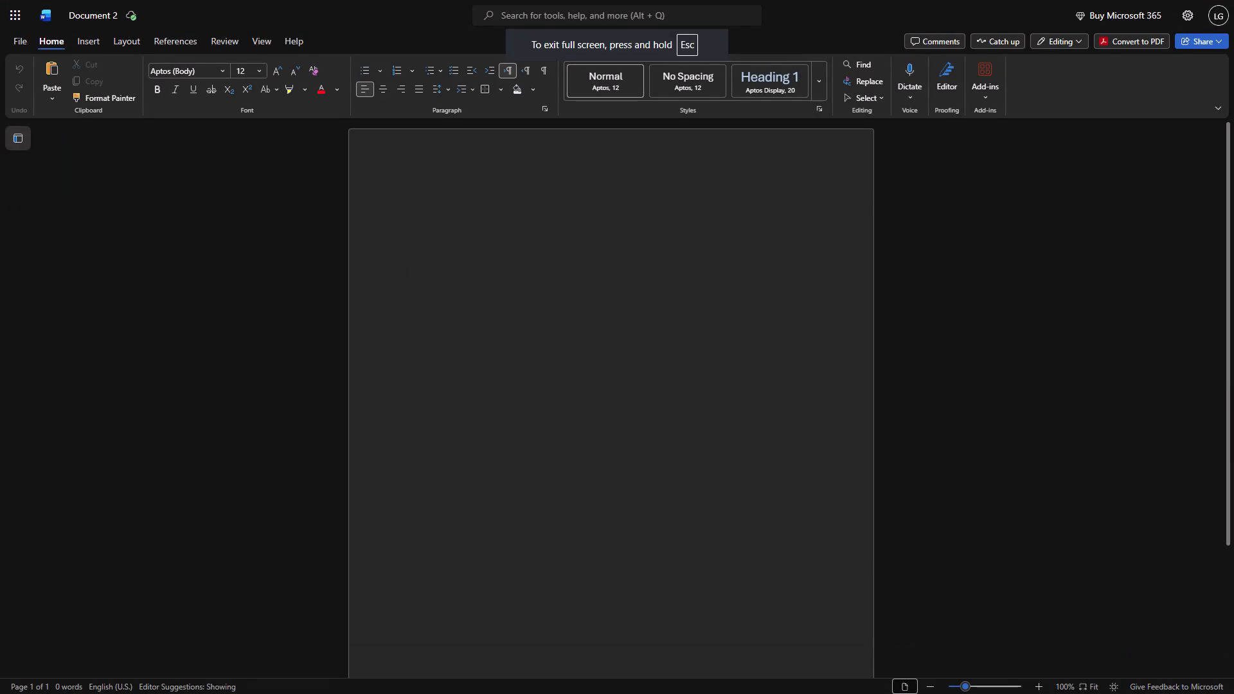
Write the title line "Formal Language and Automata Theory (FLA)" at the start of the blank document.
type("Formal")
key("space")
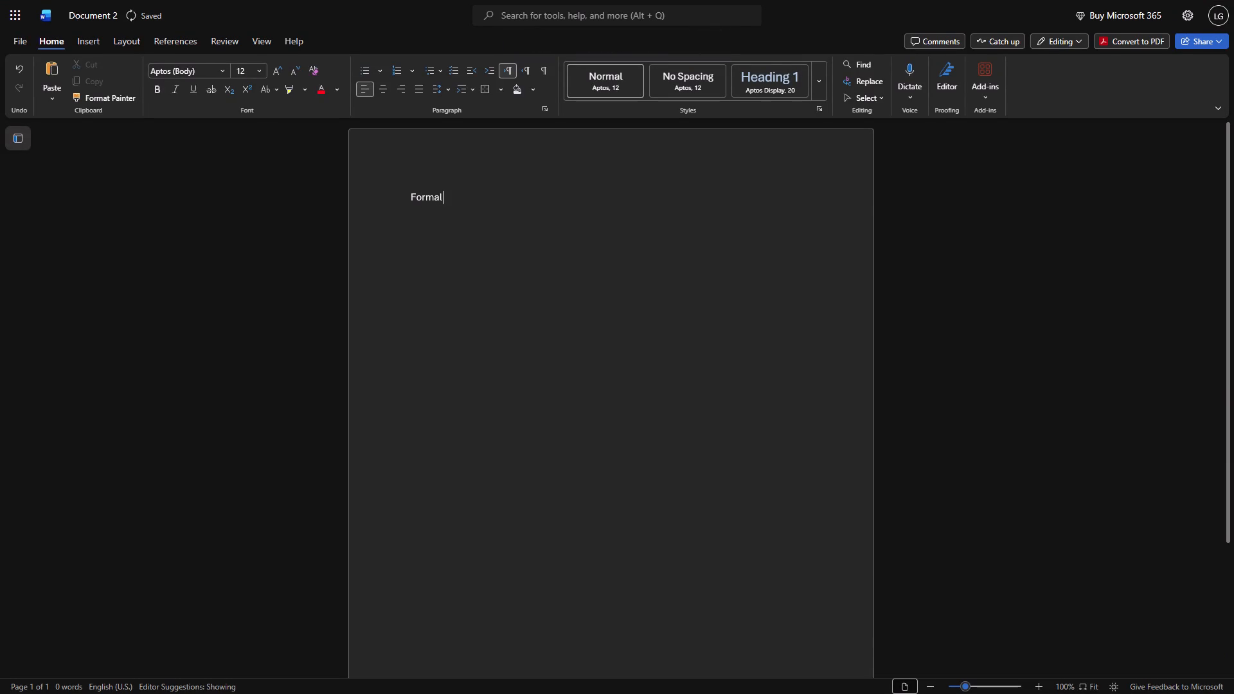
type("Language")
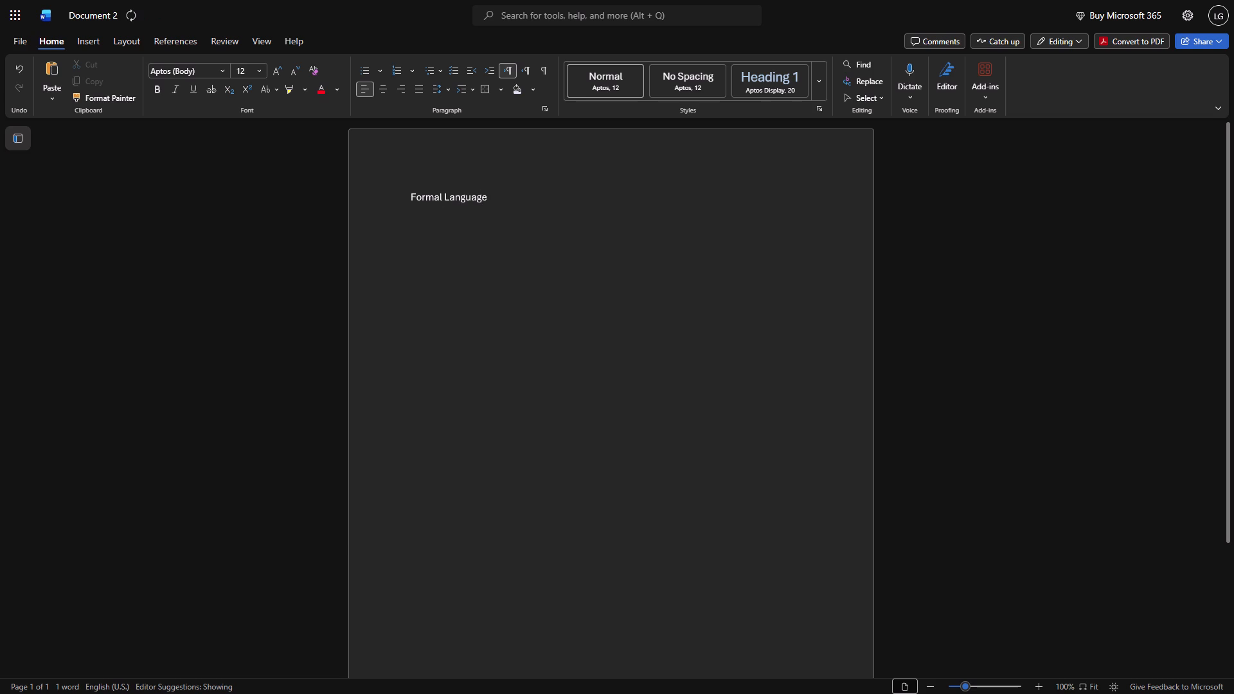
key("space")
type("and")
key("space")
type("Au")
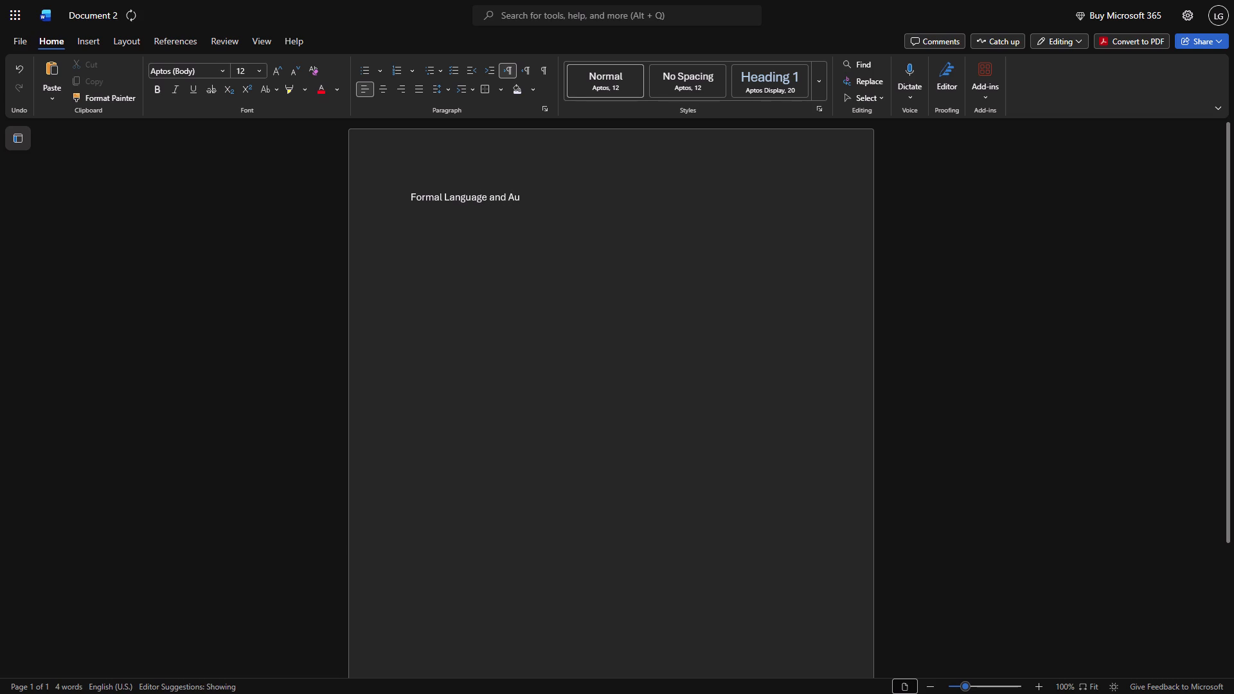
type("tomata Th")
type("eory")
key("space")
type("(FLA)")
key("Return")
Apply the Heading 1 style to the title line "Formal Language and Automata Theory (FLA)".
double_click(409, 196)
left_click(409, 196)
left_click(410, 196)
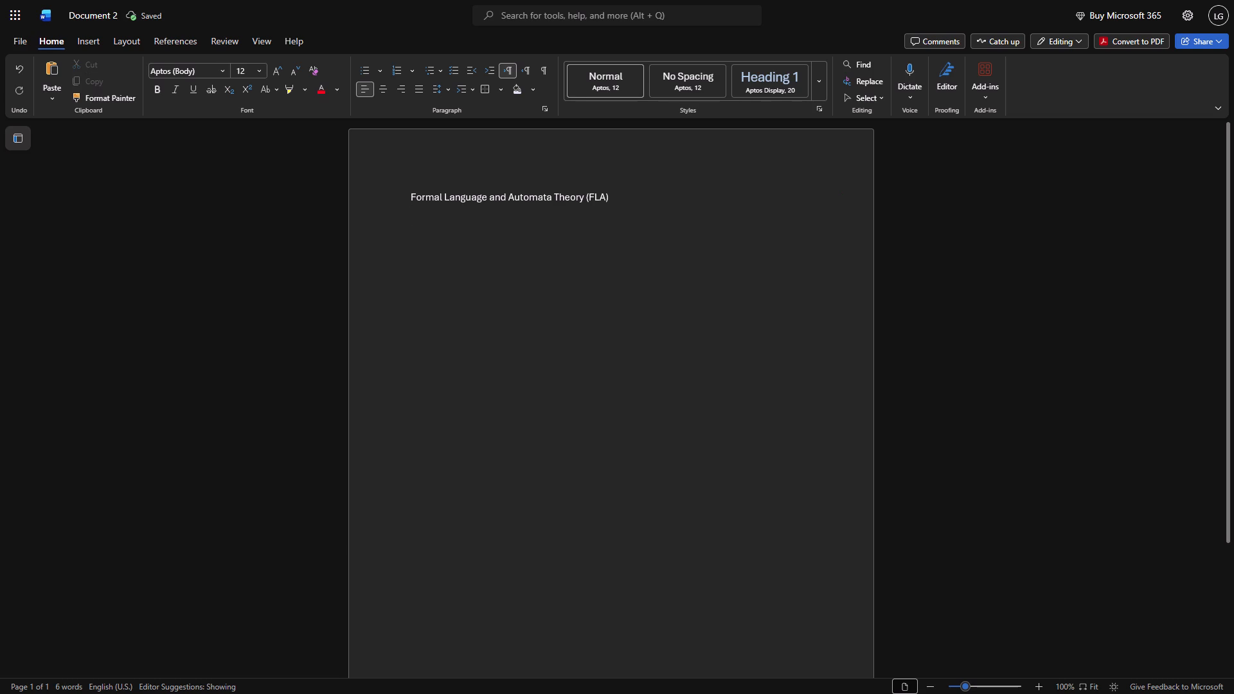
left_click_drag(411, 196, 617, 185)
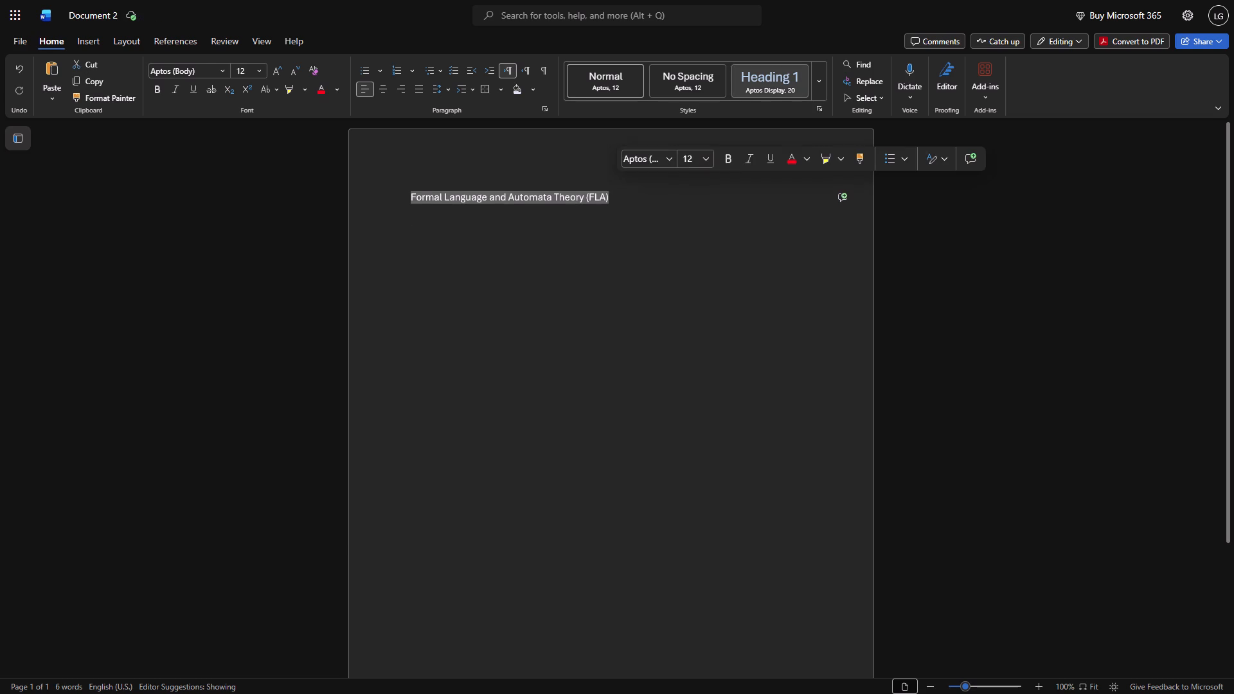
left_click(759, 73)
Write the line "Homework Answers – 2 Marks Each" below the title and start a new paragraph.
left_click(416, 222)
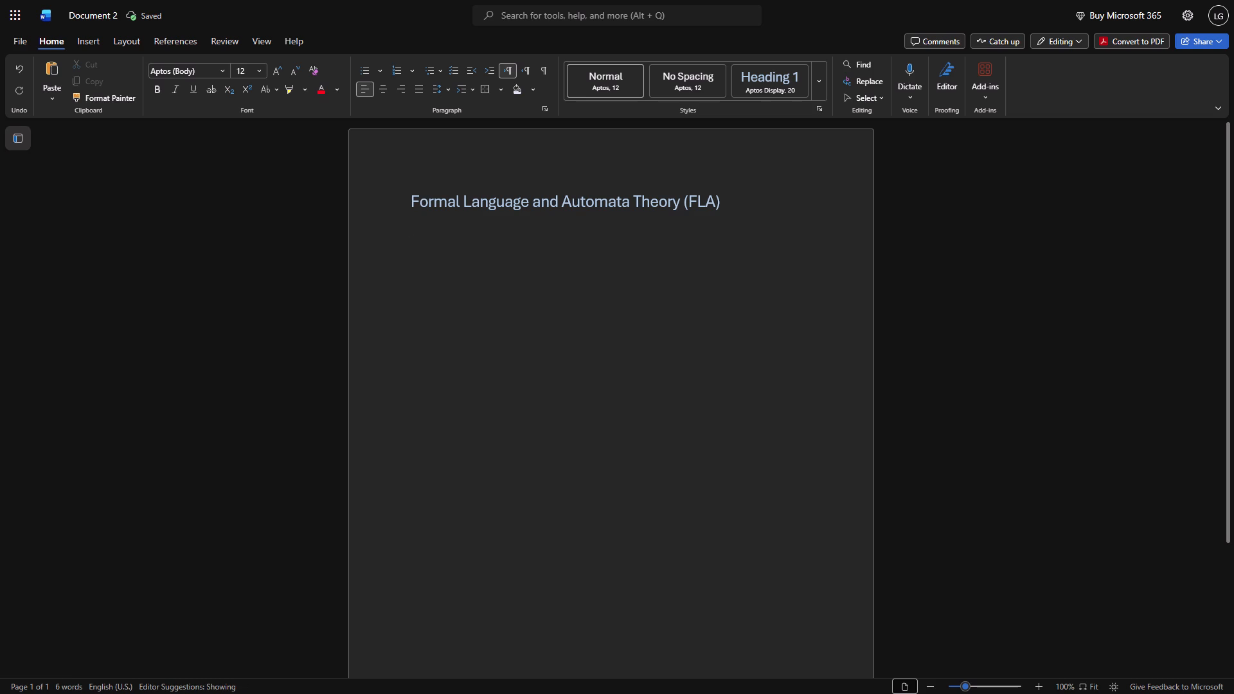
key("shift+h")
type("ome")
type("work")
key("space")
type("Answer")
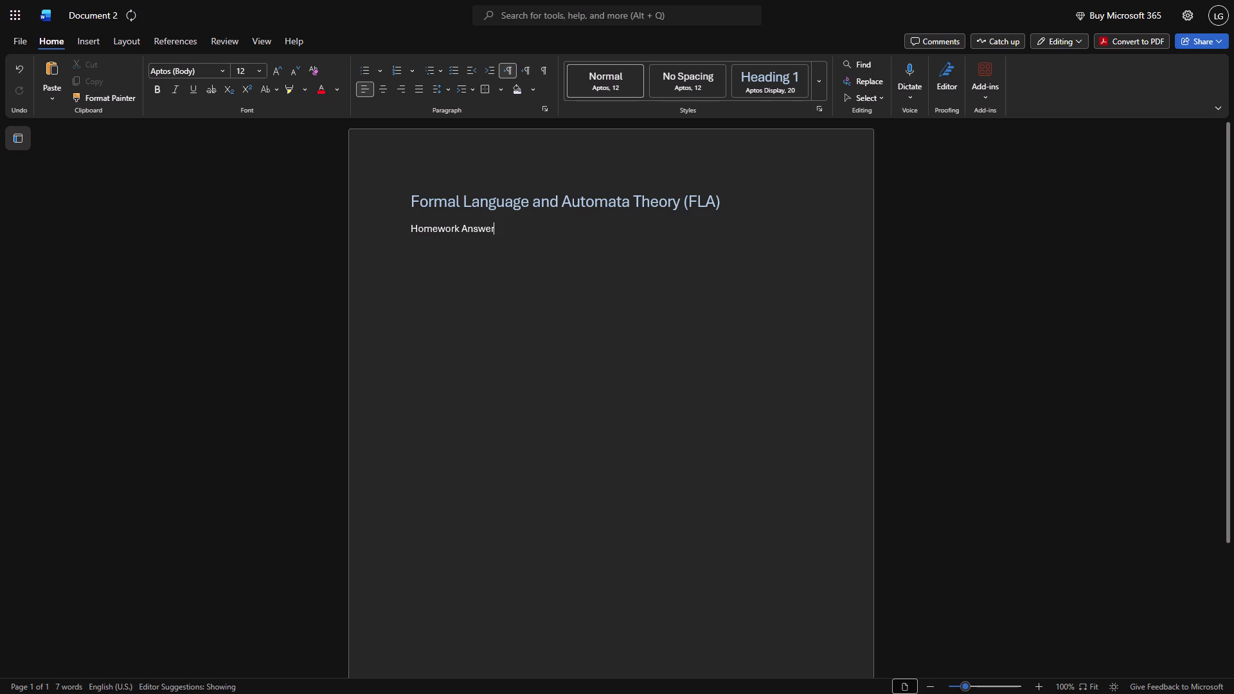
key("s")
key("space")
type("-")
key("space")
key("shift+at")
key("BackSpace")
type("2")
key("space")
type("Marks")
key("space")
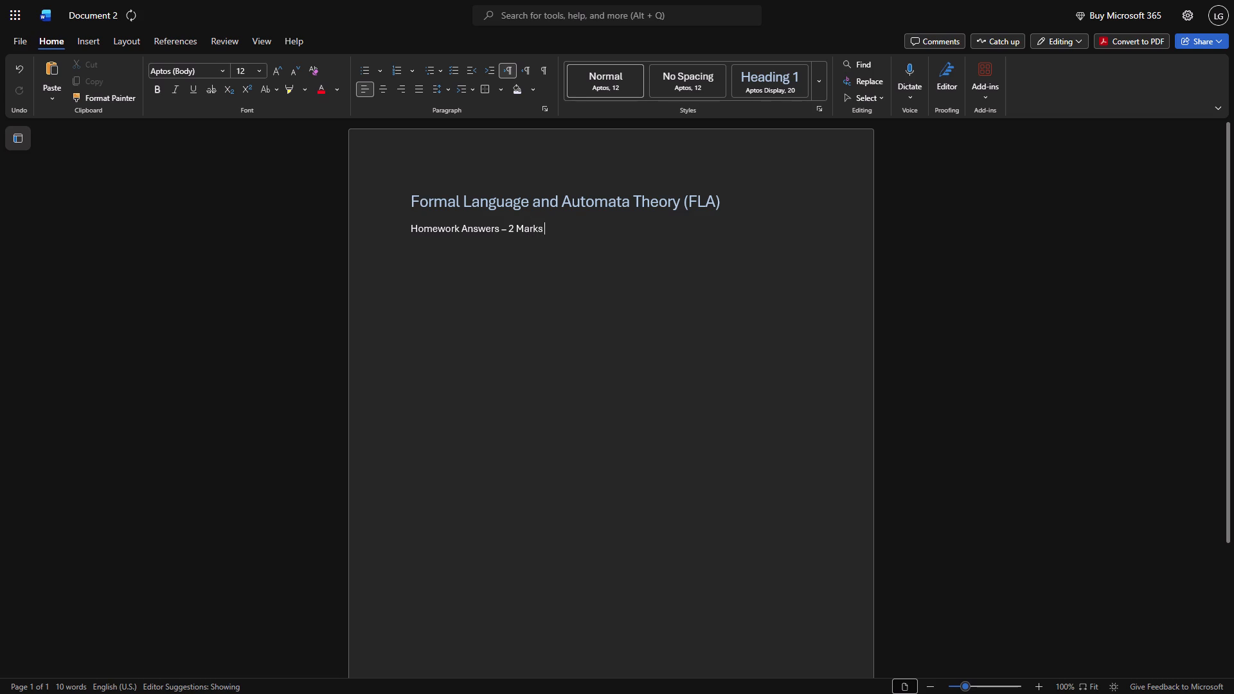
type("Each")
key("Return")
Add numbered item 1, "Difference between CSL and CFL", and follow it with an unnumbered Normal line.
type("1.")
key("space")
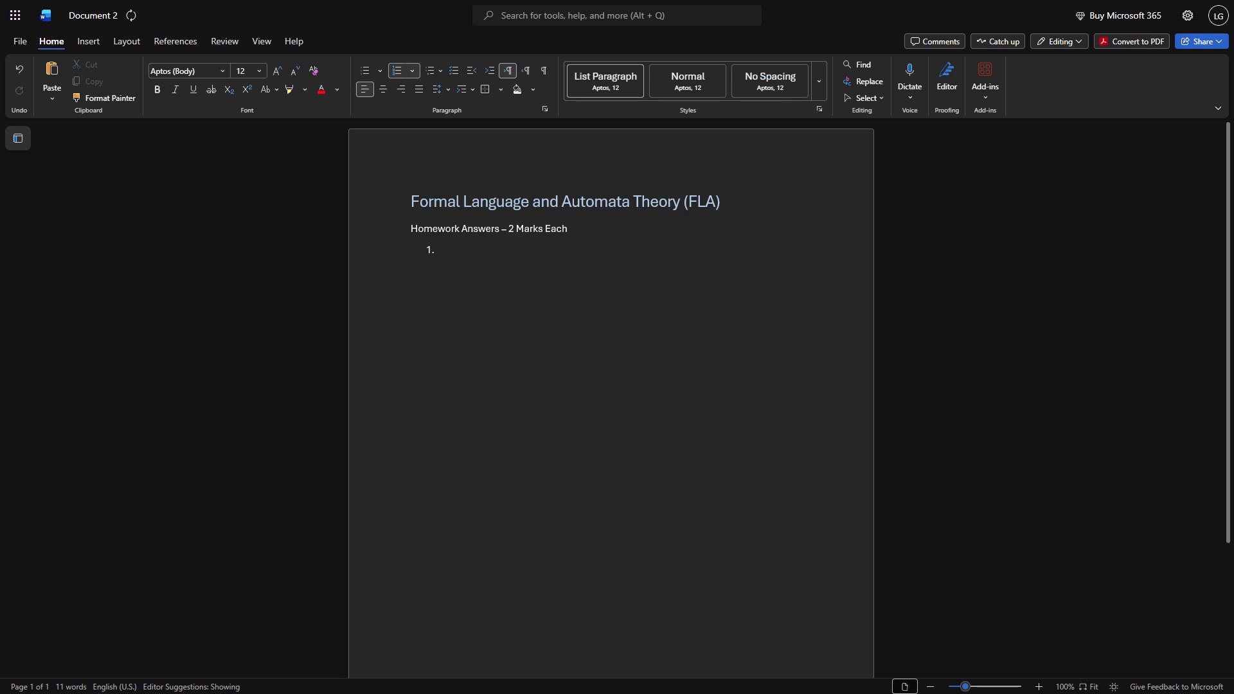
type("Diffe")
type("rence")
key("space")
type("between")
key("space")
type("CSL and")
key("space")
type("CFL")
key("Return")
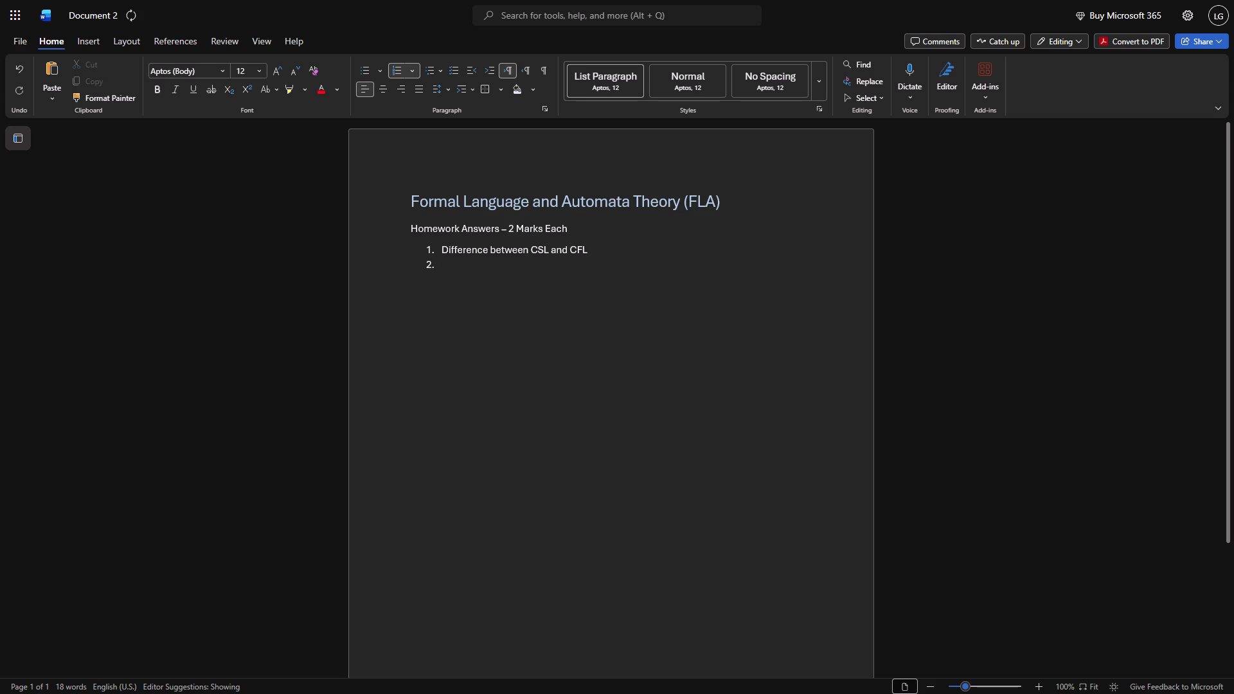
key("BackSpace")
key("BackSpace")
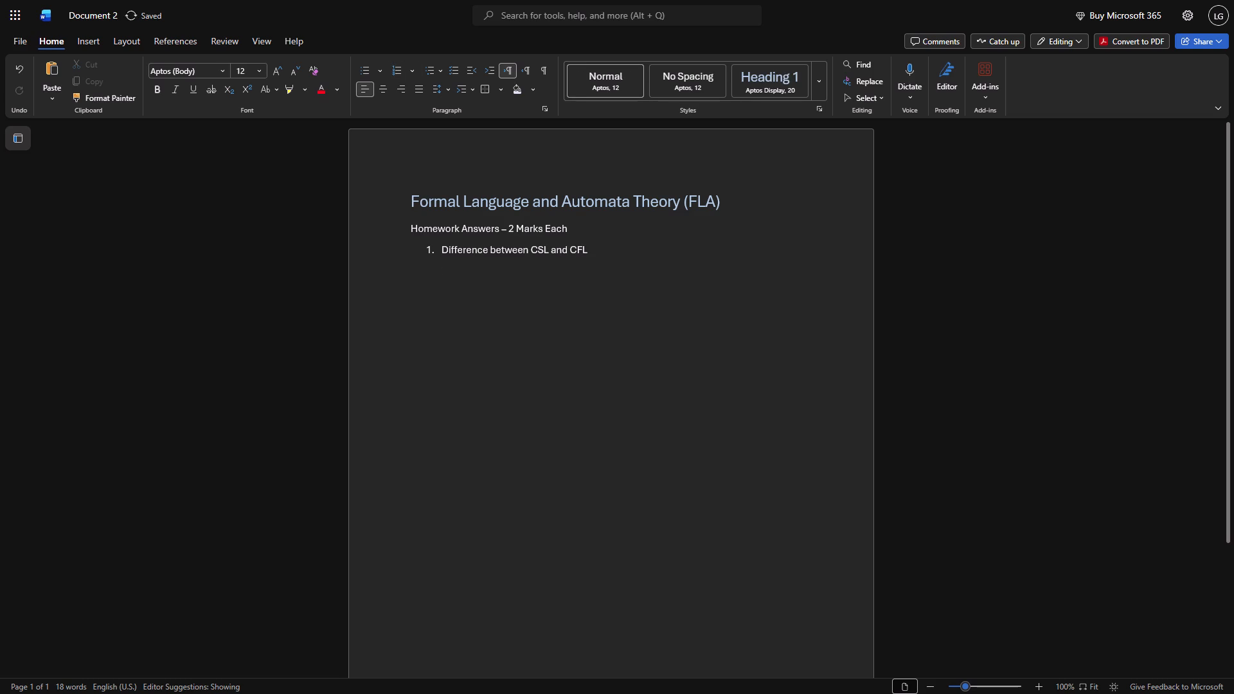
Write "CSL (Content – Sensitive – Language)" on the unnumbered line below item 1.
key("space")
key("space")
type("(")
type("Conte")
type("nt")
key("space")
type("-")
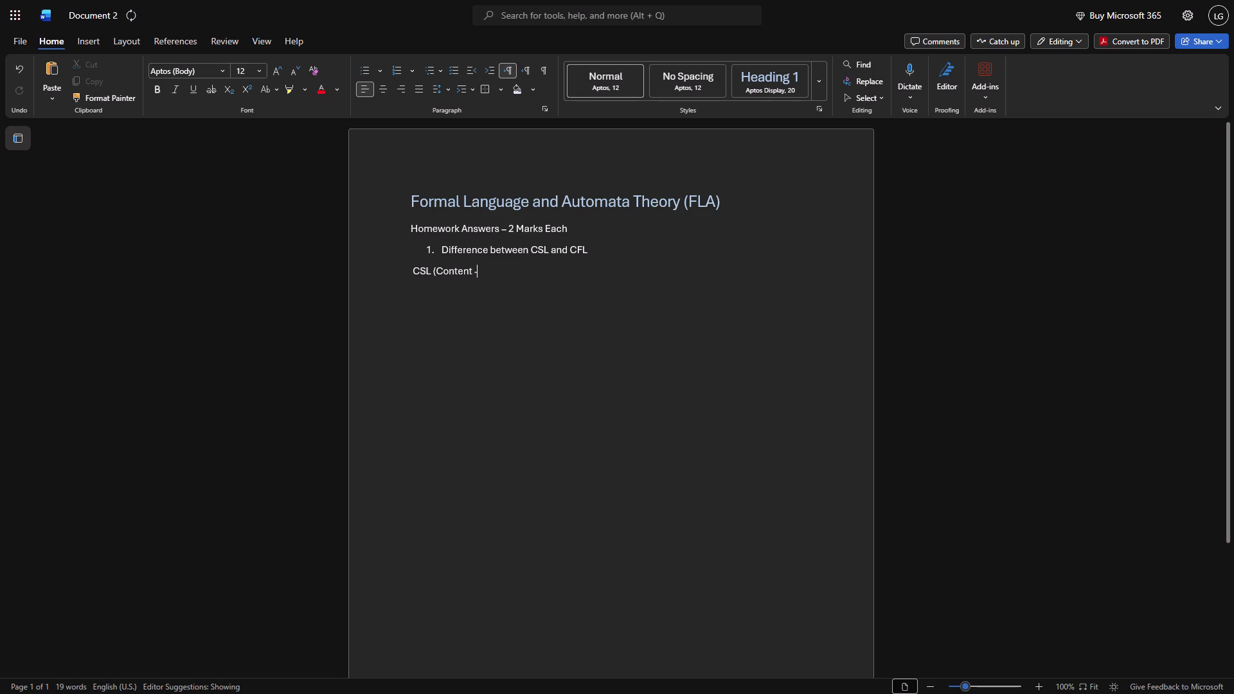
key("space")
type("SEN")
key("BackSpace")
key("BackSpace")
key("BackSpace")
type("Sen")
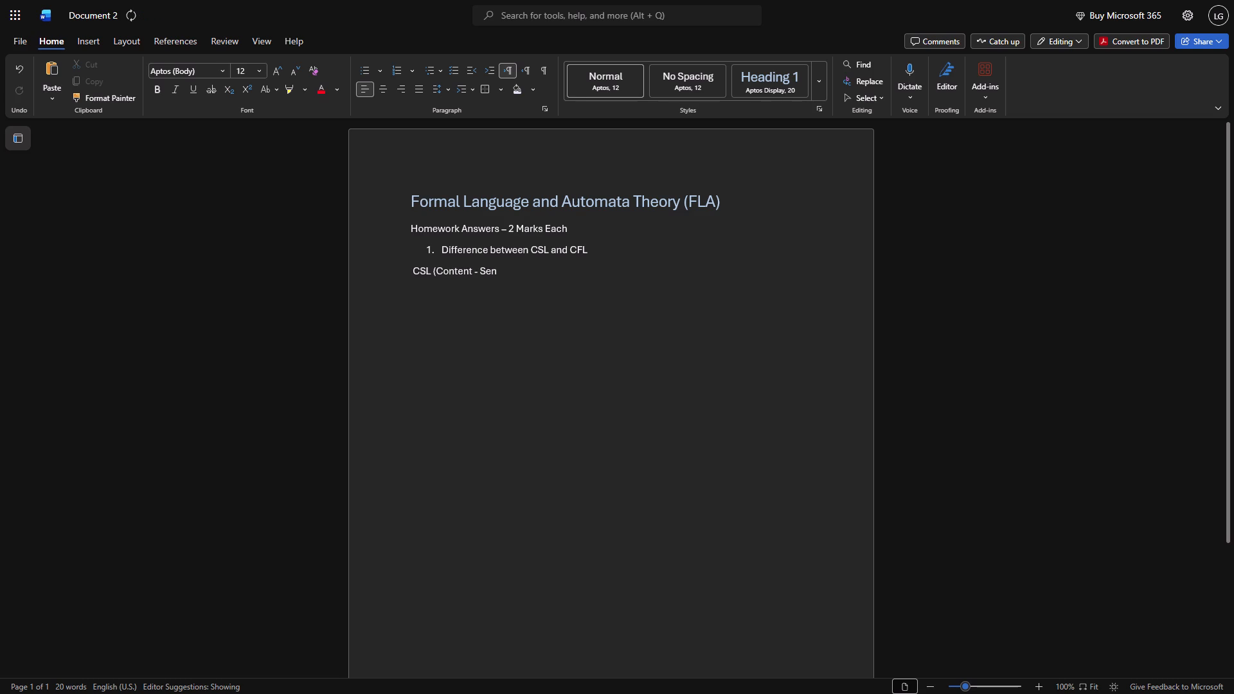
type("sitive")
key("space")
type("L")
key("BackSpace")
type("-")
key("space")
key("shift+l")
type("anguage")
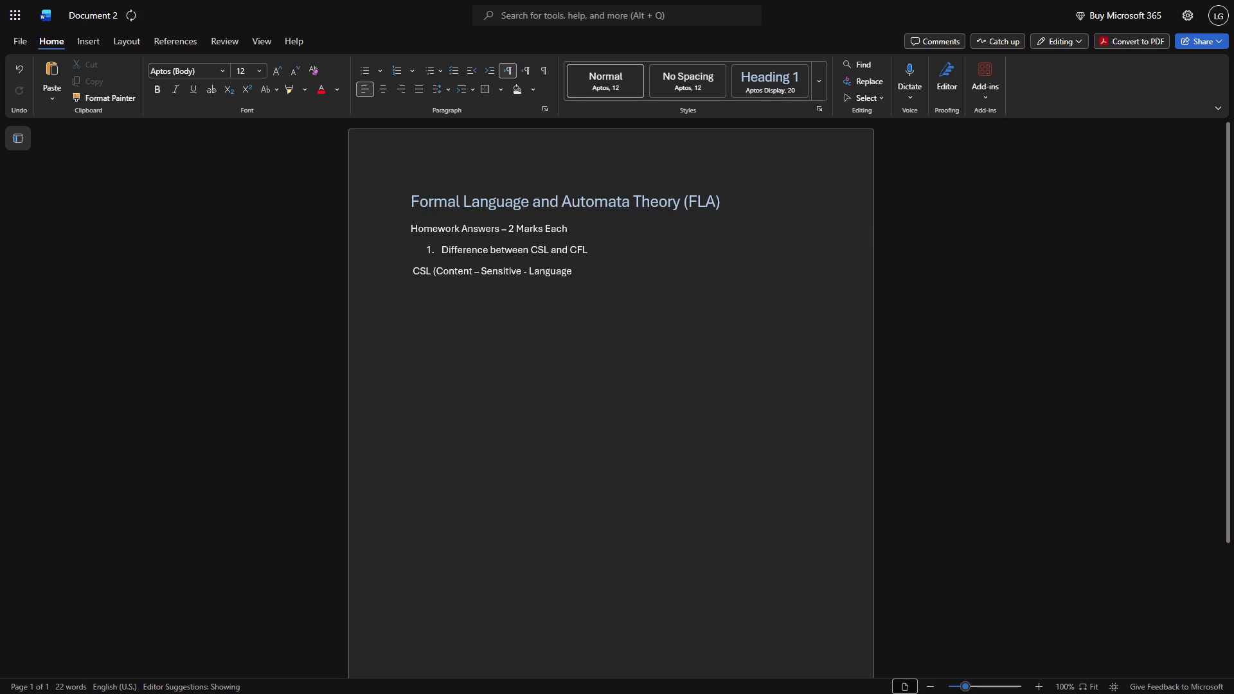
key("shift+parenright")
key("space")
Continue the same line with "vs CFL ( Content- Free", using lowercase "vs".
type("VS")
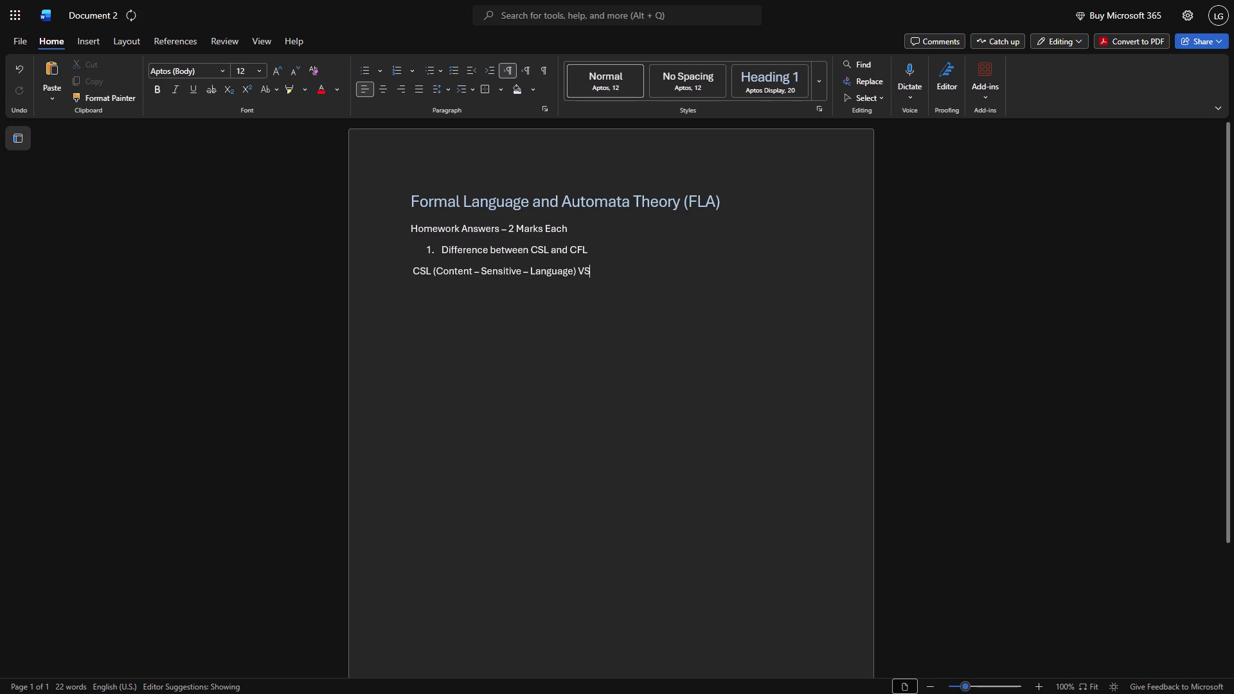
key("BackSpace")
key("BackSpace")
type("vs")
key("space")
type("CFL")
key("space")
type("(")
key("space")
type("Content")
type("-")
key("space")
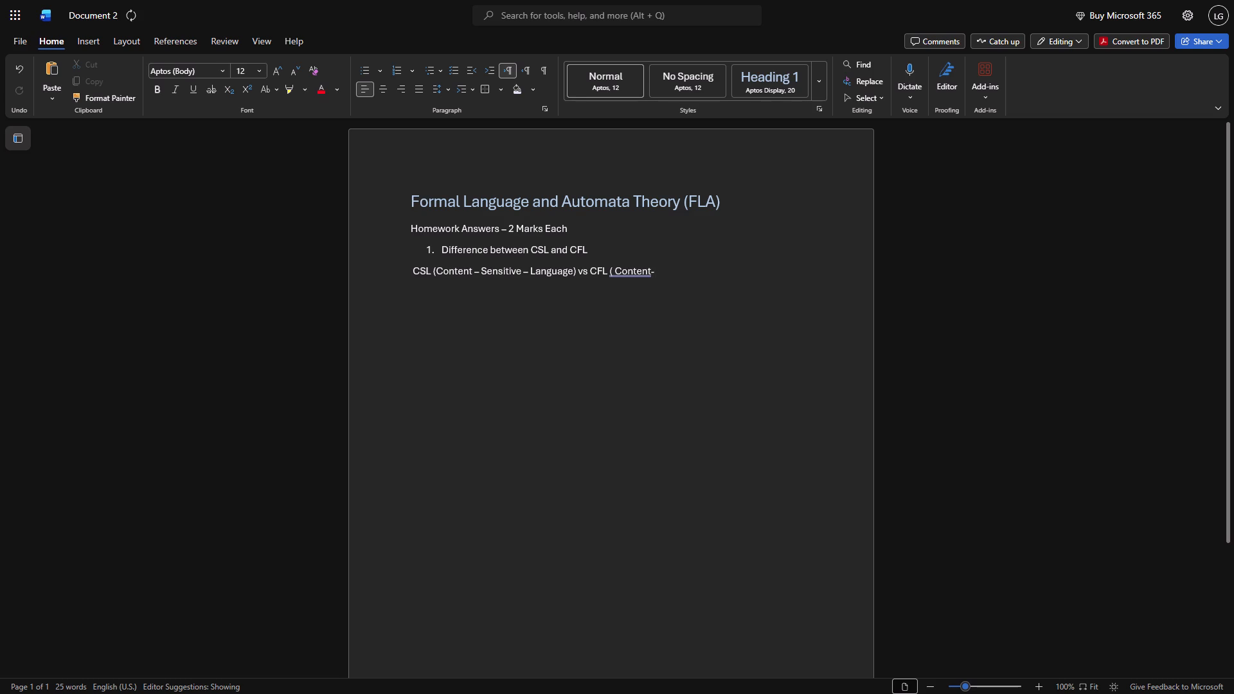
type("Free")
Insert a space before the hyphen in "Content- Free" and return to the end of the line.
key("Left")
key("Left")
key("Left")
key("Left")
key("Left")
key("space")
key("BackSpace")
key("Left")
key("space")
key("Right")
key("Right")
key("Right")
key("Right")
key("Right")
key("Right")
Complete the CFL expansion with "Language)" after "Free" and start a new paragraph.
key("space")
type("Language")
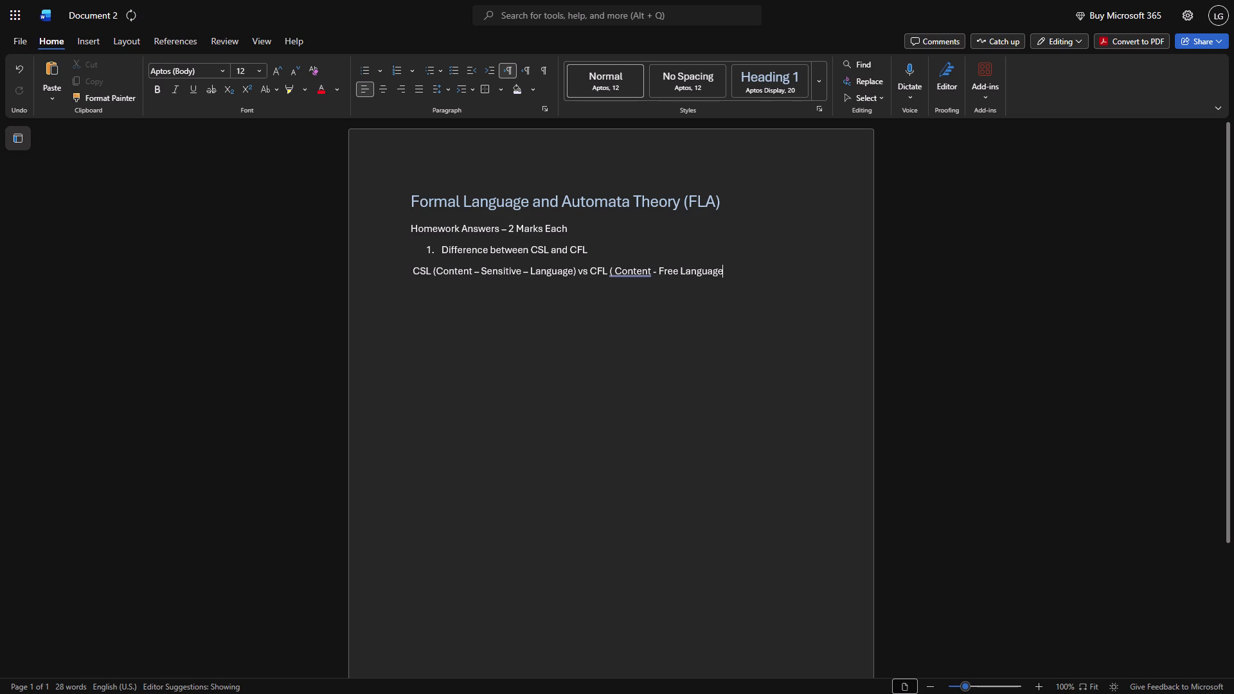
key("shift+parenright")
key("Return")
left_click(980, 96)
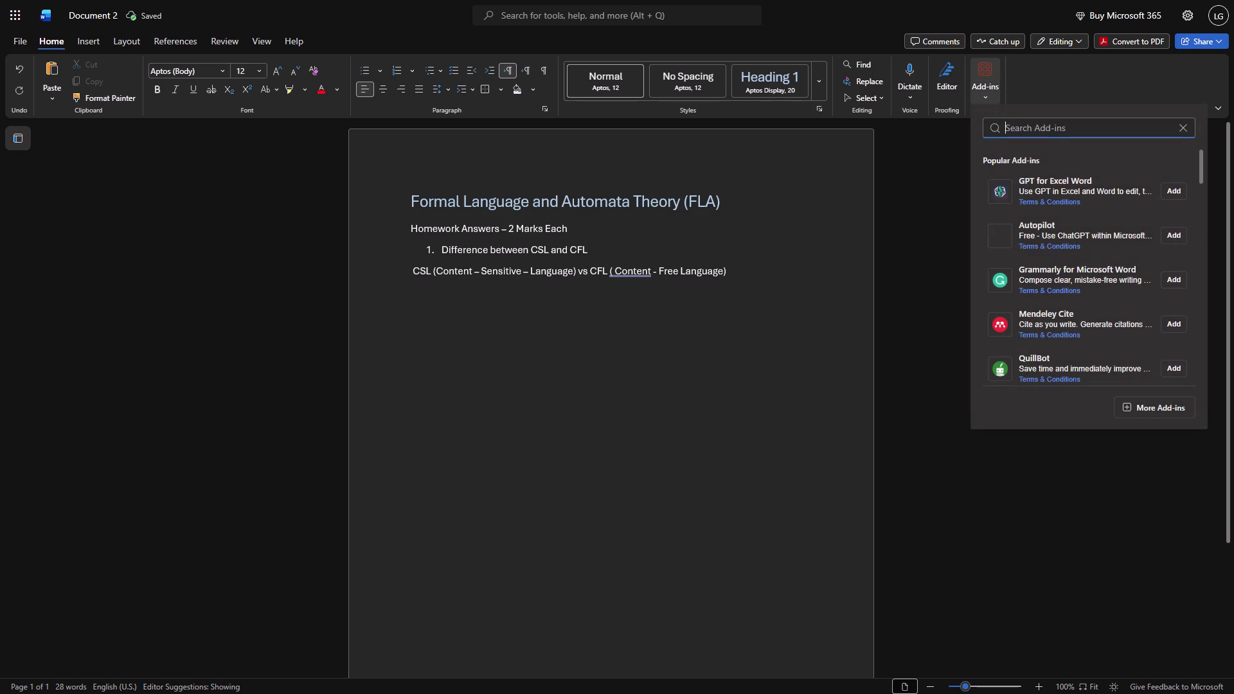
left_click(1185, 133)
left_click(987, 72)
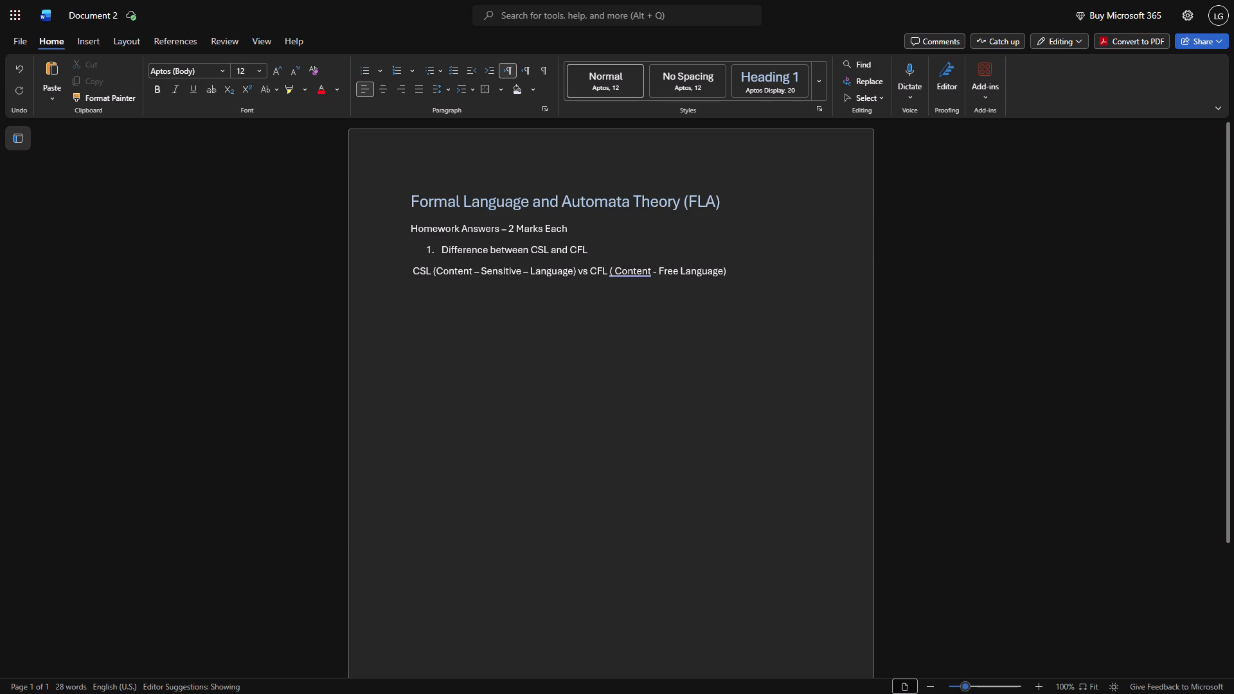
Insert a table with two columns and one row below the CSL vs CFL line.
left_click(86, 40)
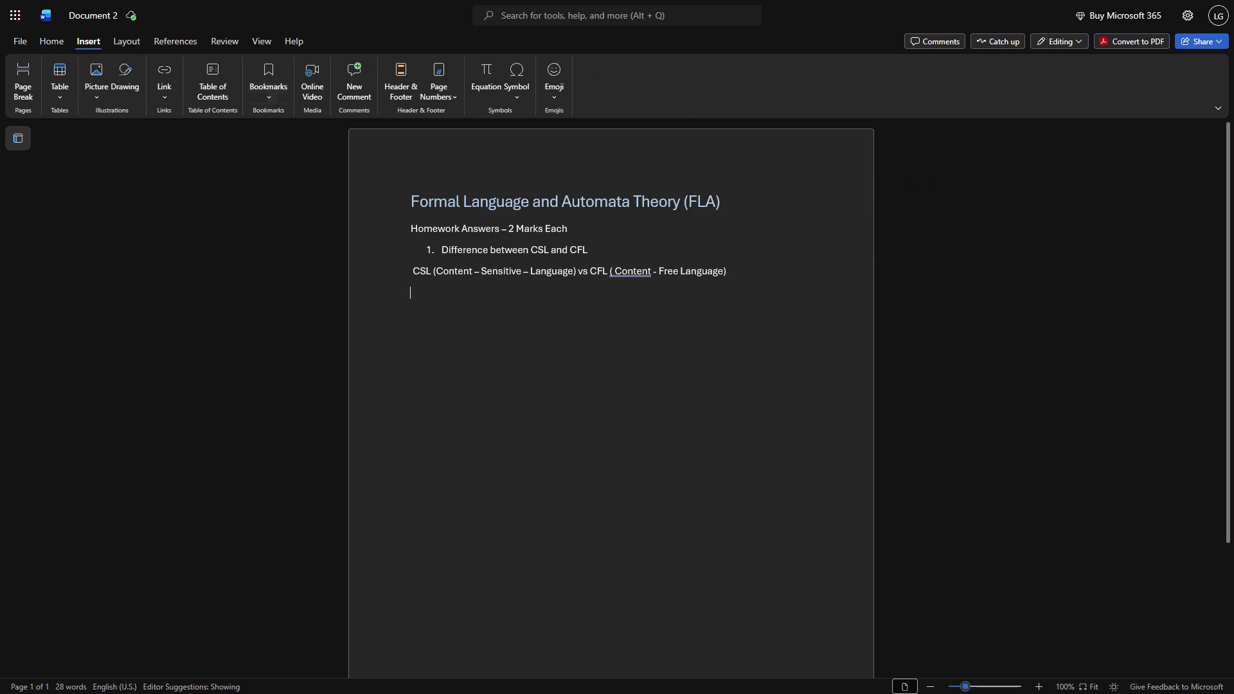
left_click(62, 80)
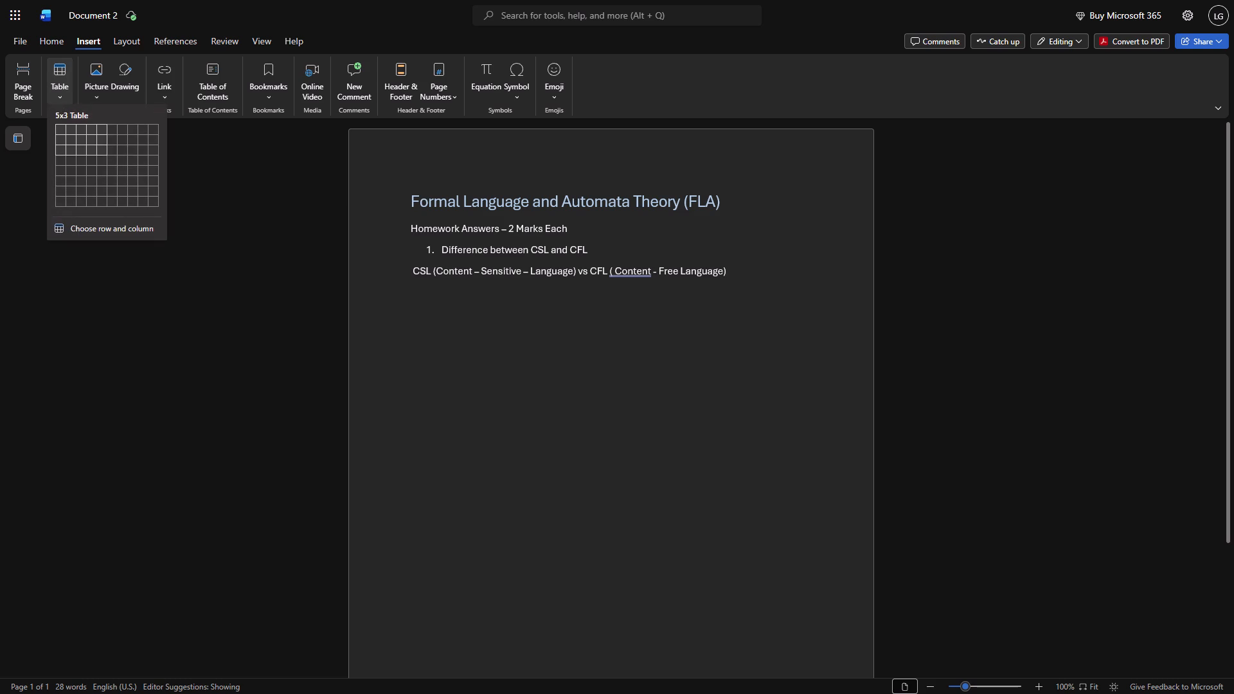
left_click(71, 131)
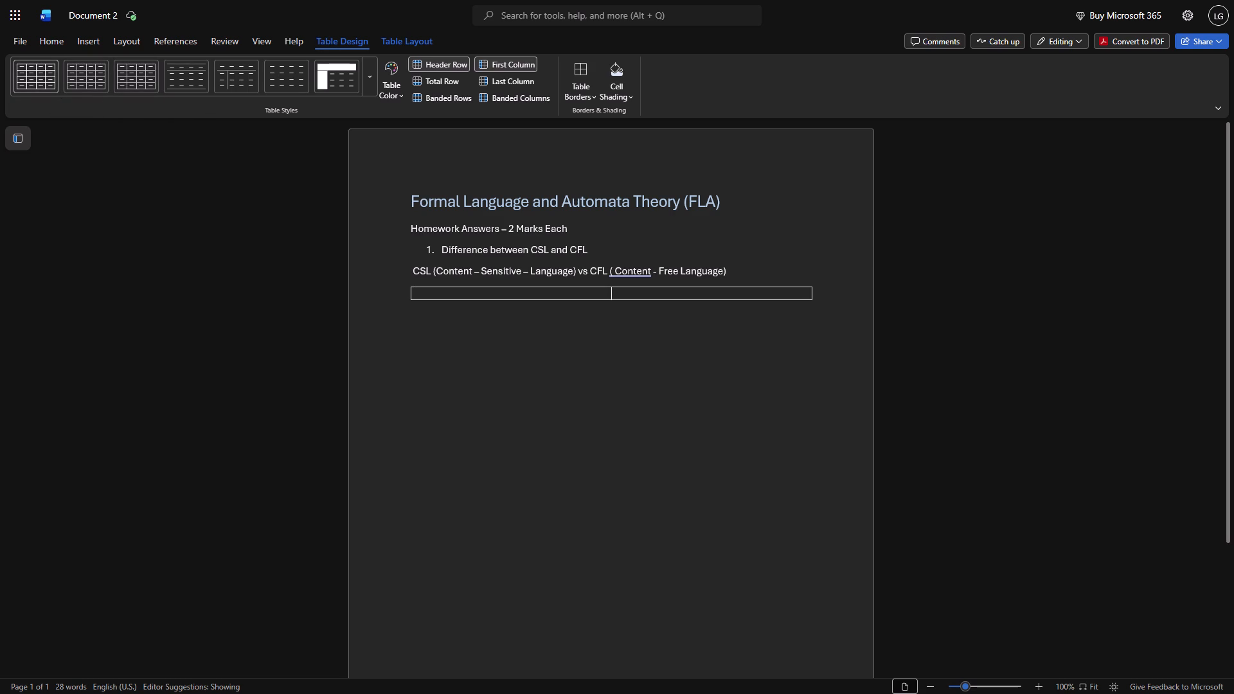
Insert one row below the table's existing row.
right_click(542, 294)
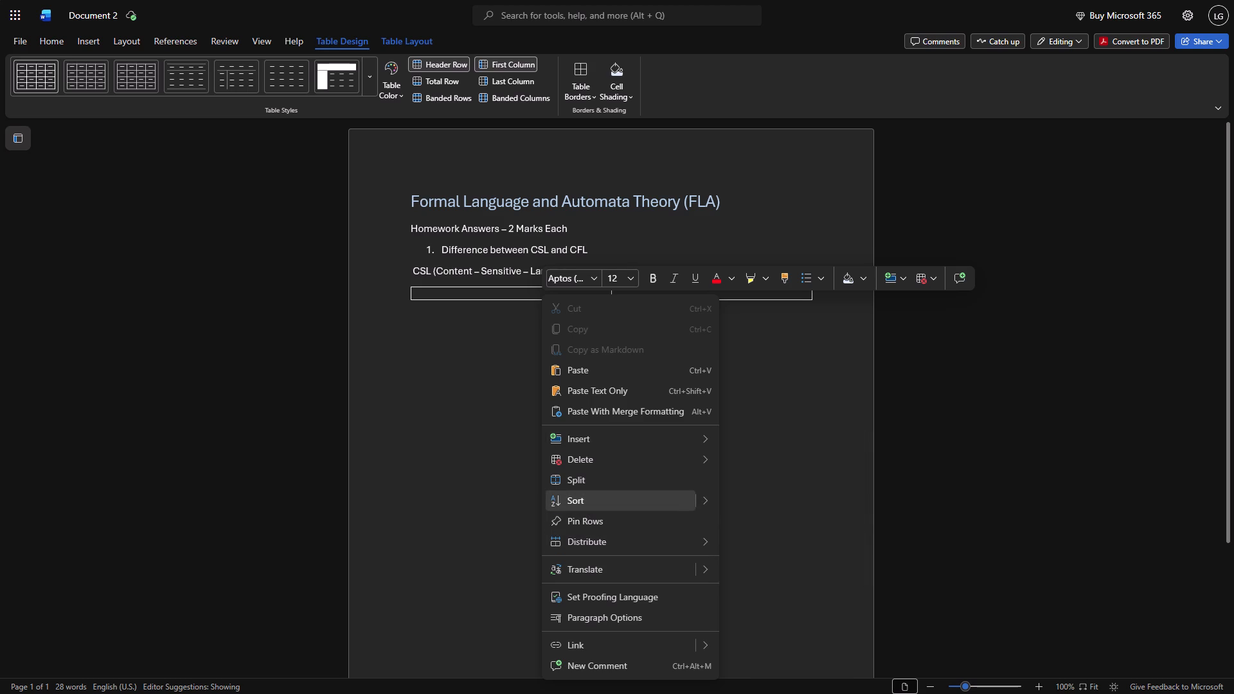
scroll(623, 431, "down", 1)
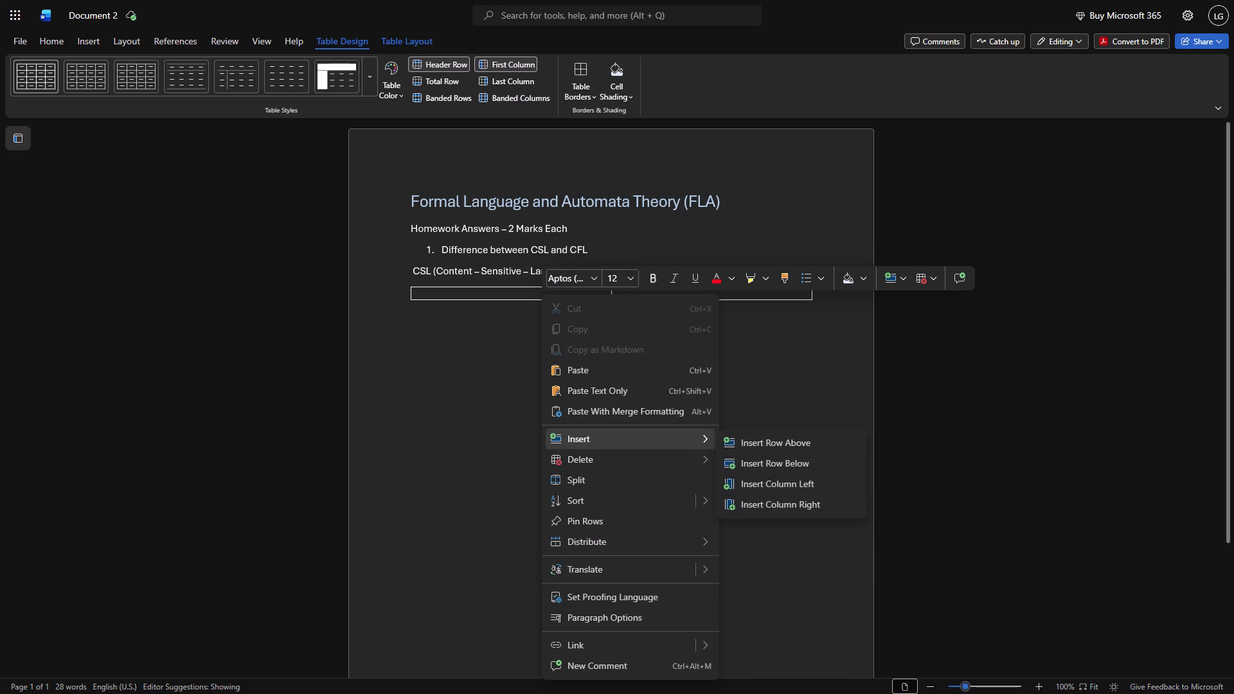
left_click(727, 459)
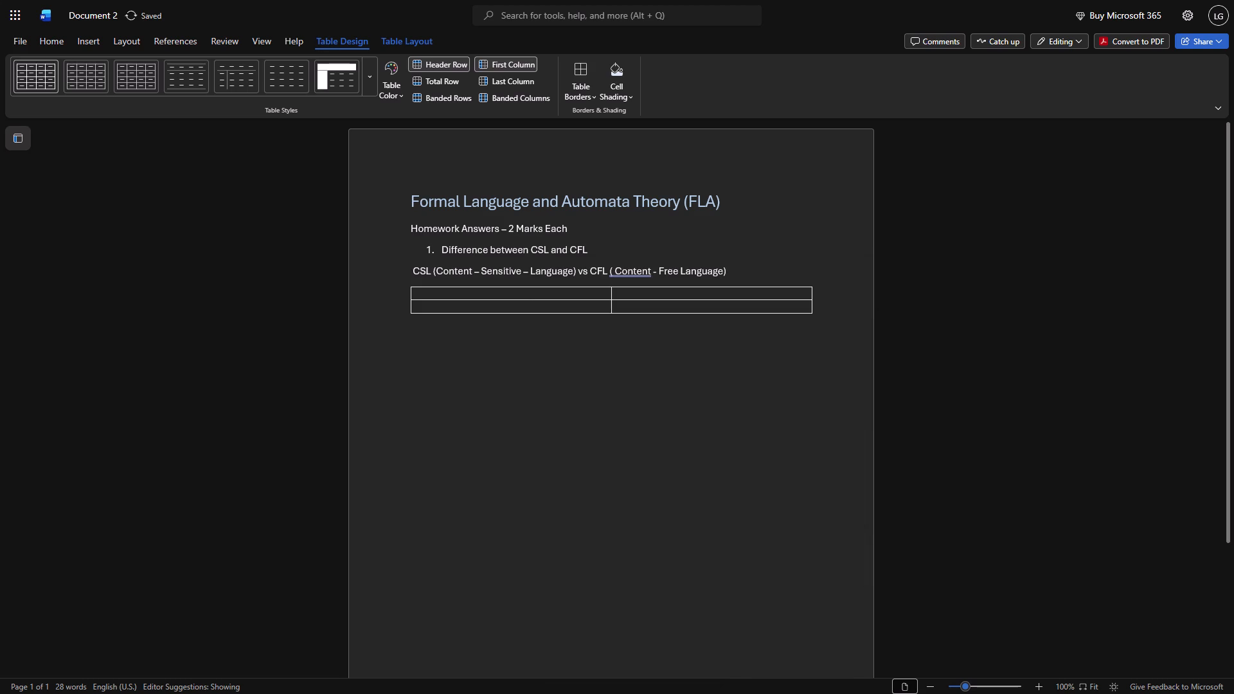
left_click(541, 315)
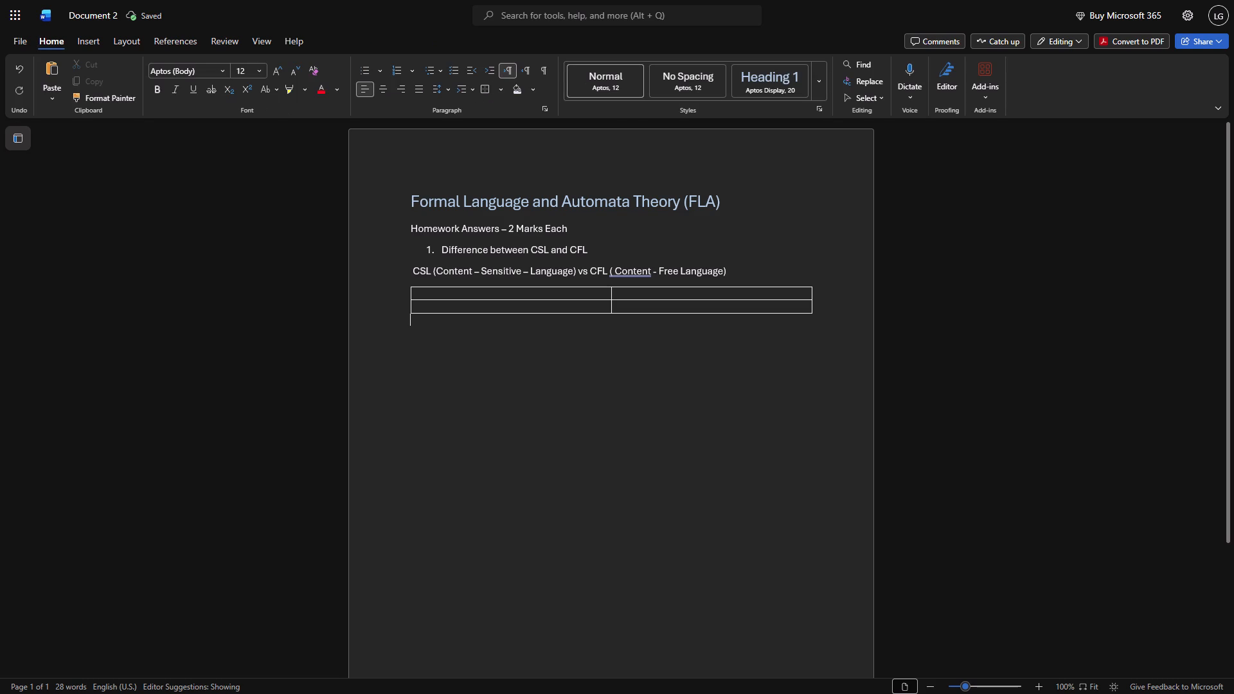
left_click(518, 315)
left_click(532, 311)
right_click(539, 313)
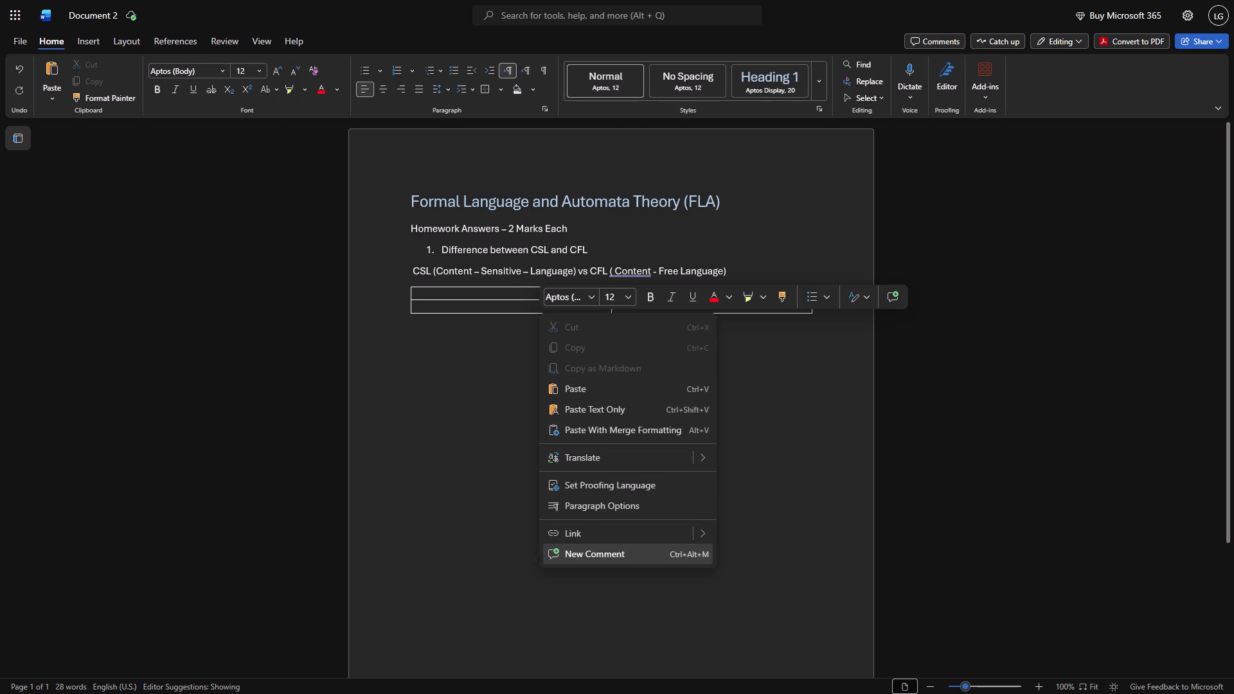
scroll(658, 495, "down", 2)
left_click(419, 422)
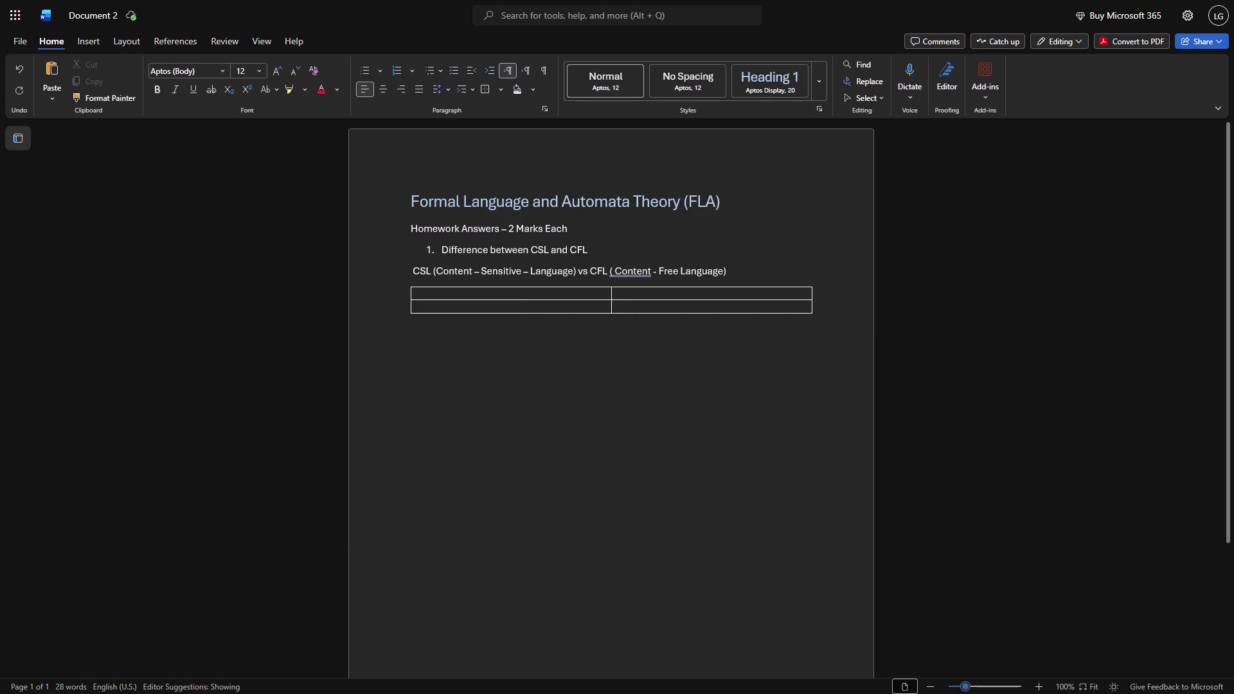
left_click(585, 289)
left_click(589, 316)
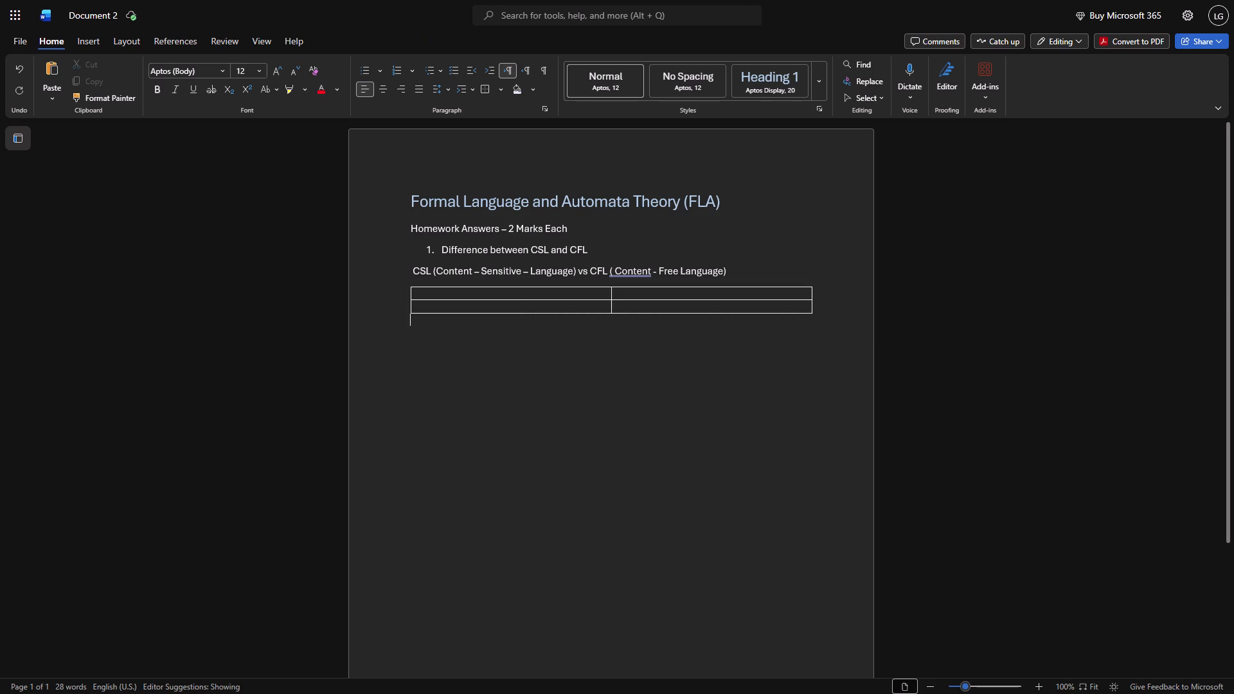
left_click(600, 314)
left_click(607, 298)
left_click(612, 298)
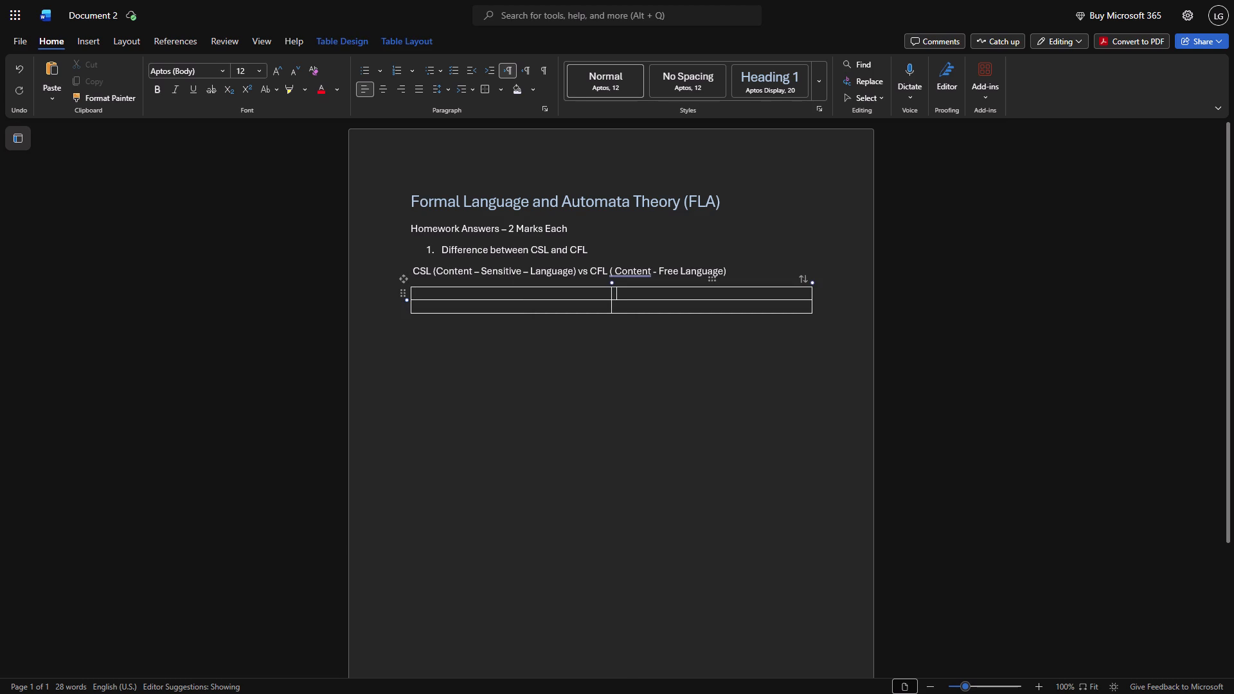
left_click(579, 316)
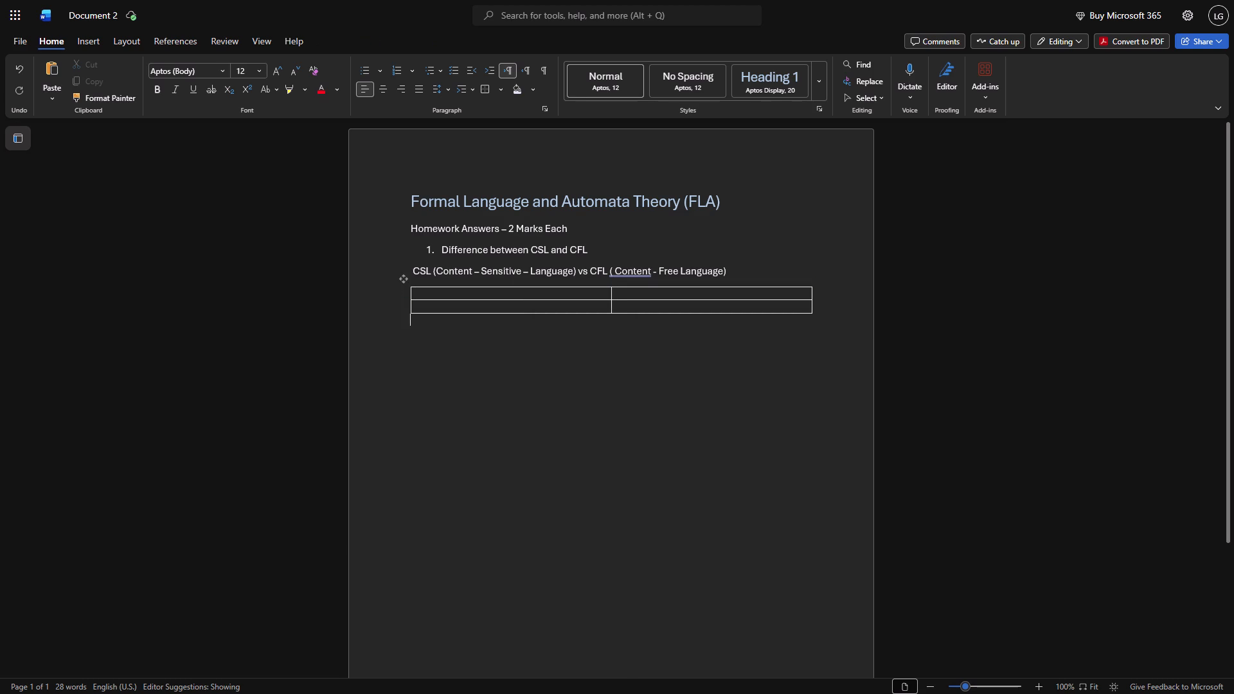
Insert two more rows so the comparison table has four rows and two columns.
right_click(630, 299)
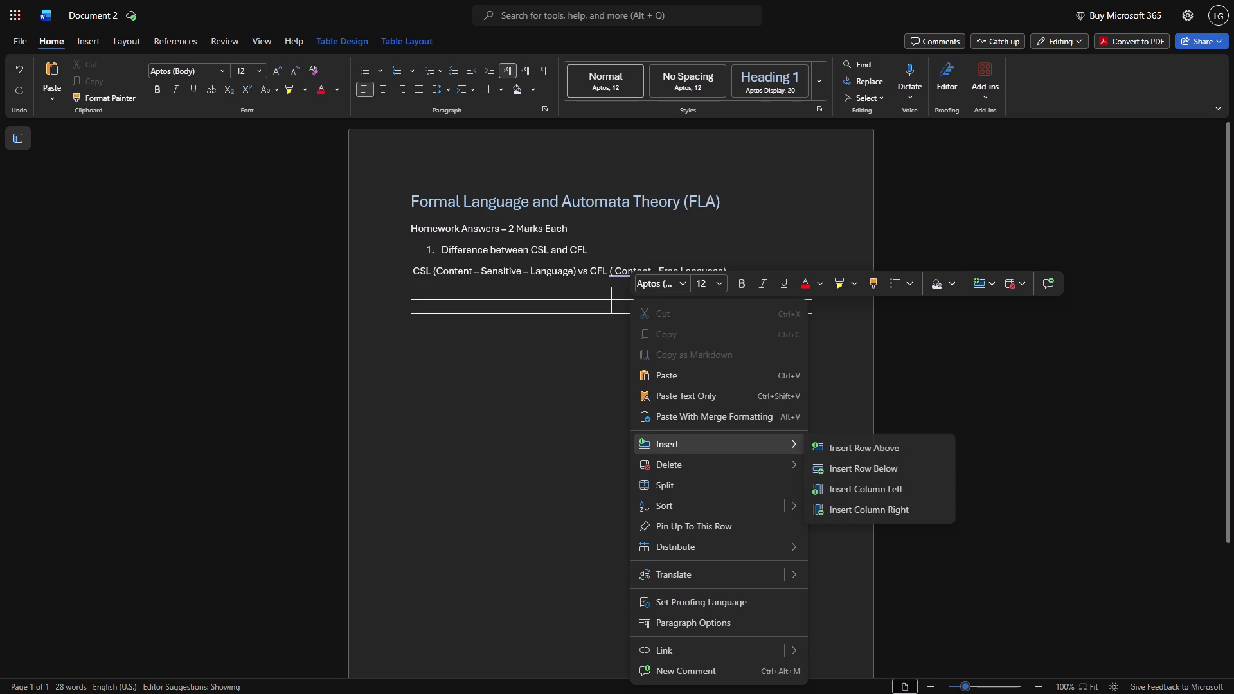
left_click(834, 467)
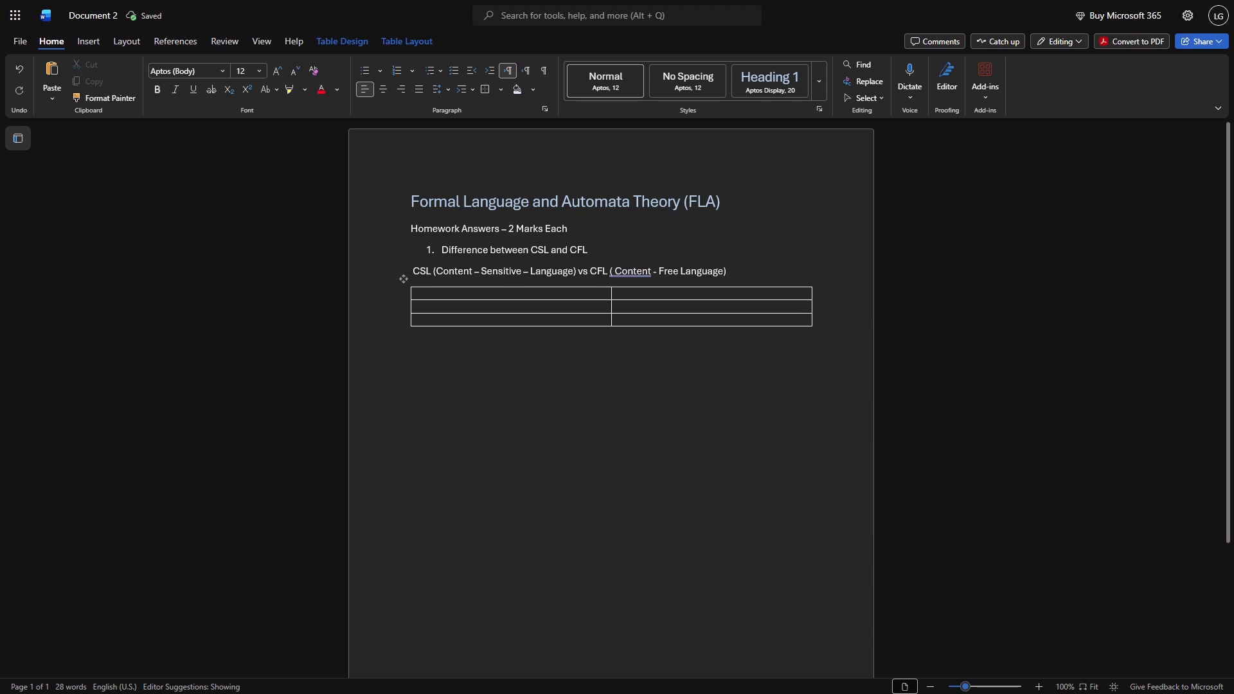
right_click(640, 314)
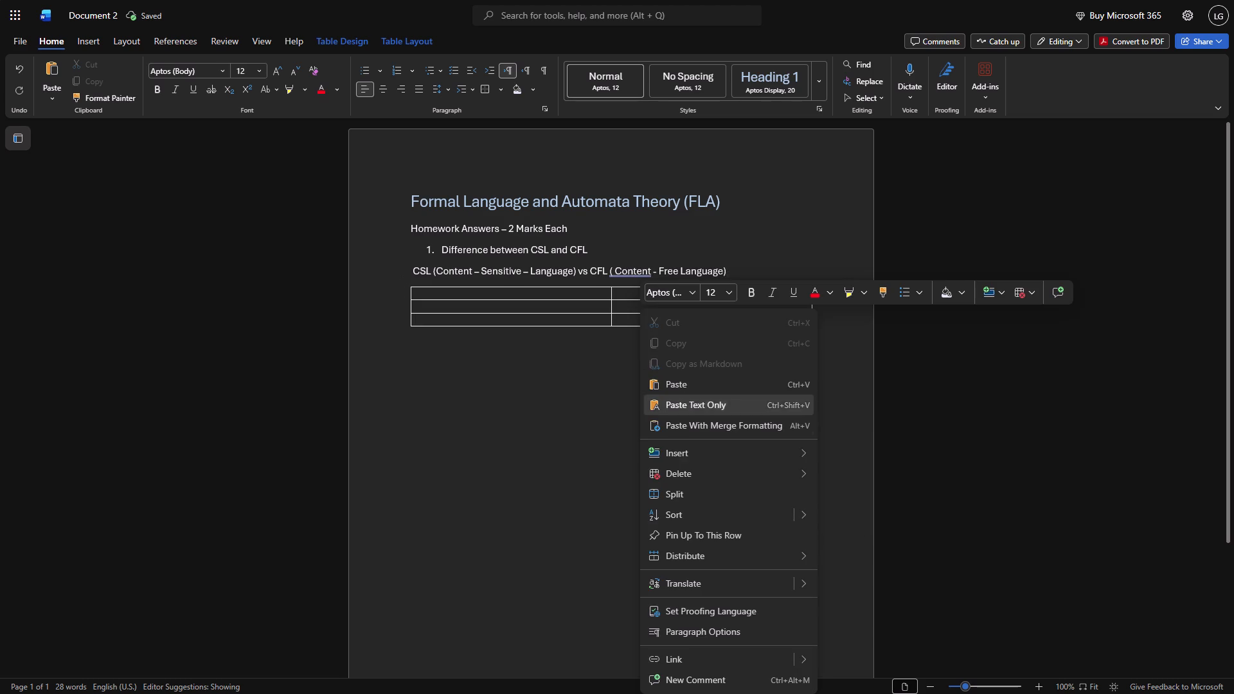
left_click(849, 474)
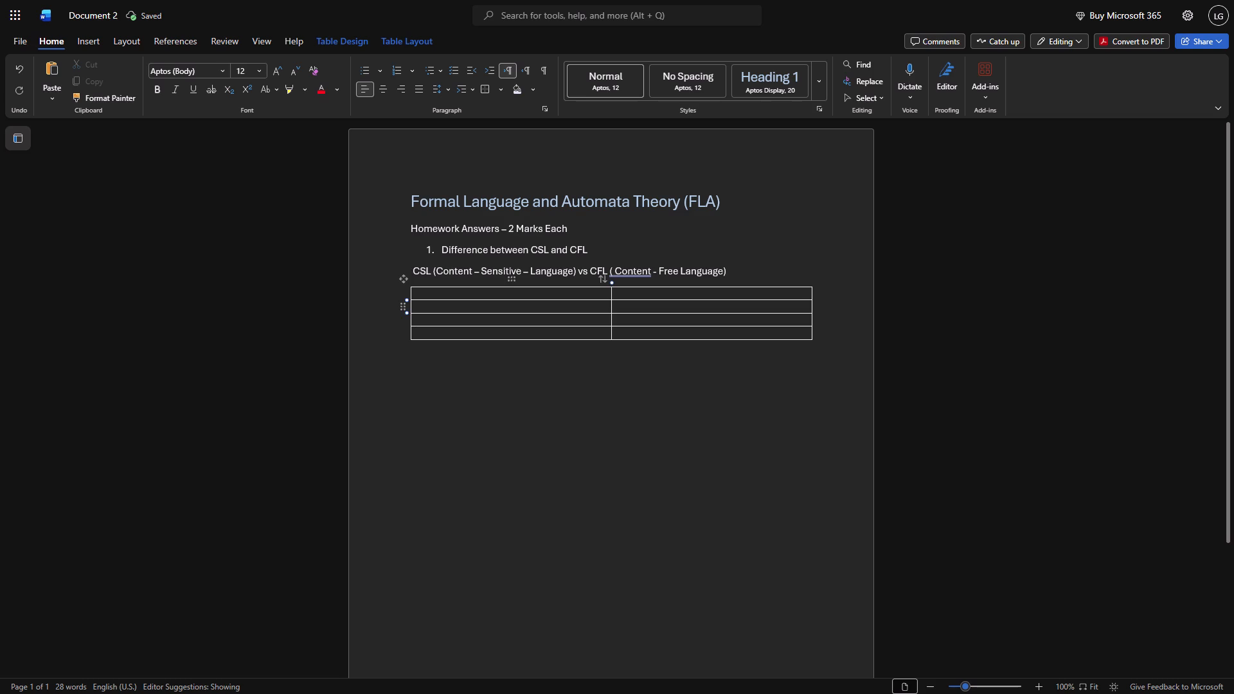
left_click(503, 296)
Increase the heights of the table's third and fourth rows so they are about equal.
left_click_drag(631, 337, 643, 369)
left_click_drag(599, 327, 606, 349)
left_click(591, 325)
left_click_drag(591, 325, 591, 336)
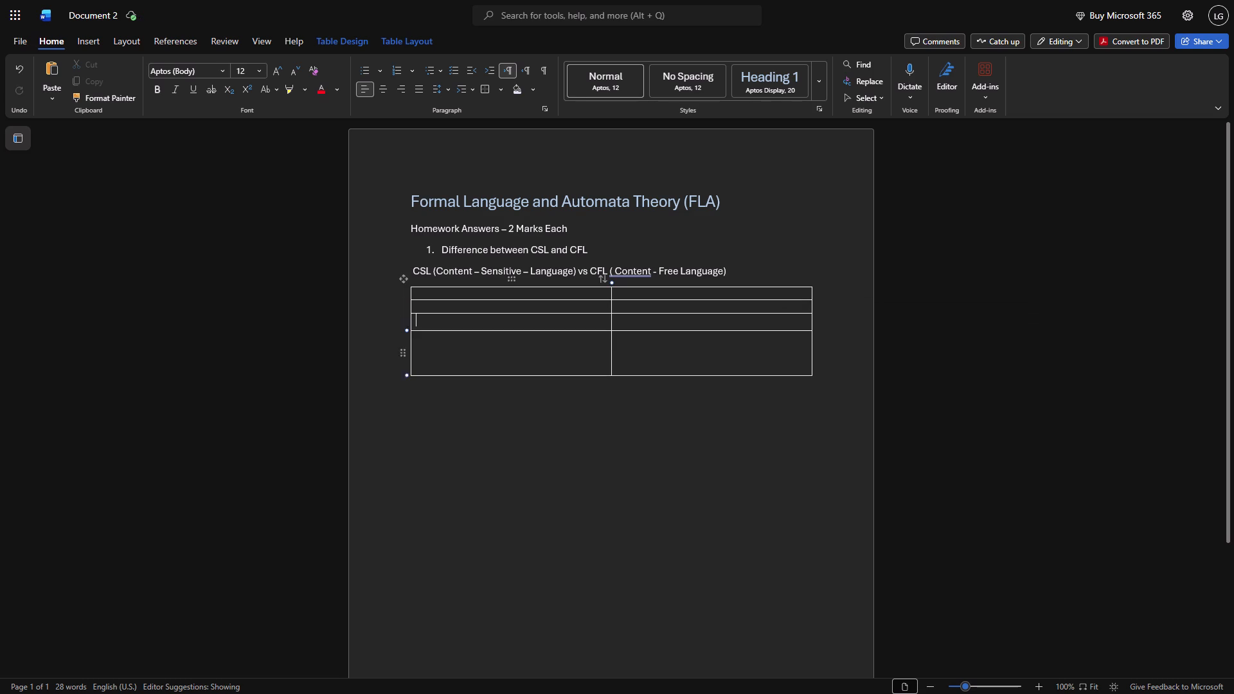
left_click_drag(591, 336, 590, 358)
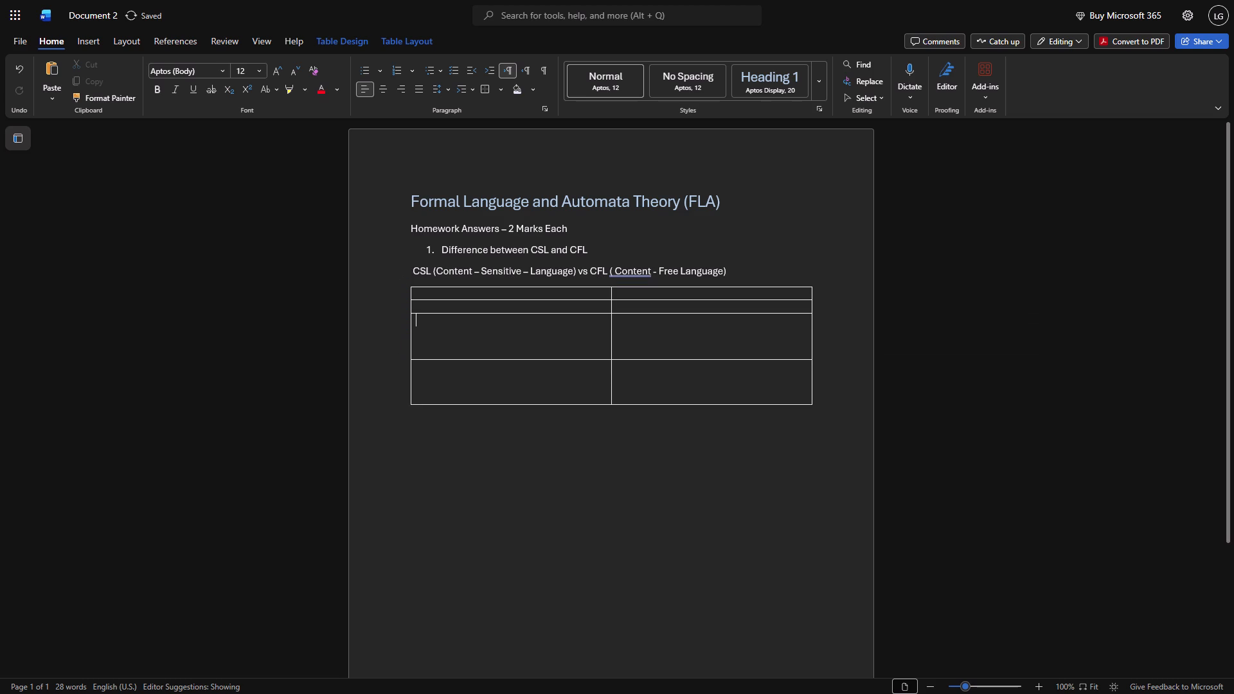
left_click_drag(614, 406, 614, 396)
Increase the second row's height to about match the two rows below it.
left_click(566, 314)
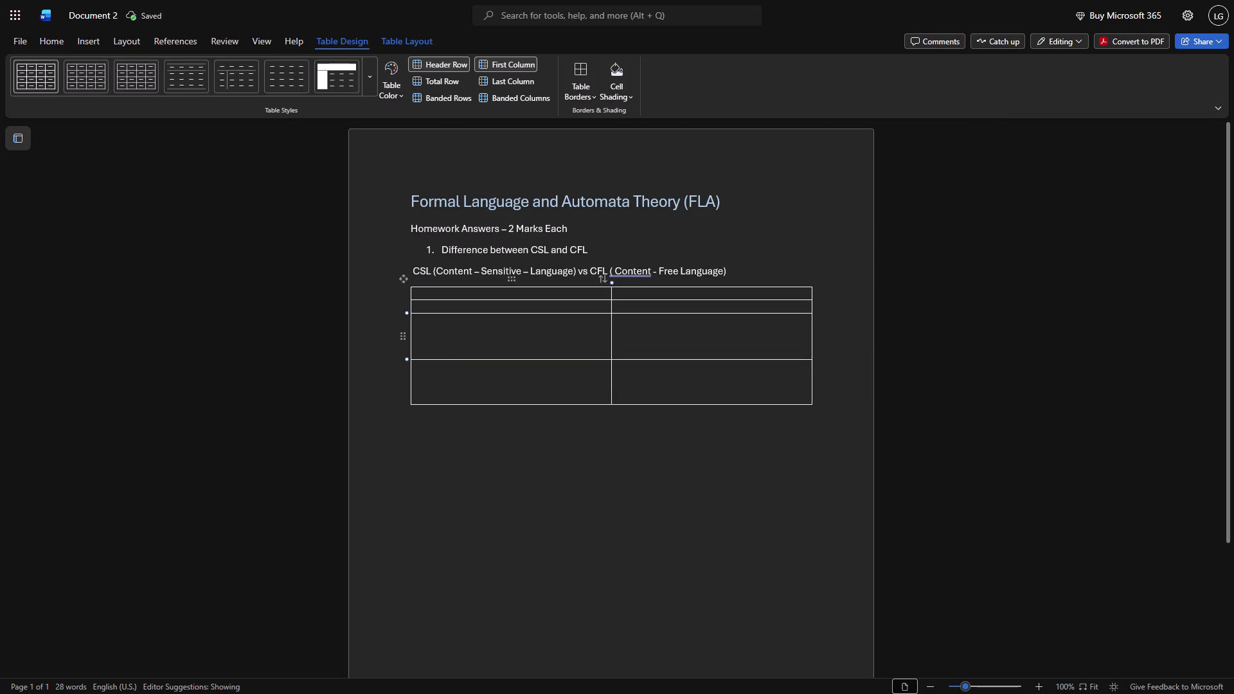
left_click_drag(566, 314, 566, 334)
left_click(549, 315)
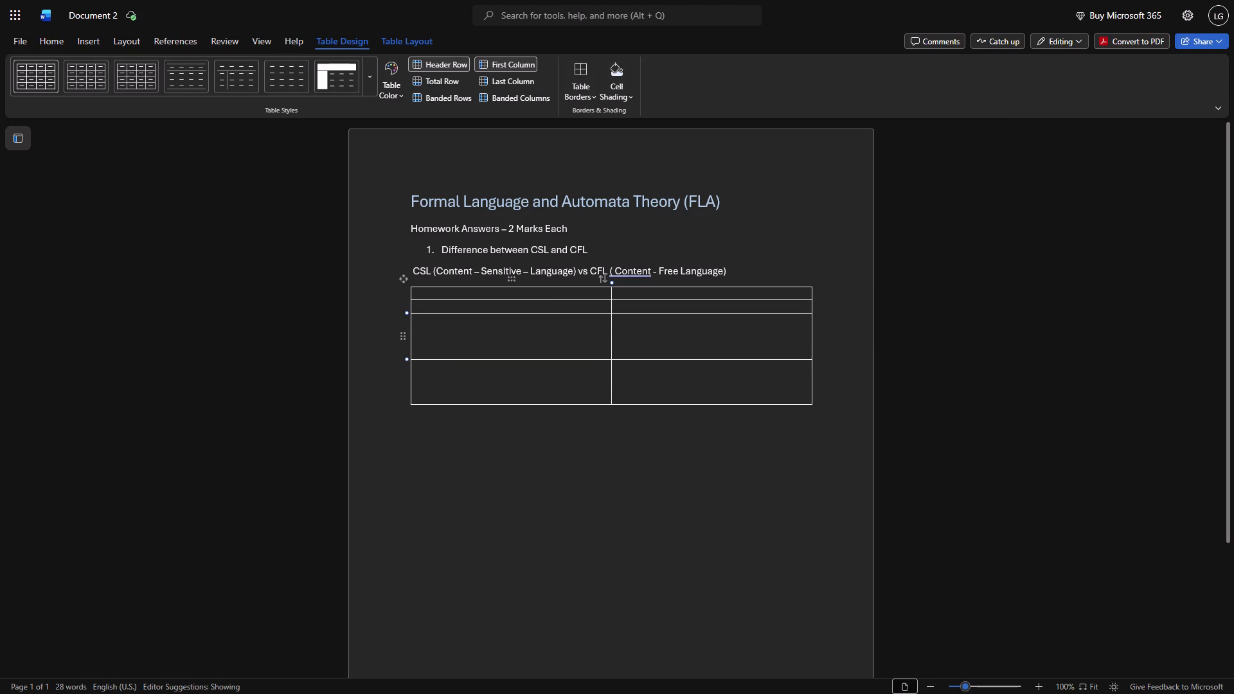
left_click_drag(548, 313, 547, 329)
left_click(544, 312)
left_click_drag(546, 310, 546, 331)
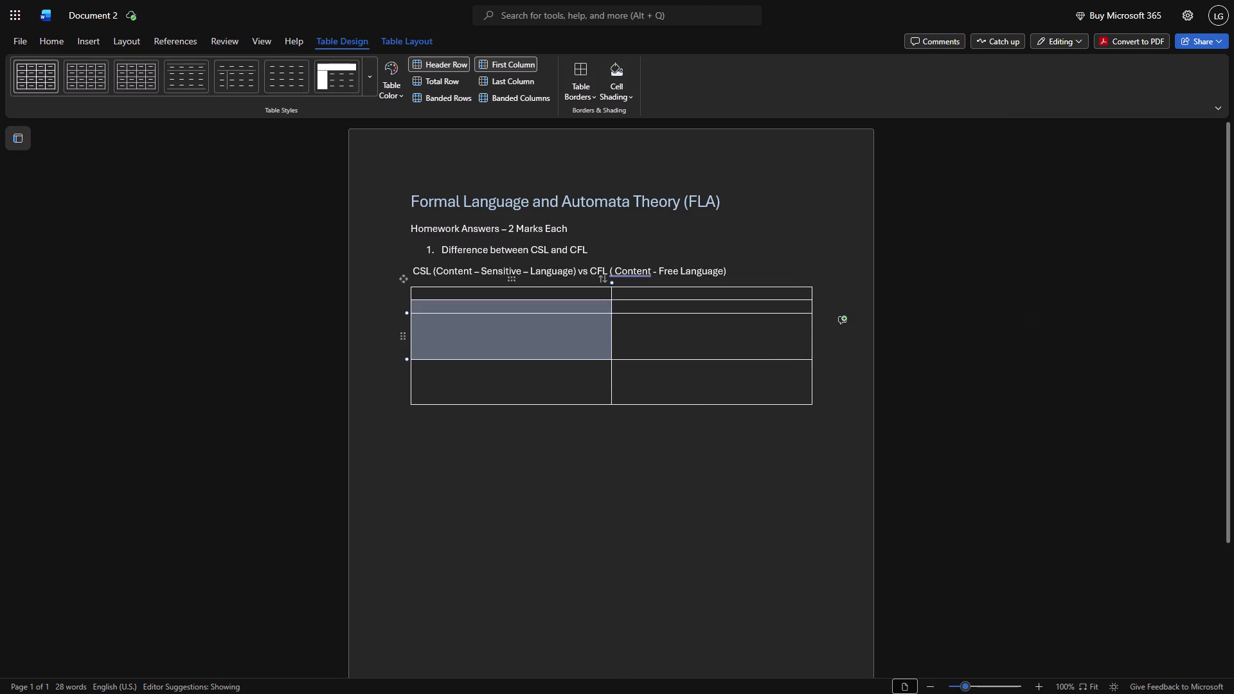
left_click_drag(546, 331, 546, 334)
left_click(658, 323)
left_click(638, 313)
left_click_drag(645, 311, 643, 344)
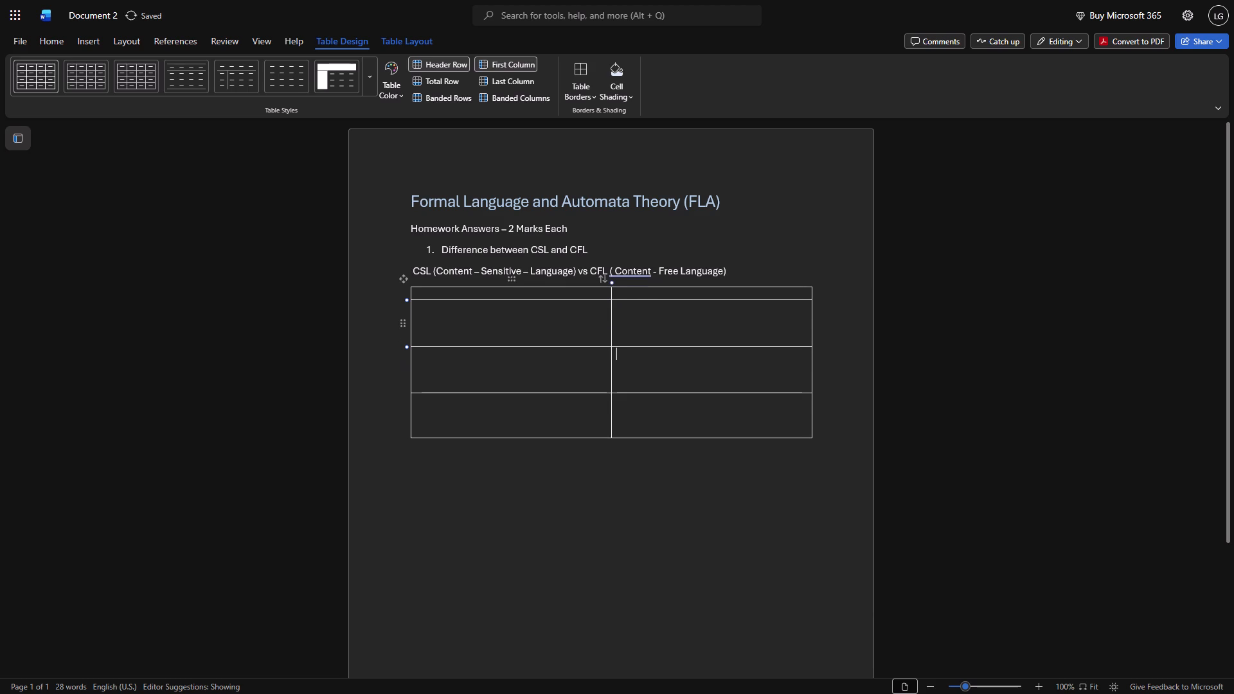
Make the table's top row taller, about half the height of the other rows.
left_click(539, 301)
left_click(543, 298)
left_click(543, 298)
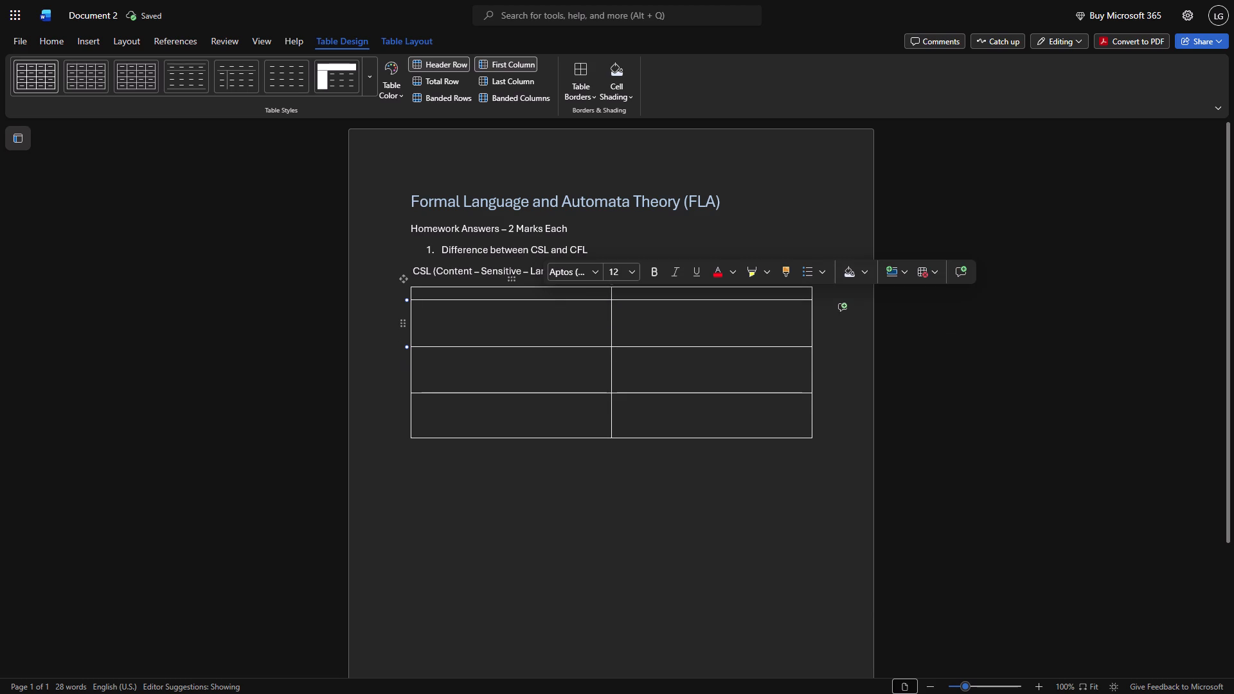
left_click(652, 301)
left_click(666, 296)
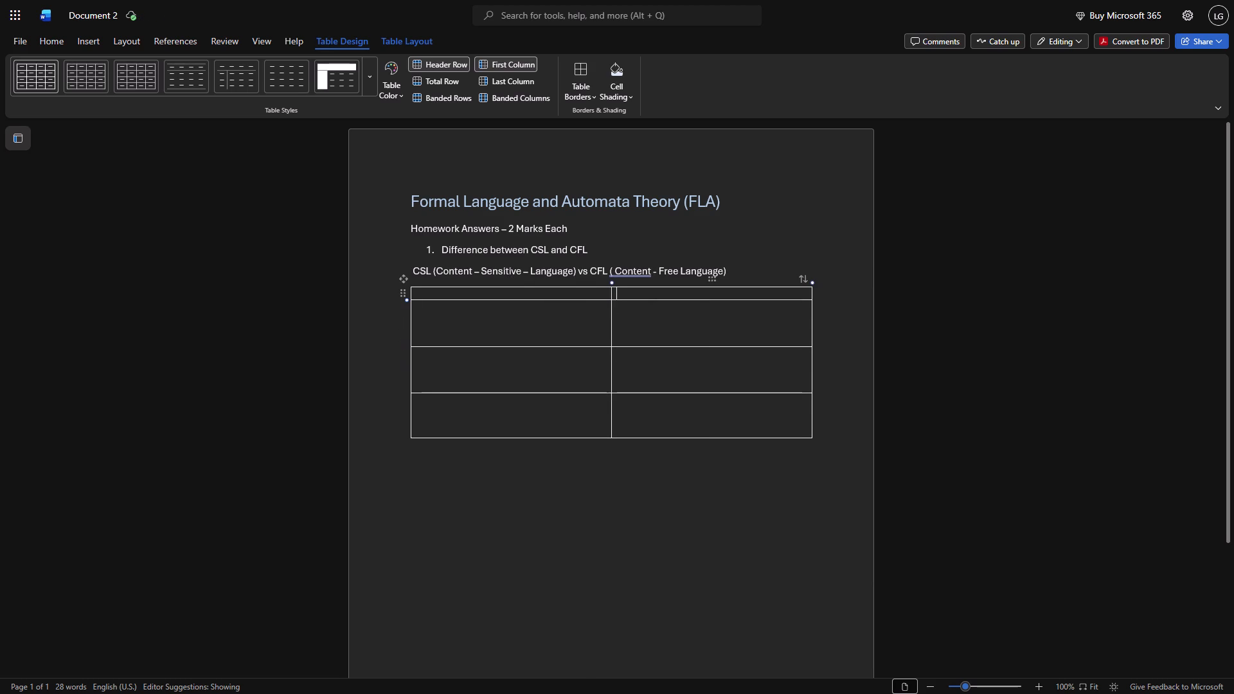
left_click_drag(665, 298, 672, 336)
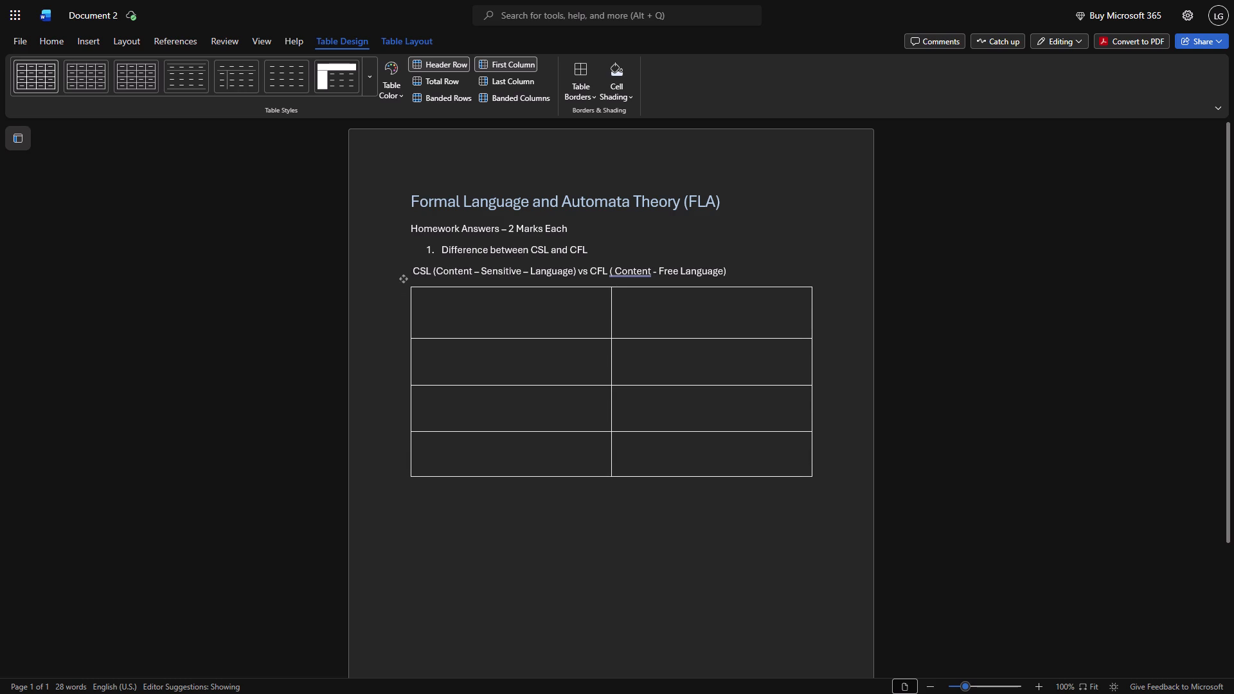
left_click_drag(672, 336, 672, 335)
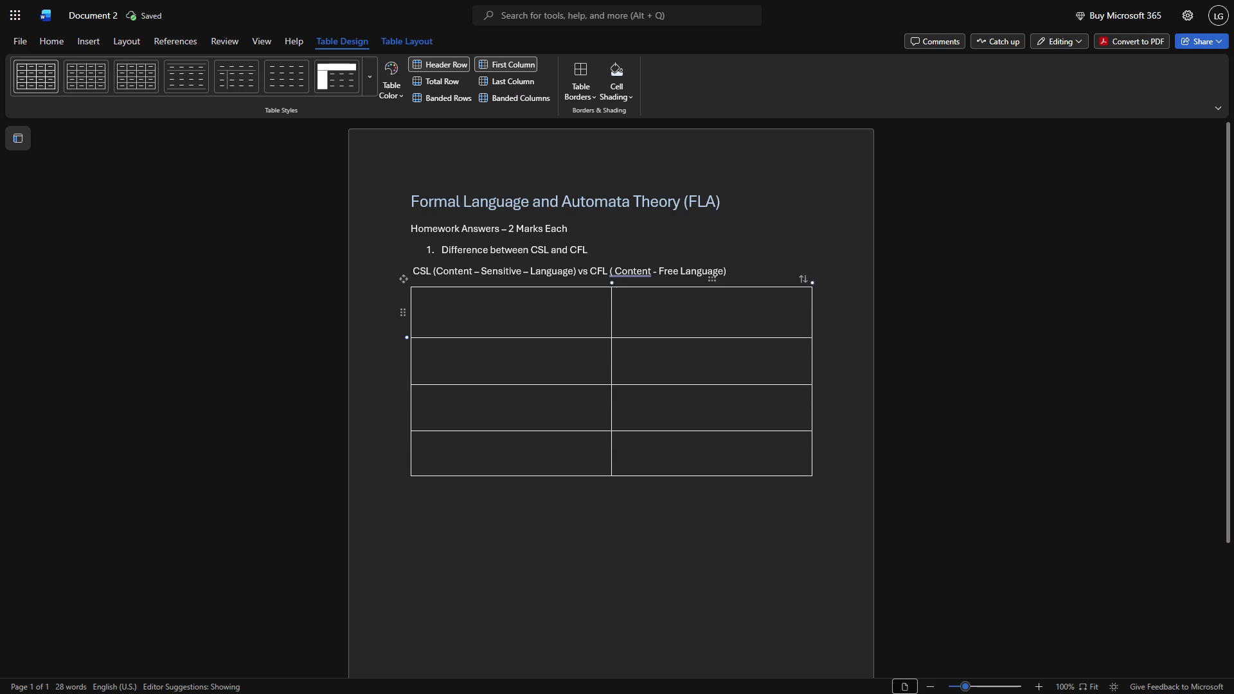
left_click_drag(681, 339, 681, 332)
left_click(668, 334)
left_click_drag(693, 335, 701, 310)
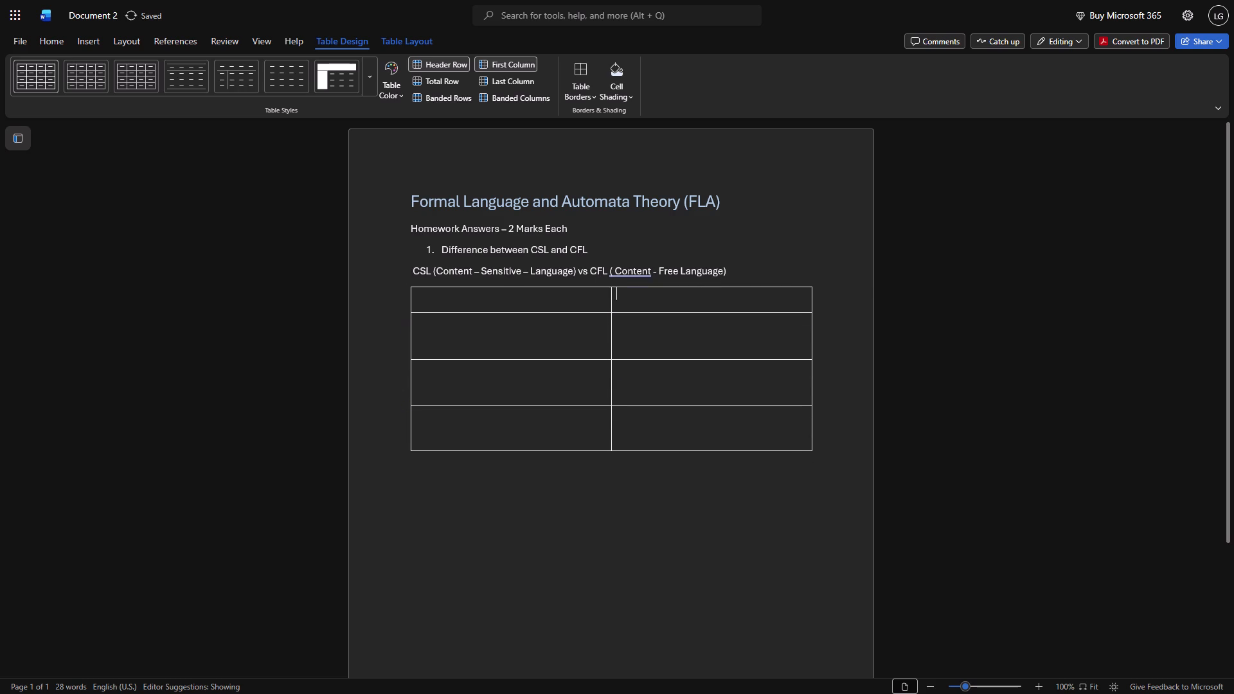
left_click(845, 414)
left_click(826, 218)
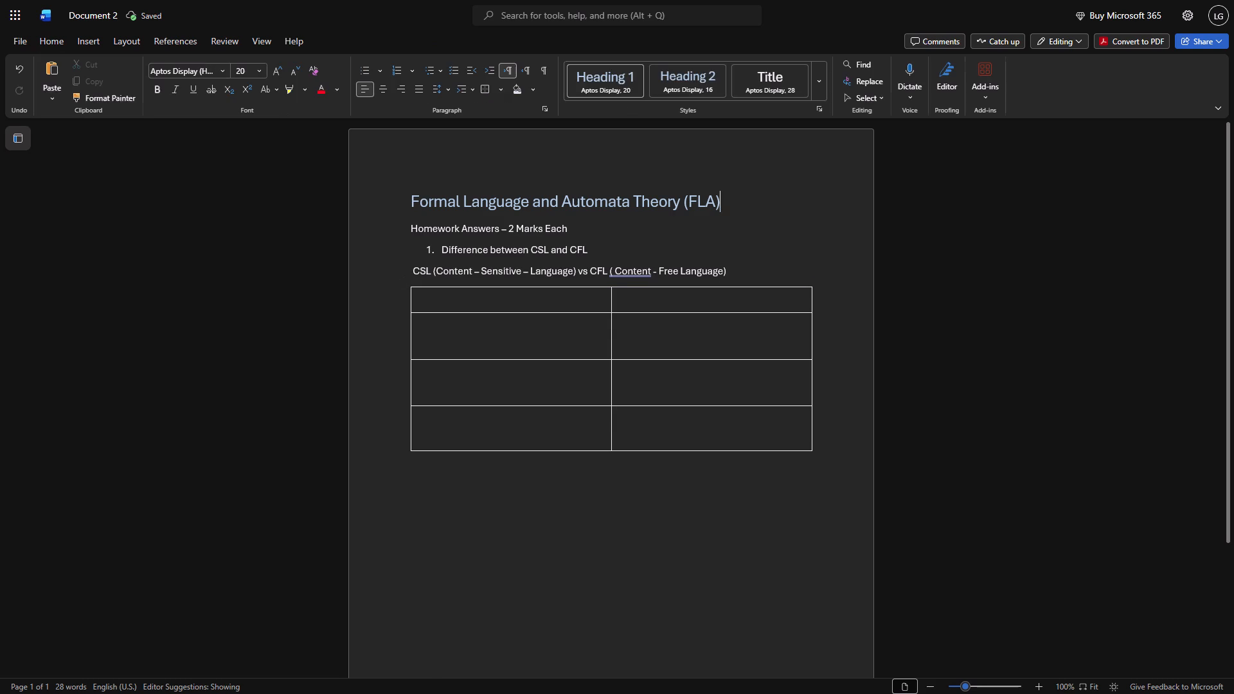
Enter the heading "CFL" in the first cell of the top row, with spaces in front.
left_click(497, 298)
left_click(508, 303)
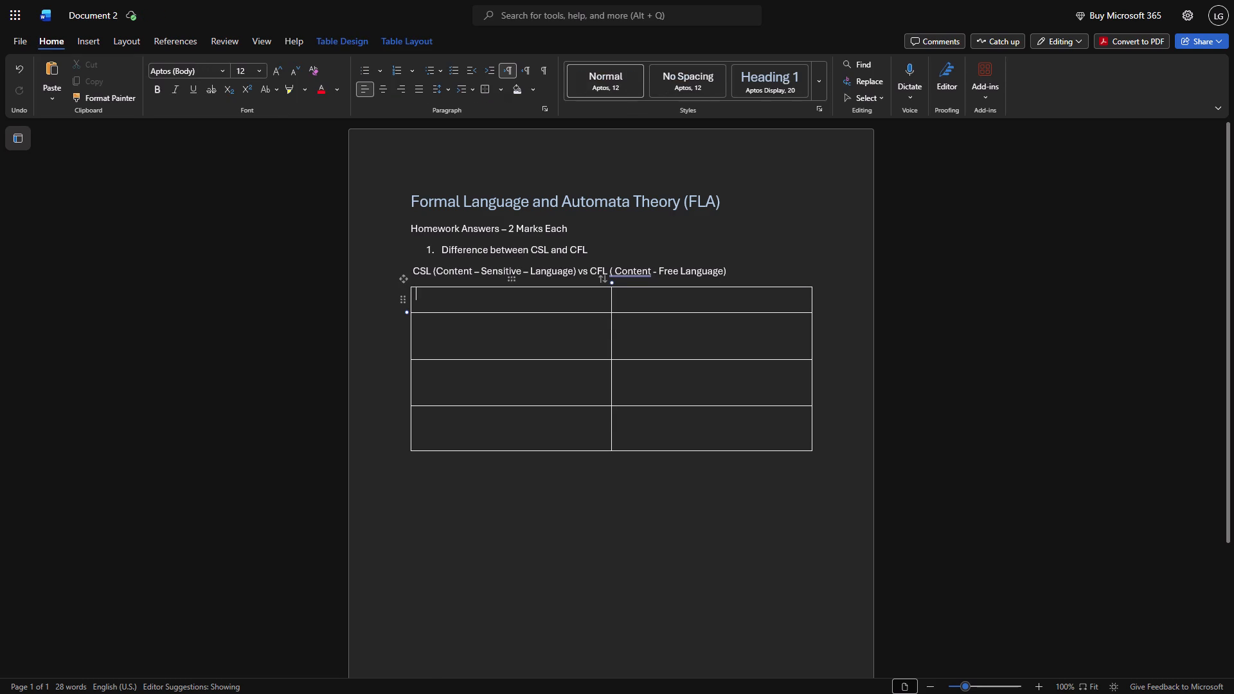
key("space")
key("space")
key("space")
Add more spaces before "CFL" to shift the heading toward the middle of its cell.
key("Left")
key("Left")
key("Left")
key("space")
key("space")
key("space")
key("space")
key("space")
key("space")
key("space")
key("space")
key("space")
key("space")
key("space")
key("space")
Set the font size of the "CFL" heading to 20.
left_click_drag(482, 291, 505, 292)
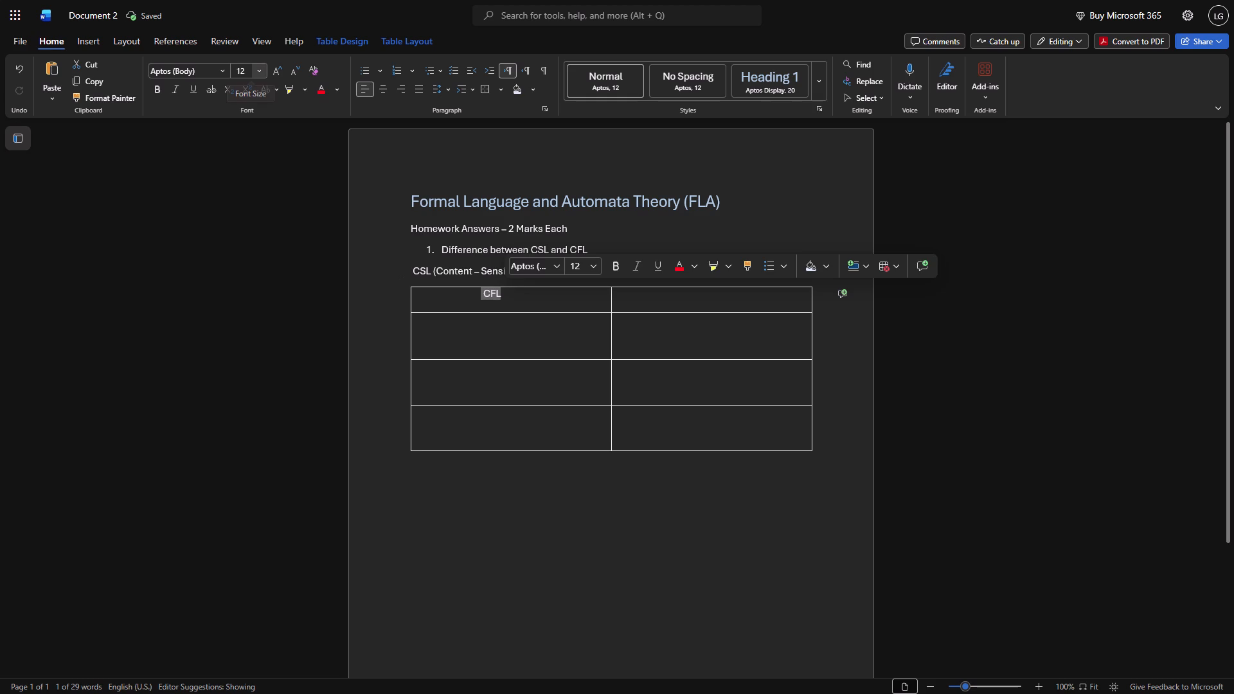
left_click(266, 70)
left_click(260, 226)
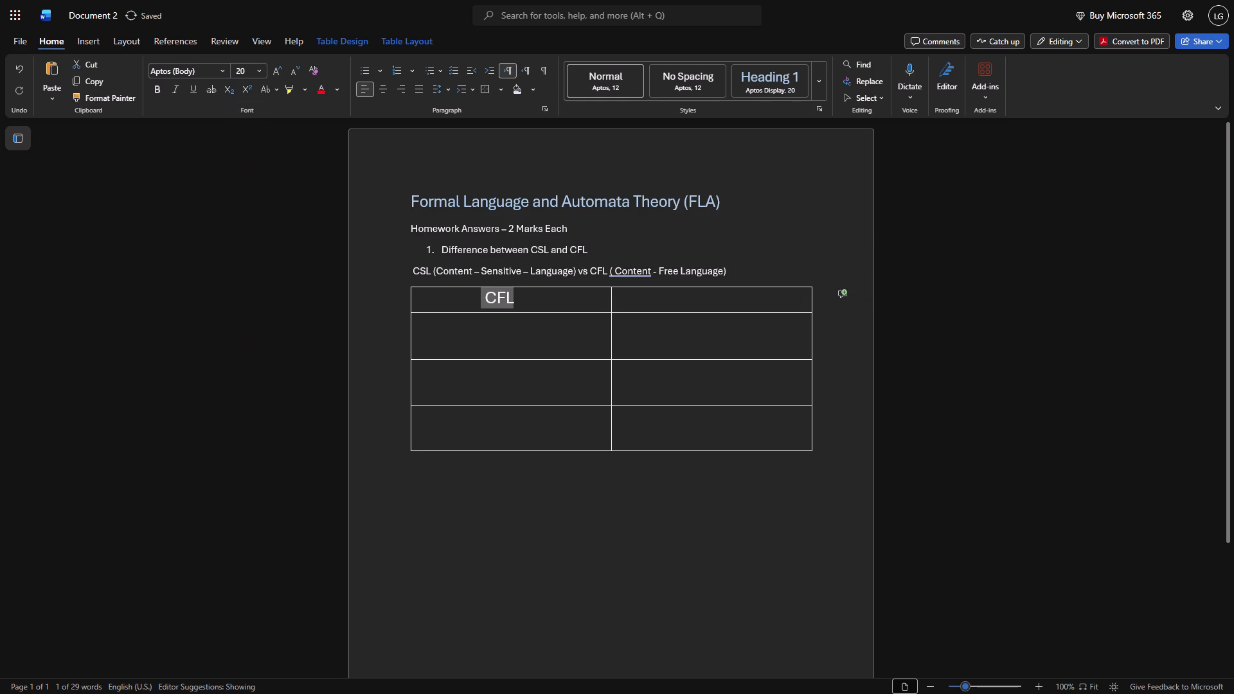
left_click(377, 317)
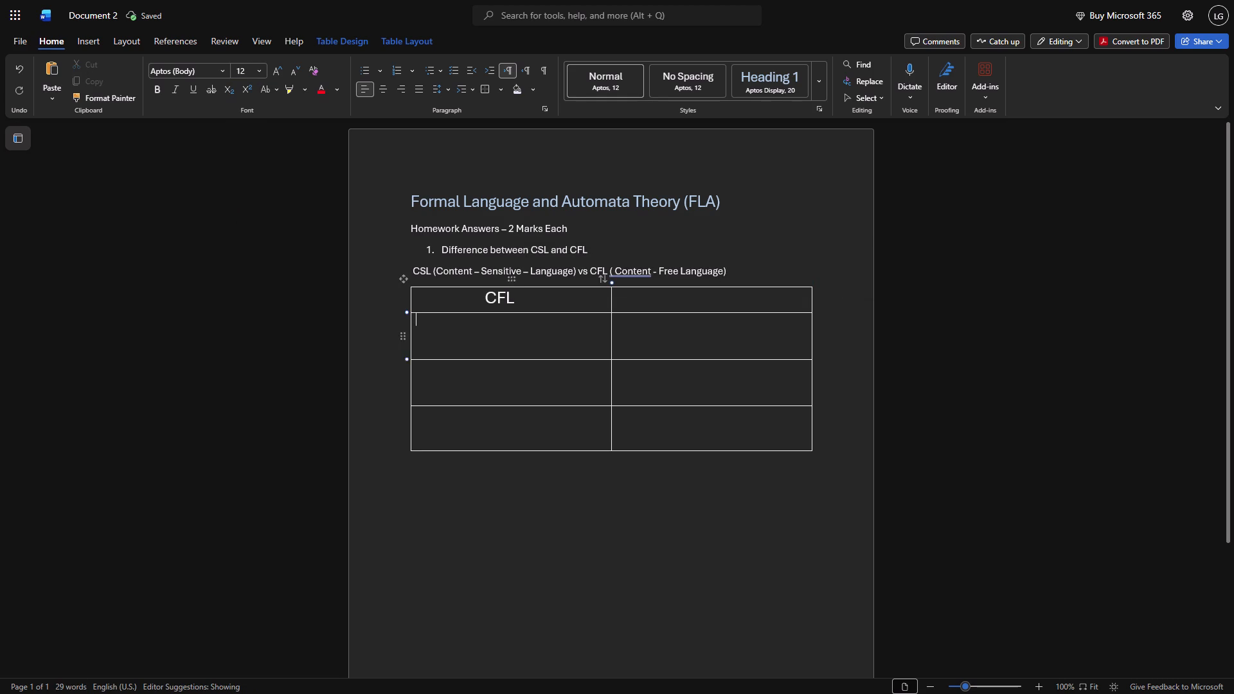
Enter the heading "CSL" in the second cell of the top row, with spaces in front to place it mid-cell.
left_click(672, 301)
key("space")
key("space")
key("space")
key("space")
key("space")
key("space")
key("space")
key("space")
key("space")
key("space")
key("space")
key("space")
key("space")
key("space")
key("space")
key("space")
key("space")
key("space")
key("space")
key("space")
key("space")
key("space")
key("space")
key("space")
key("space")
key("space")
key("space")
key("space")
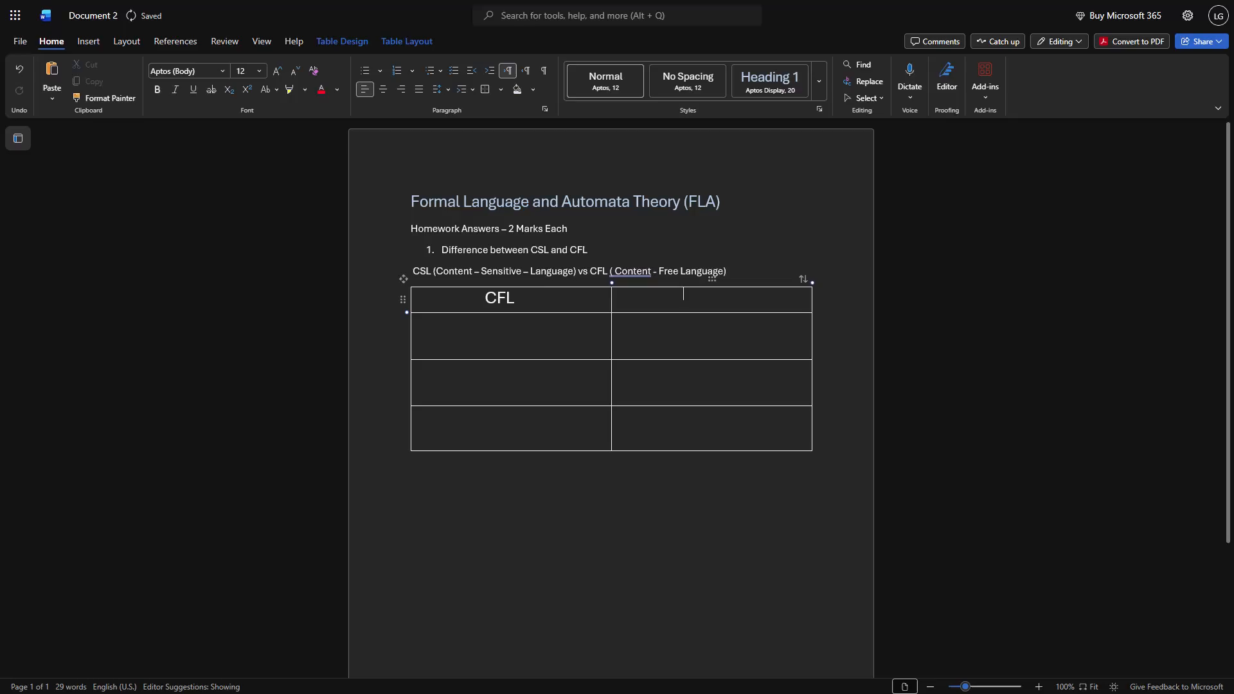
type("CSL")
Set the font size of the "CSL" heading to 20.
left_click(258, 74)
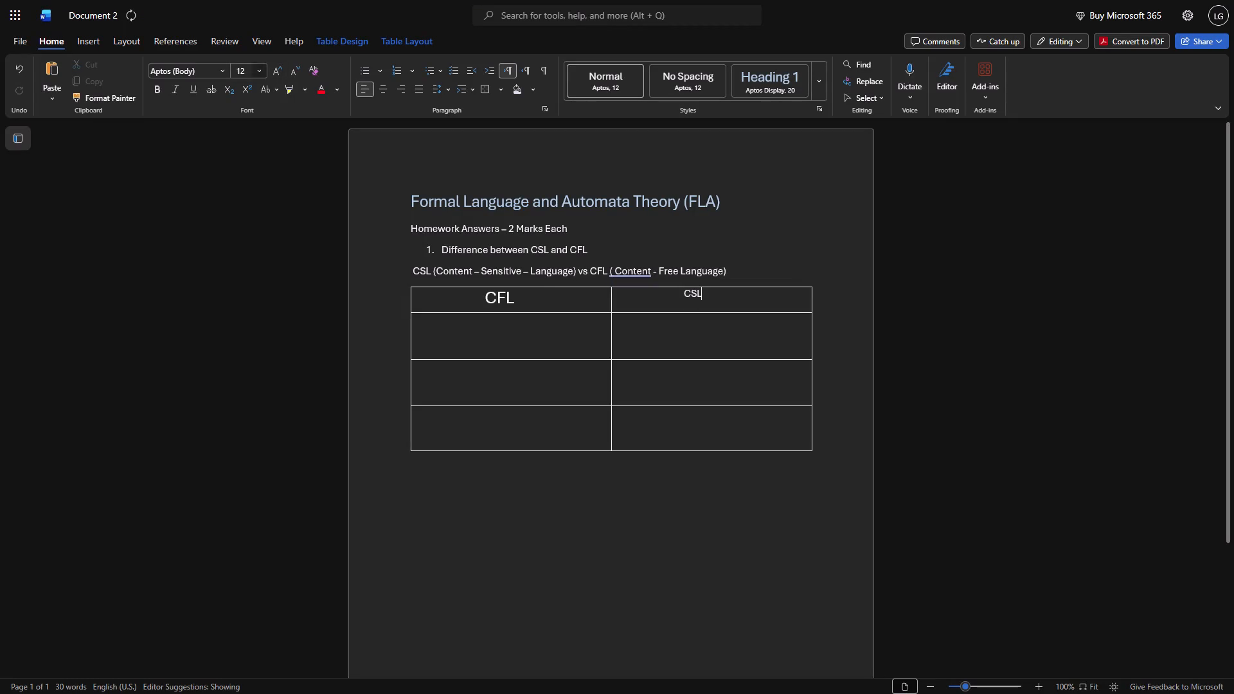
left_click(249, 230)
left_click_drag(683, 292, 705, 298)
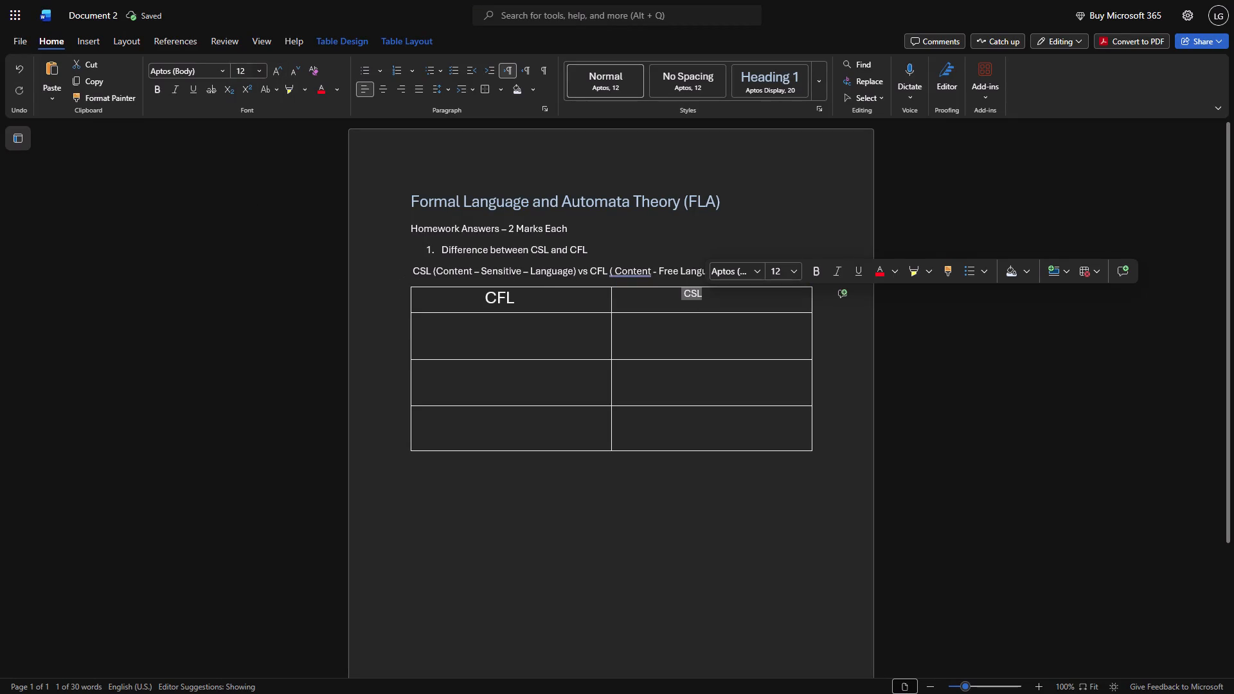
left_click(251, 72)
left_click(262, 71)
left_click(255, 223)
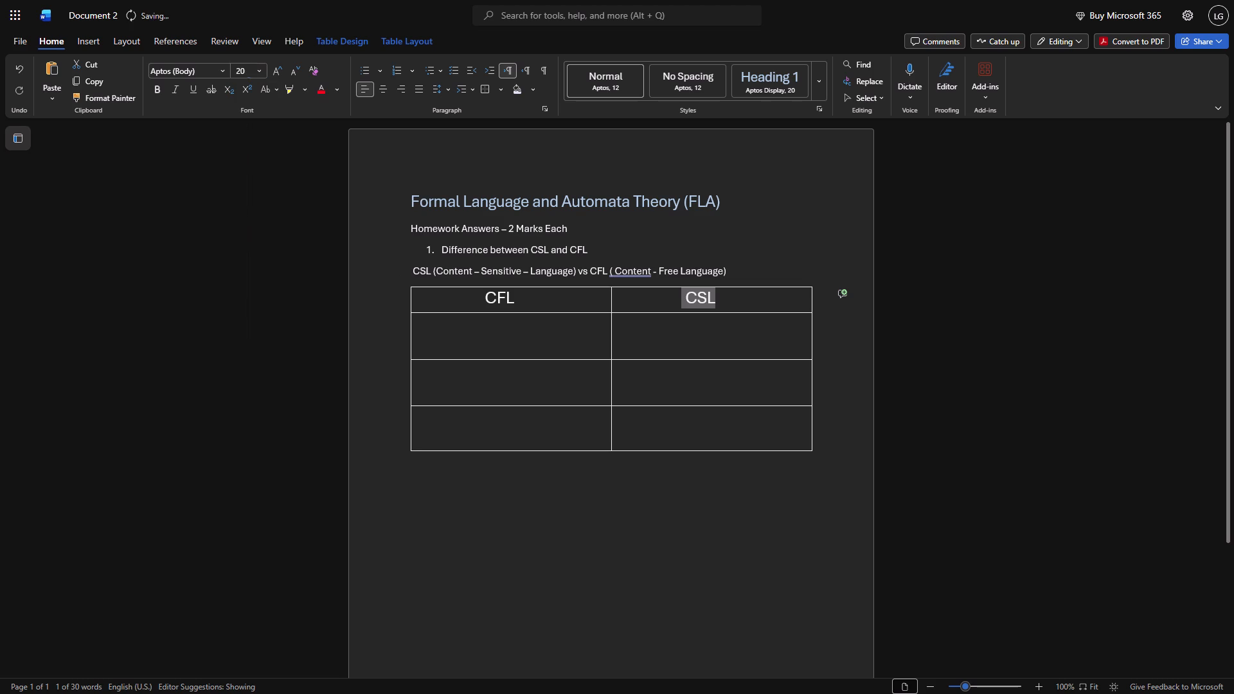
left_click(787, 224)
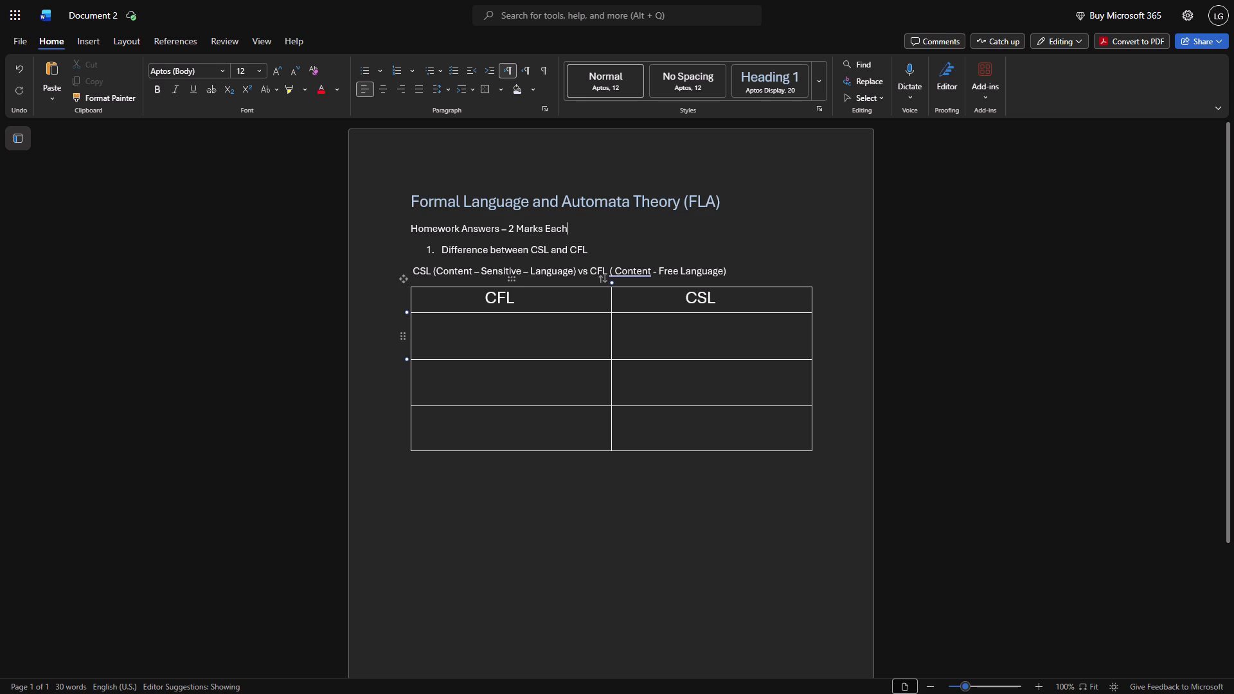
Start a numbered list at 1 in the first cell of the table's second row.
left_click(423, 317)
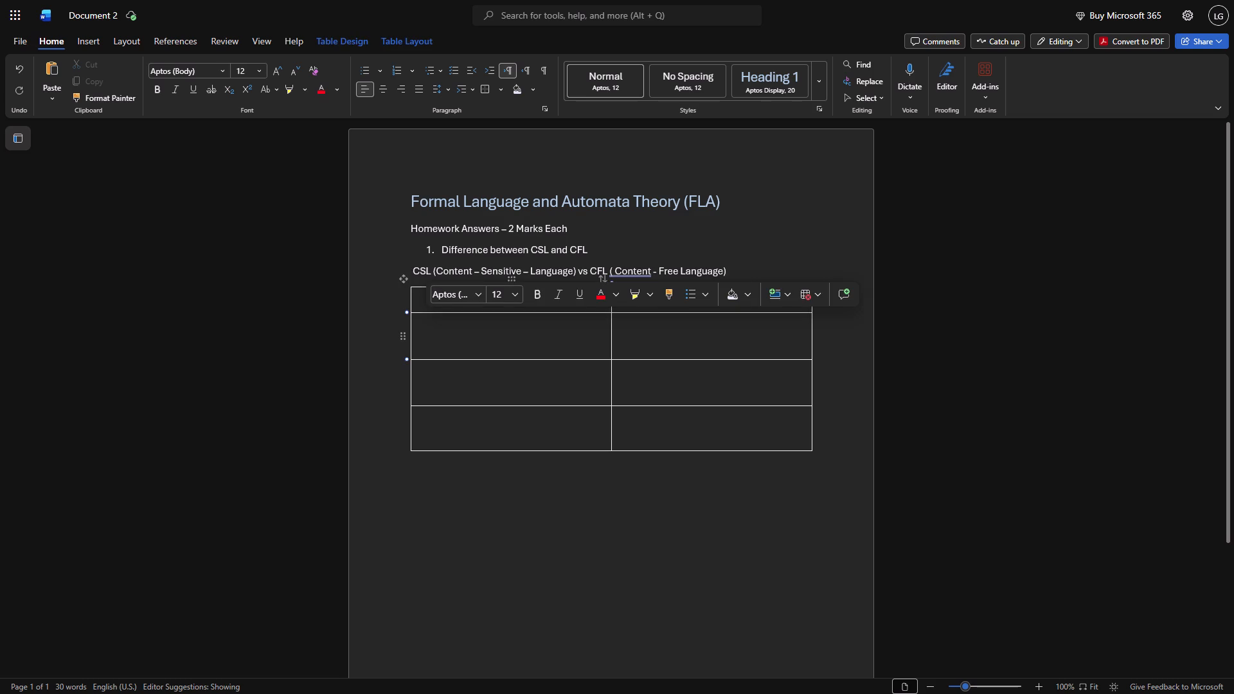
type("1.")
key("space")
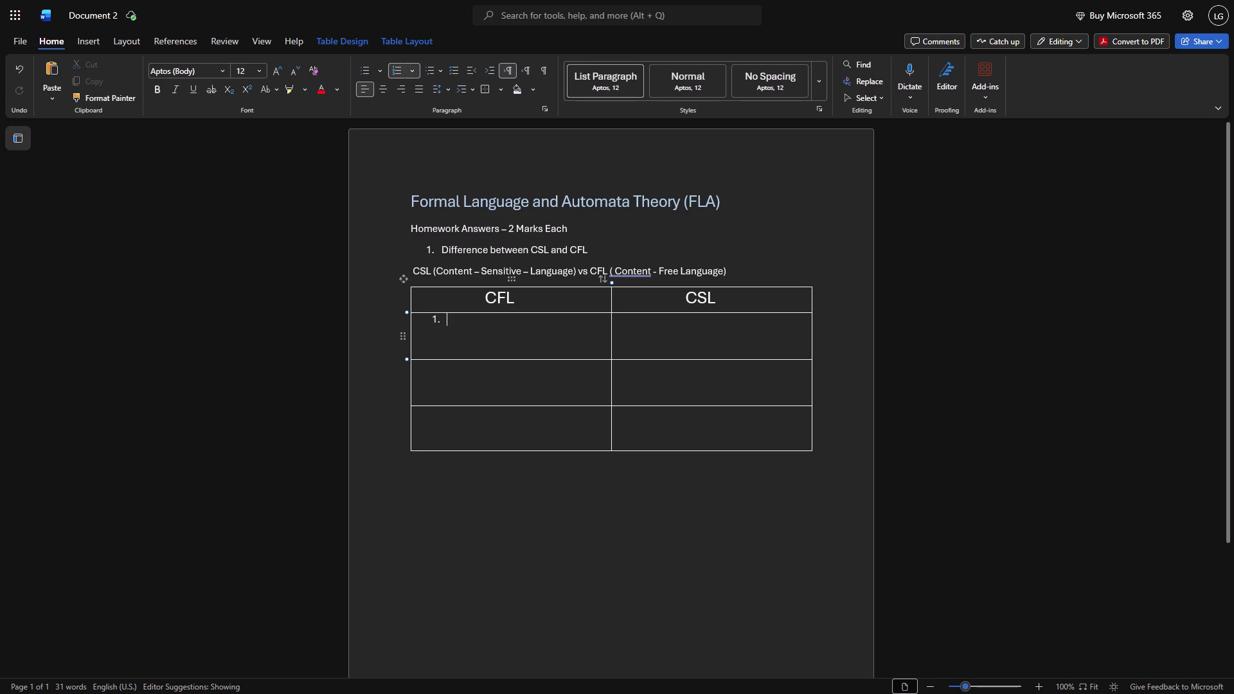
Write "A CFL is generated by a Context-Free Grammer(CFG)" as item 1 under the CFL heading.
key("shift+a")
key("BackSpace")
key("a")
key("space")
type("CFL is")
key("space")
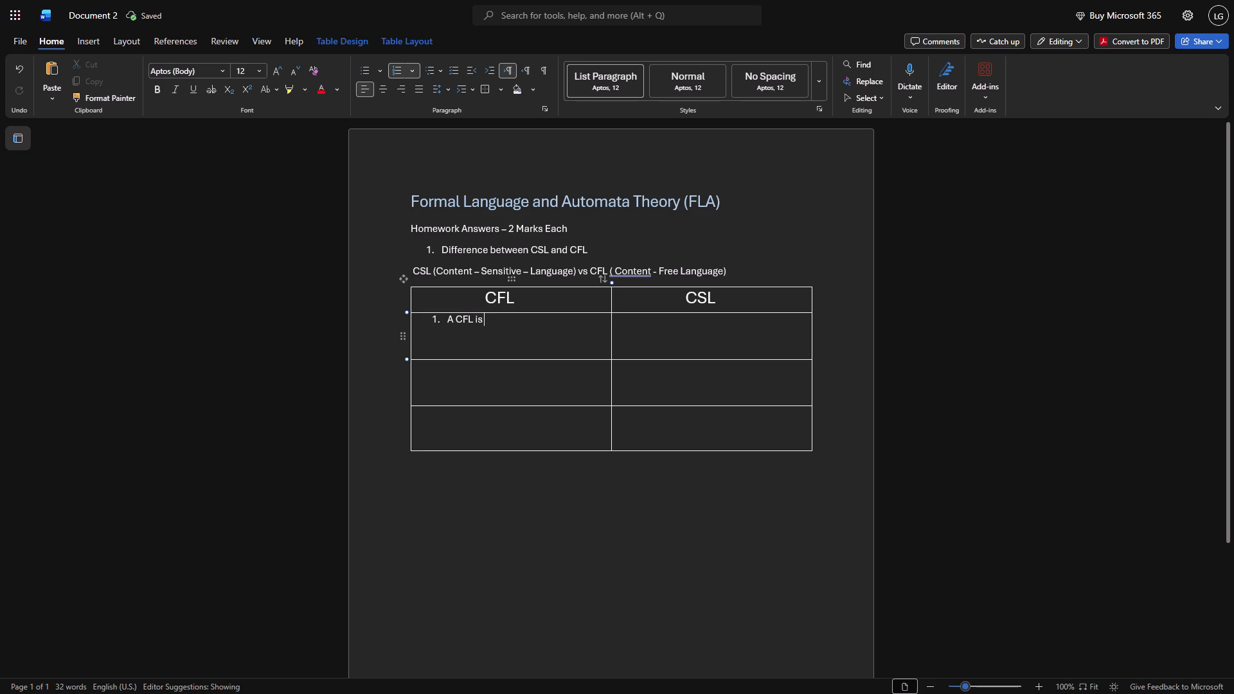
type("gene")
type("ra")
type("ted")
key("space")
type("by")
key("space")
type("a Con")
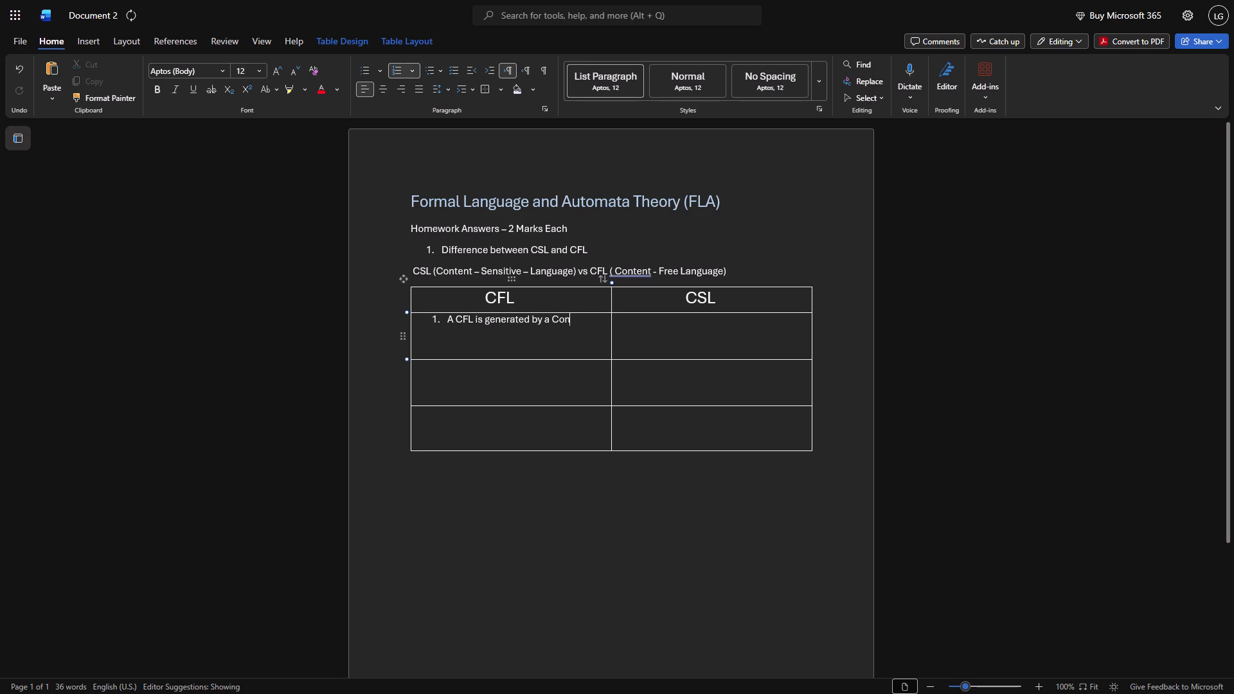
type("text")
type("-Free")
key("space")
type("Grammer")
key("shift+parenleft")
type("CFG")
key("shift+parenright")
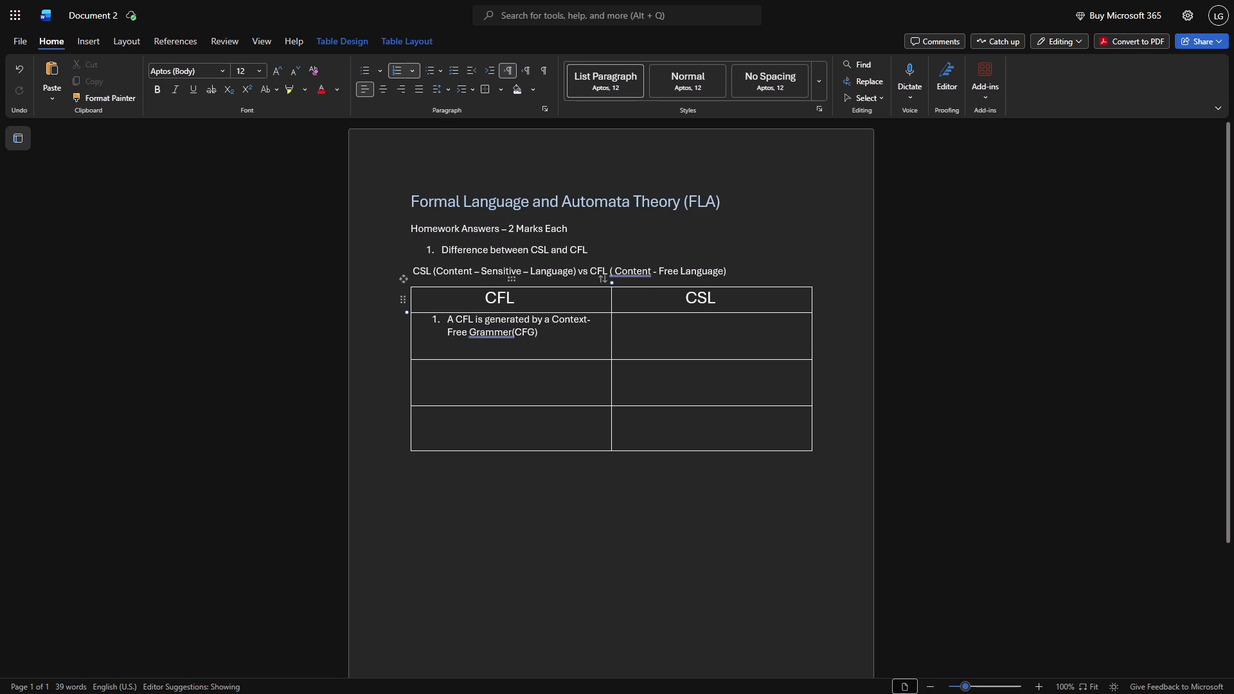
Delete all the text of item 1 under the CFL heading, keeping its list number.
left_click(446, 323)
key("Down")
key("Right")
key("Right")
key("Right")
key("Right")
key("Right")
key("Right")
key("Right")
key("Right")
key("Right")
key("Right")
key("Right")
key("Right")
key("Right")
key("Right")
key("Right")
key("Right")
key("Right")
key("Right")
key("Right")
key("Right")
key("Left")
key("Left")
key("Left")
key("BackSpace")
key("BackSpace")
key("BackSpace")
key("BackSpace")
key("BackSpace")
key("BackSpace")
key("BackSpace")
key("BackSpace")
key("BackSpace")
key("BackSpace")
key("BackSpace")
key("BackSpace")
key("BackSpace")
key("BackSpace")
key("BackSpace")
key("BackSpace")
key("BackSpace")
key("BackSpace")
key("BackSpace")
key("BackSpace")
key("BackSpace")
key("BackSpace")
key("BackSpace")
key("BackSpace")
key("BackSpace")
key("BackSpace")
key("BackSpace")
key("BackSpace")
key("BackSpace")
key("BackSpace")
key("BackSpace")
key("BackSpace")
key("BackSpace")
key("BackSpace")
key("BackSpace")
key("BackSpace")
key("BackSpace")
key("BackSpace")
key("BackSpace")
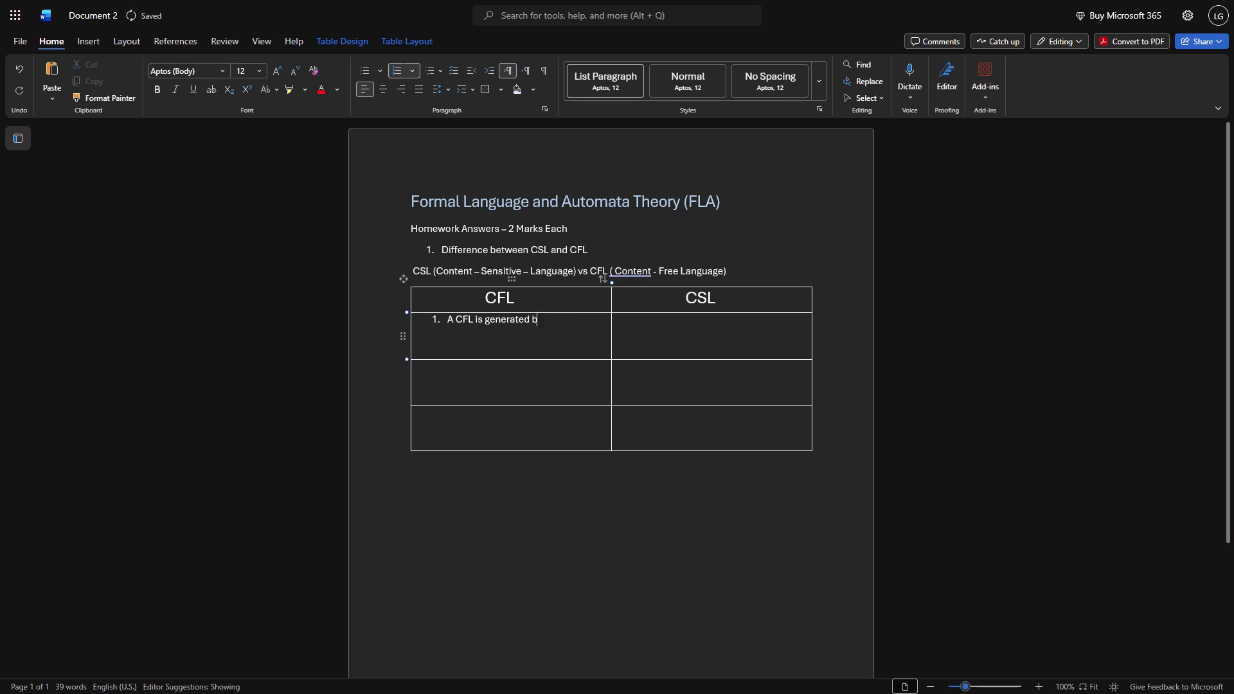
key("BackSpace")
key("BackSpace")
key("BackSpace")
Swap the two column headings so the first reads "CSL" and the second reads "CFL".
left_click(506, 299)
key("BackSpace")
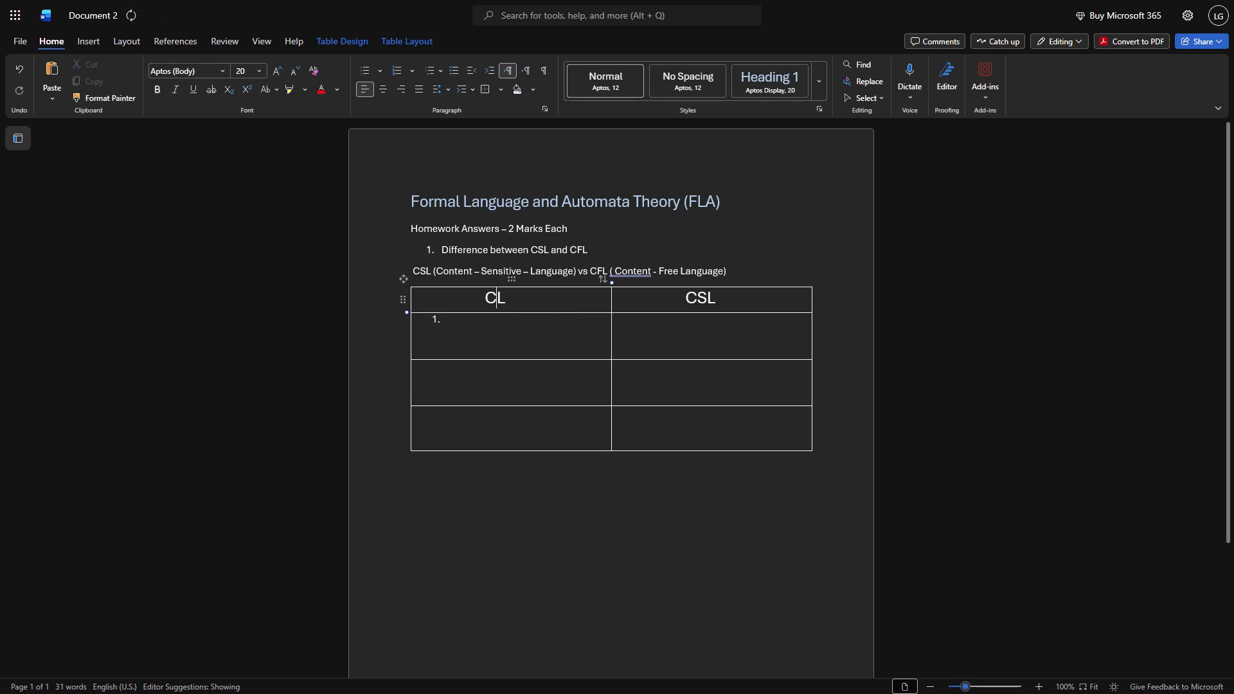
key("s")
left_click(708, 297)
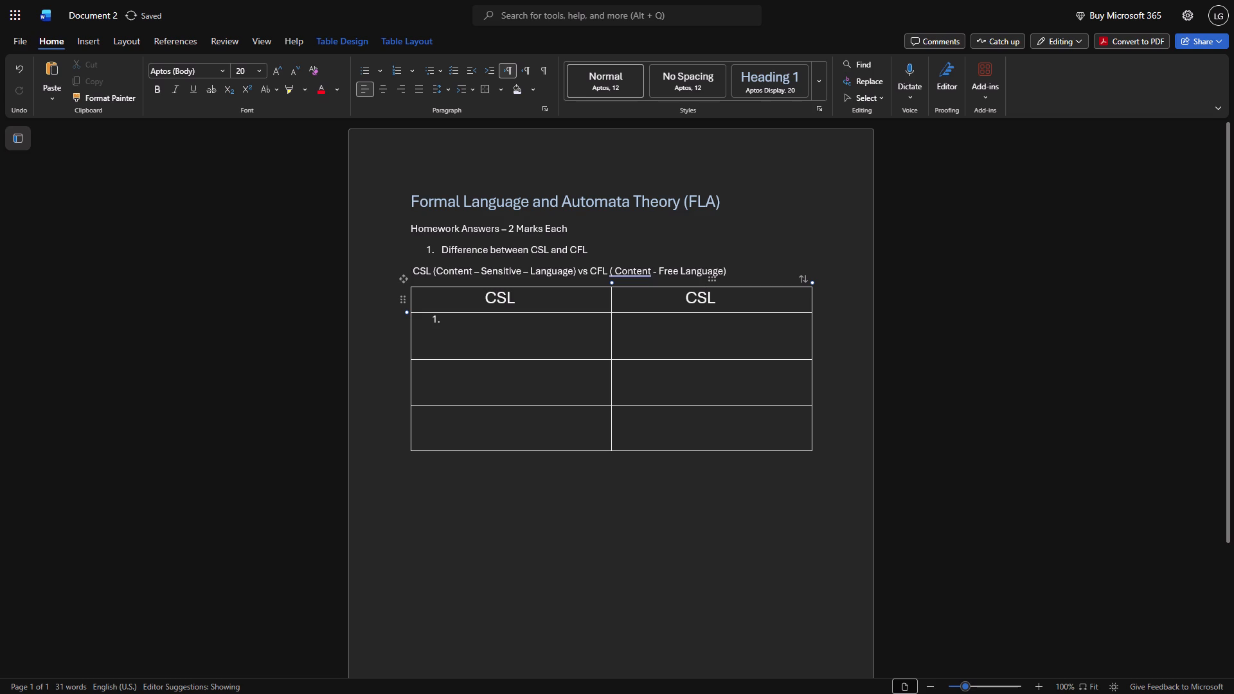
key("f")
key("BackSpace")
key("BackSpace")
key("f")
Write "A CSL is generated by a Content-Sensitive Grammer (CSG)." as item 1 under the CSL heading.
left_click(459, 321)
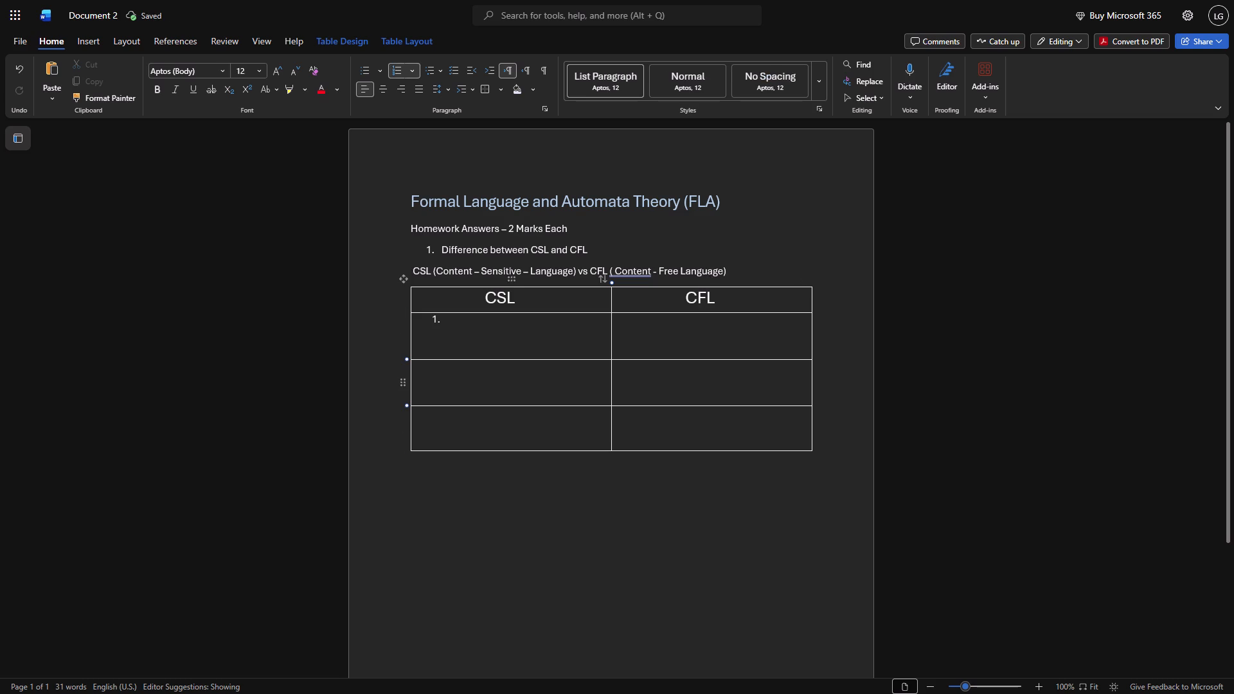
key("a")
key("space")
type("CSL")
key("space")
type("is")
key("space")
type("generated")
key("space")
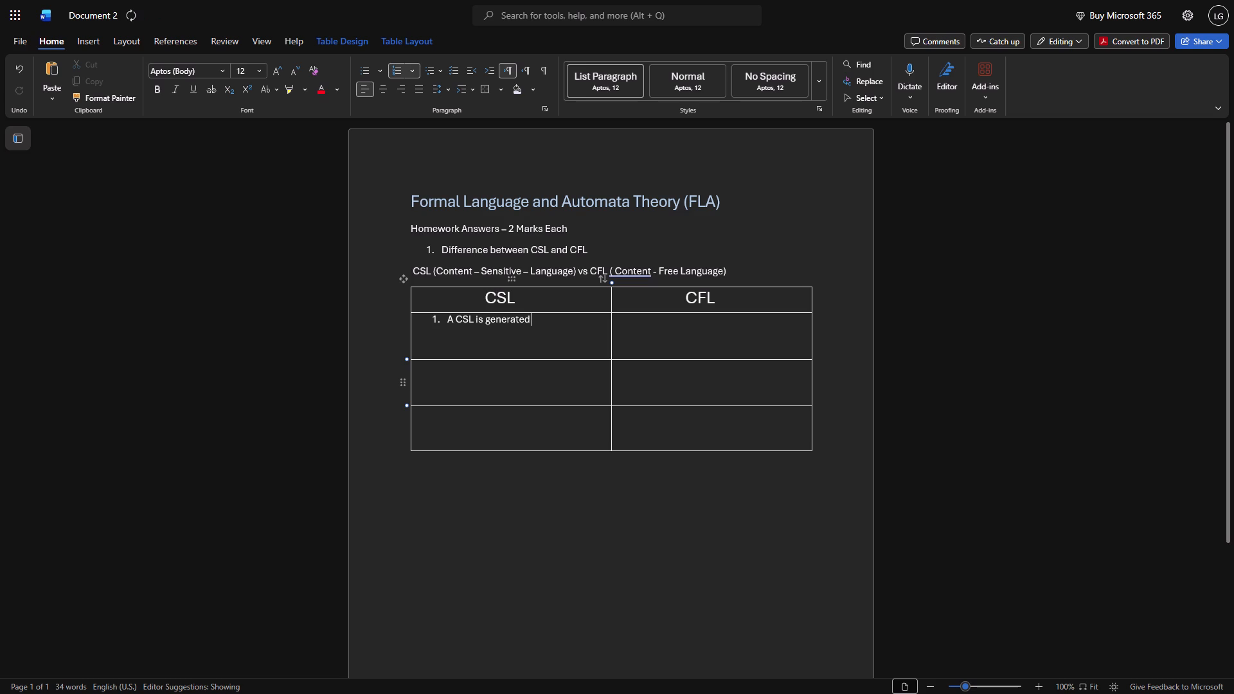
type("by a")
key("space")
type("Conte")
type("nt")
key("minus")
type("Sen")
type("sitive")
key("space")
type("F")
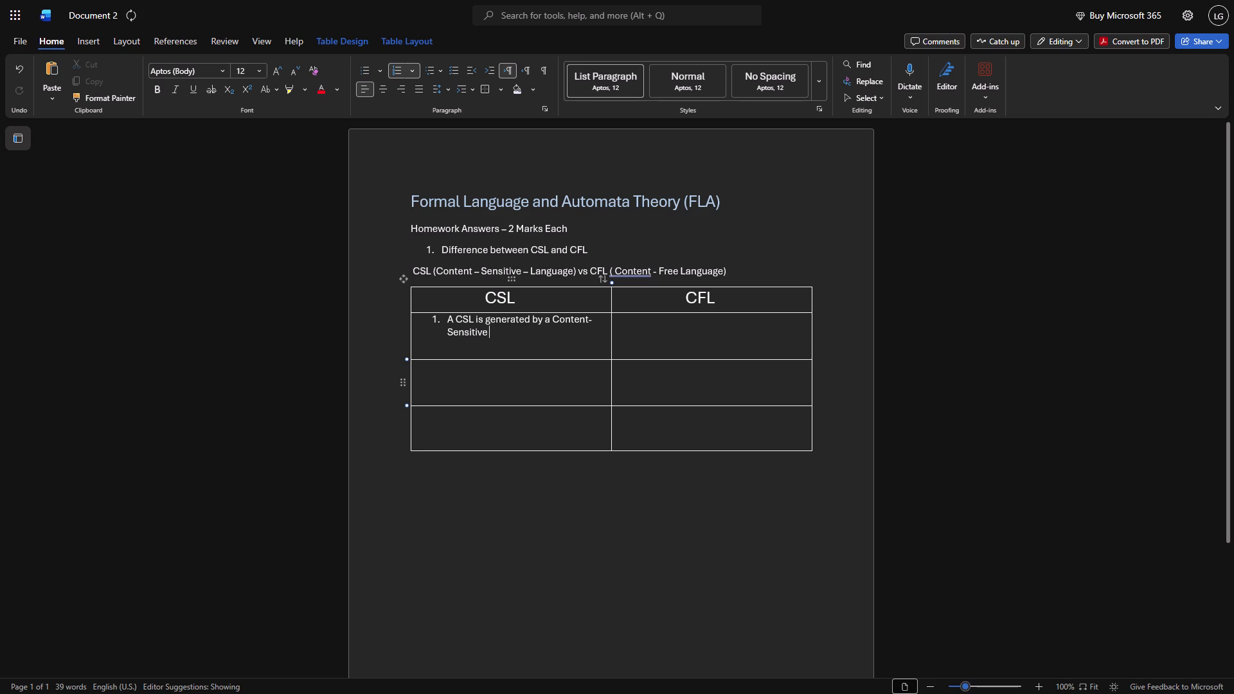
key("BackSpace")
type("Grammer")
key("space")
key("shift+parenleft")
key("d")
key("BackSpace")
key("c")
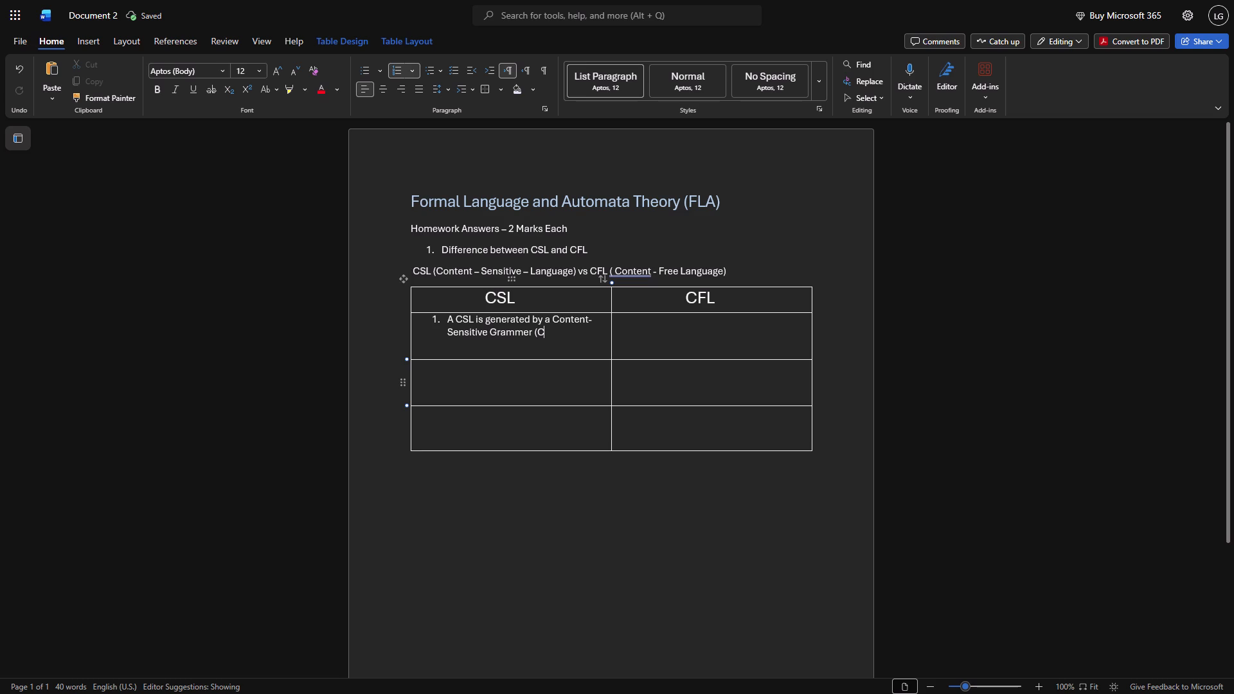
type("SG")
key("shift+parenright")
left_click(569, 332)
key("period")
Add numbered item 1 under the CFL heading, reading "A CFL is generated by a Context Free Grammer (CFG).".
left_click(640, 321)
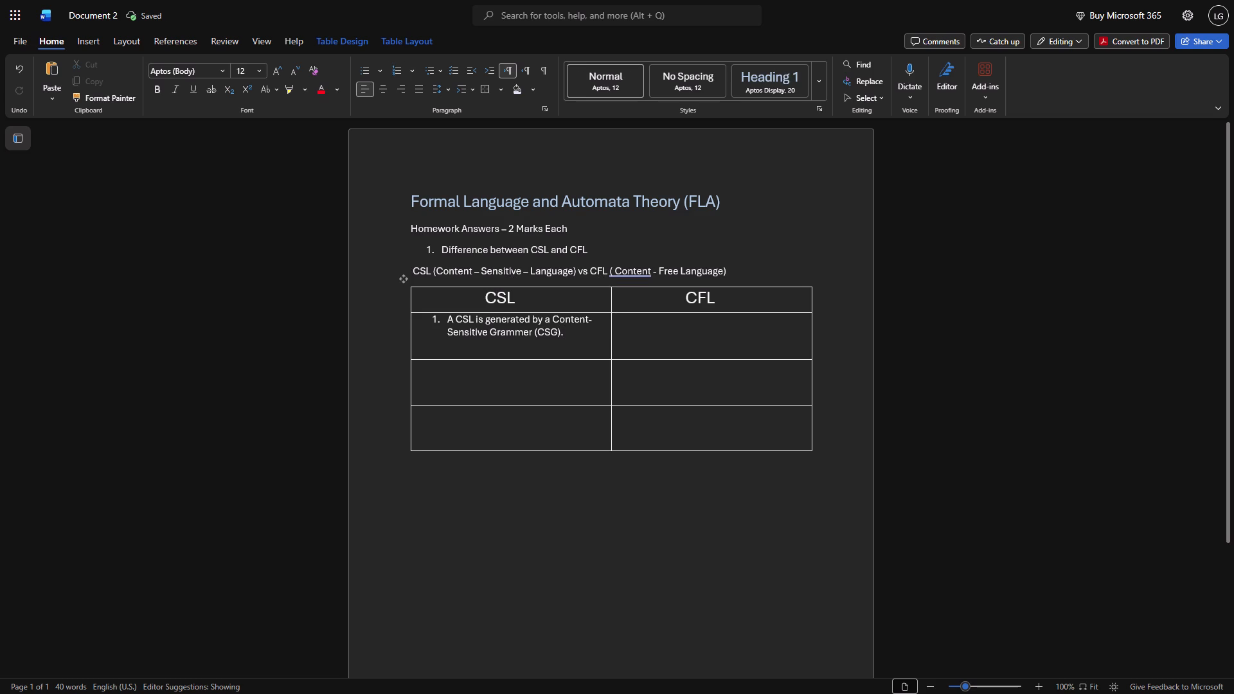
type("1.")
key("space")
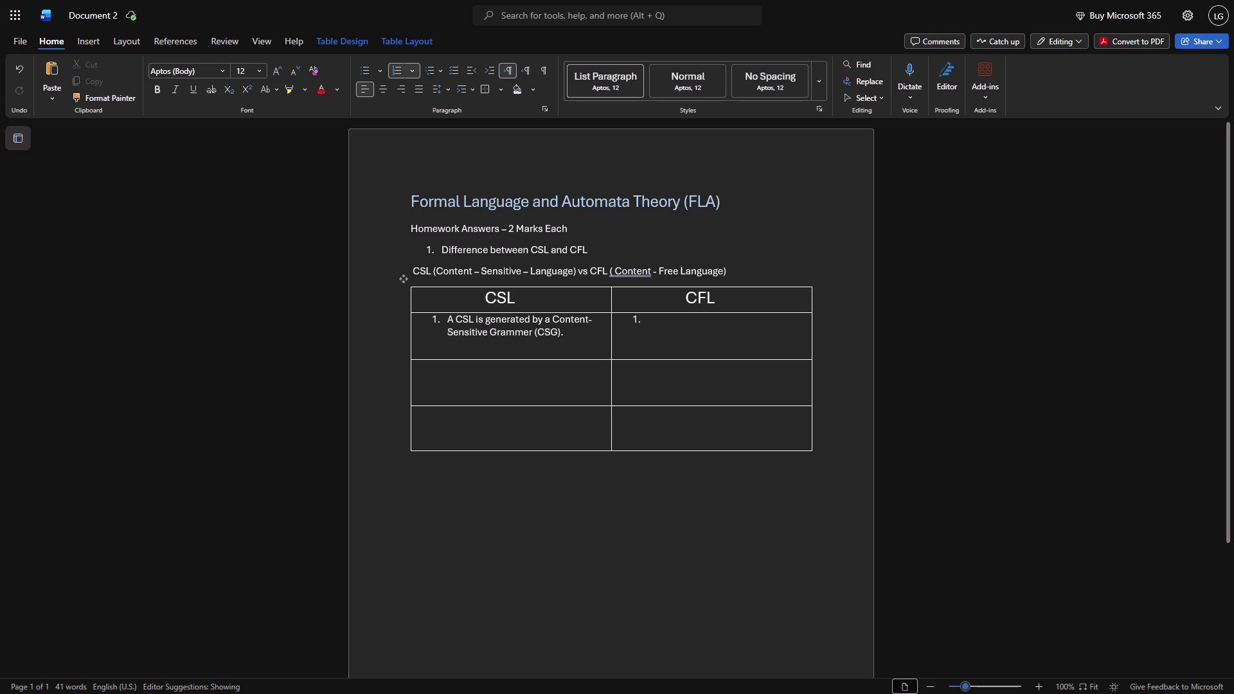
type("A C")
type("FL")
type("generated")
key("space")
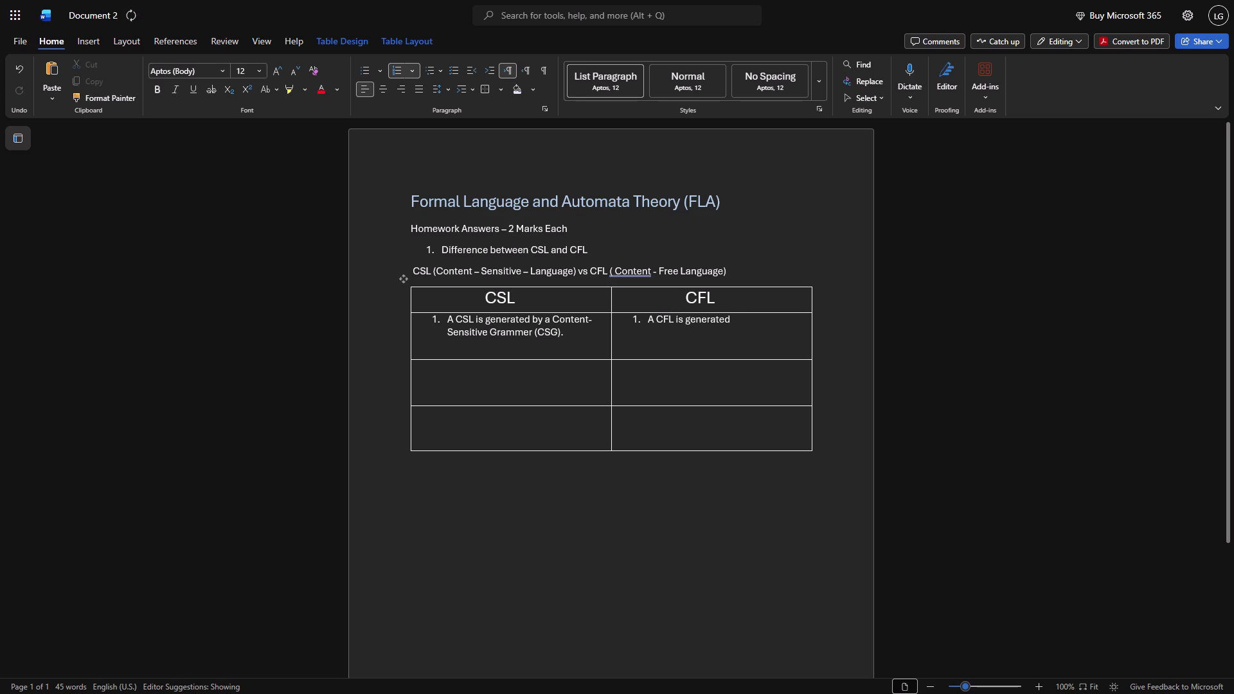
type("by")
key("space")
type("a")
key("space")
type("Context Free")
key("space")
type("Grammer")
key("space")
type("(")
type("CGH")
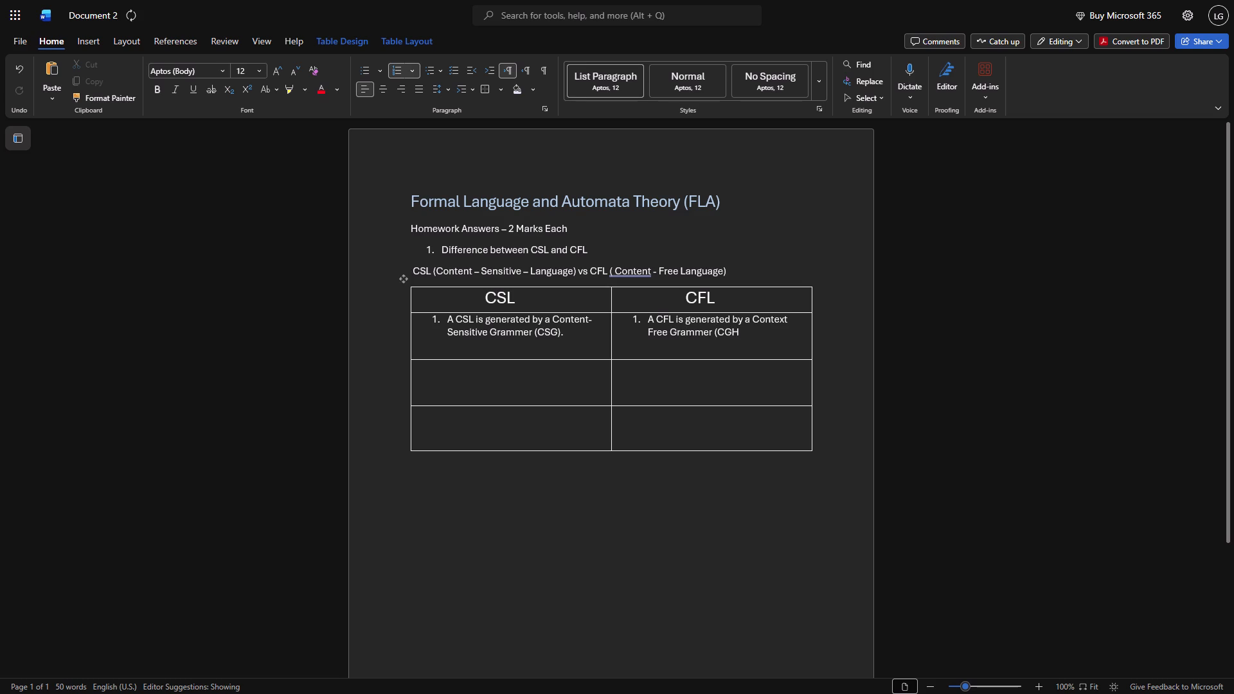
key("shift+BackSpace")
key("shift+BackSpace")
type("FG")
key("shift+parenright")
key("period")
Start numbered item 2 in the row below item 1 under the CSL heading.
left_click(465, 372)
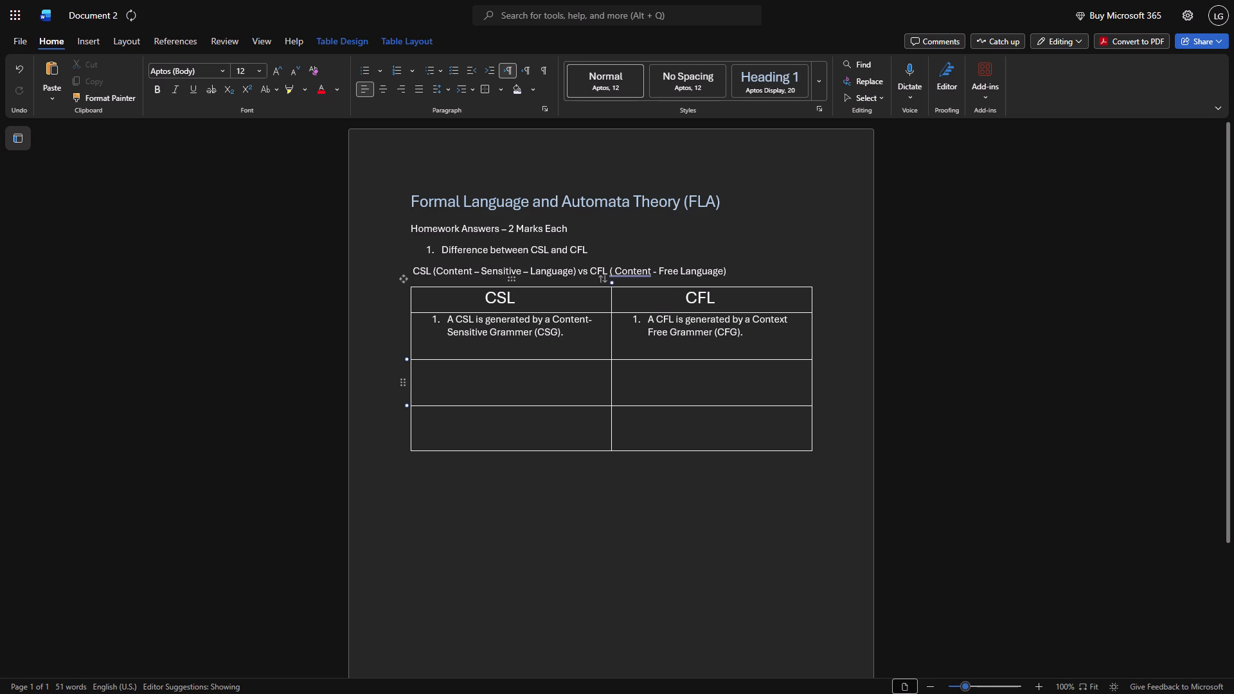
type("2.")
key("space")
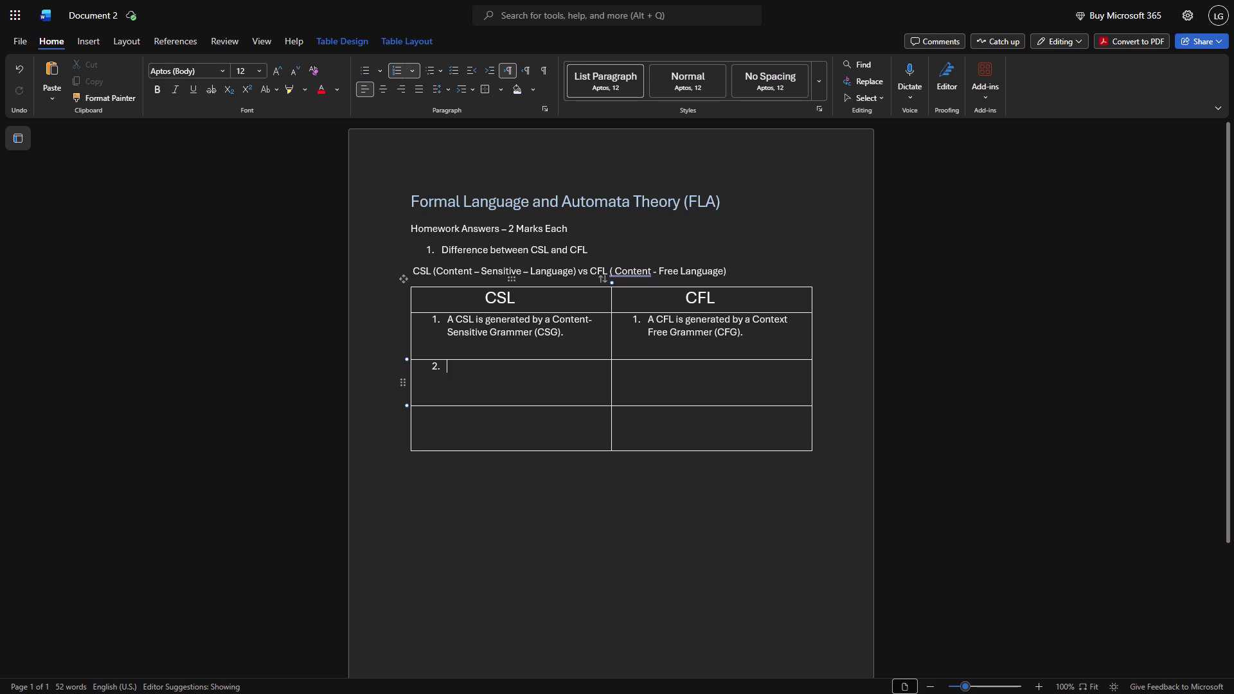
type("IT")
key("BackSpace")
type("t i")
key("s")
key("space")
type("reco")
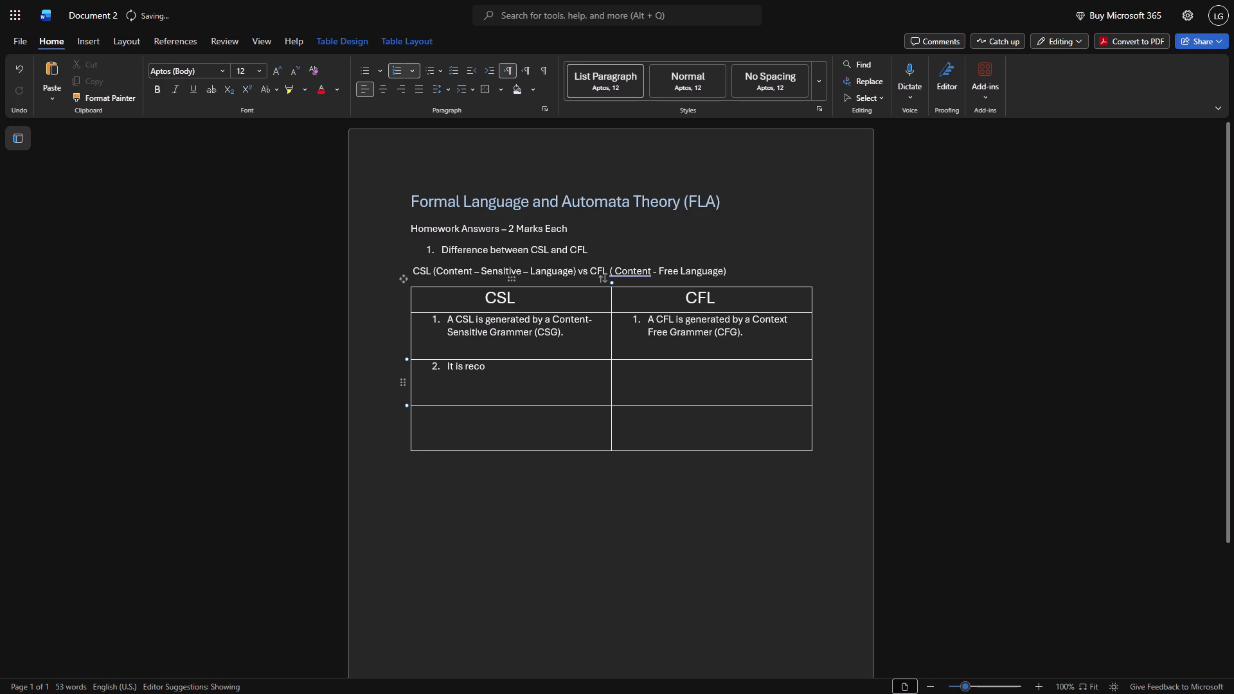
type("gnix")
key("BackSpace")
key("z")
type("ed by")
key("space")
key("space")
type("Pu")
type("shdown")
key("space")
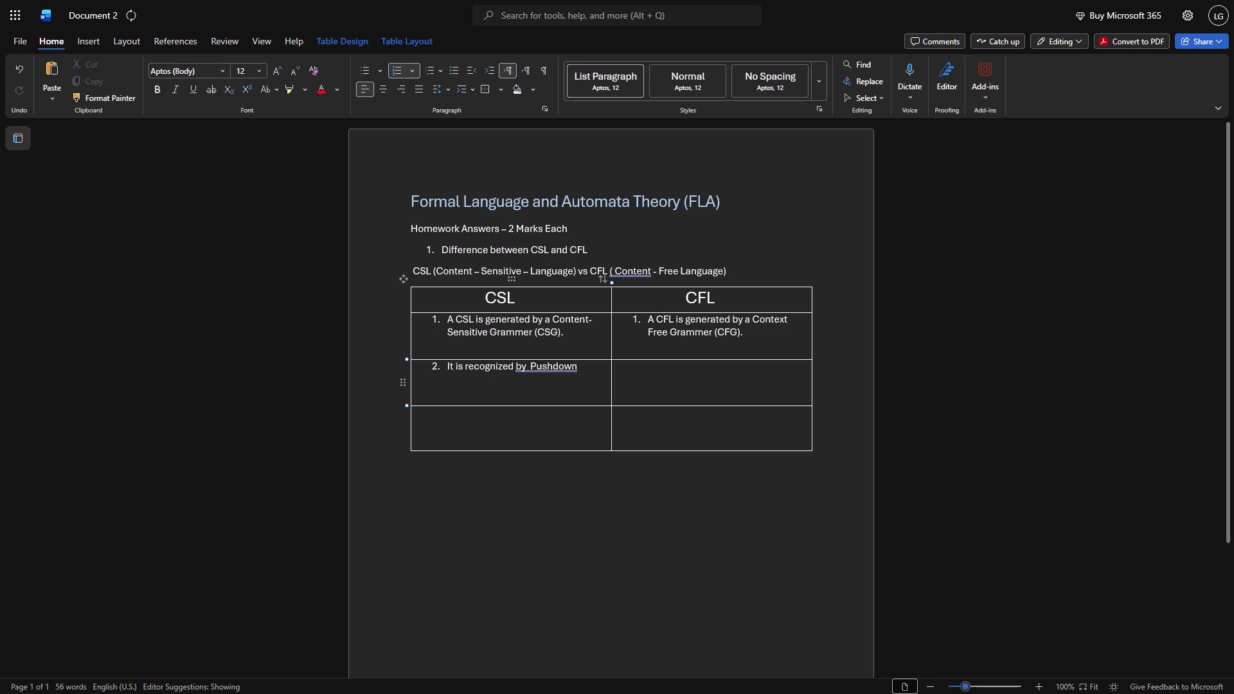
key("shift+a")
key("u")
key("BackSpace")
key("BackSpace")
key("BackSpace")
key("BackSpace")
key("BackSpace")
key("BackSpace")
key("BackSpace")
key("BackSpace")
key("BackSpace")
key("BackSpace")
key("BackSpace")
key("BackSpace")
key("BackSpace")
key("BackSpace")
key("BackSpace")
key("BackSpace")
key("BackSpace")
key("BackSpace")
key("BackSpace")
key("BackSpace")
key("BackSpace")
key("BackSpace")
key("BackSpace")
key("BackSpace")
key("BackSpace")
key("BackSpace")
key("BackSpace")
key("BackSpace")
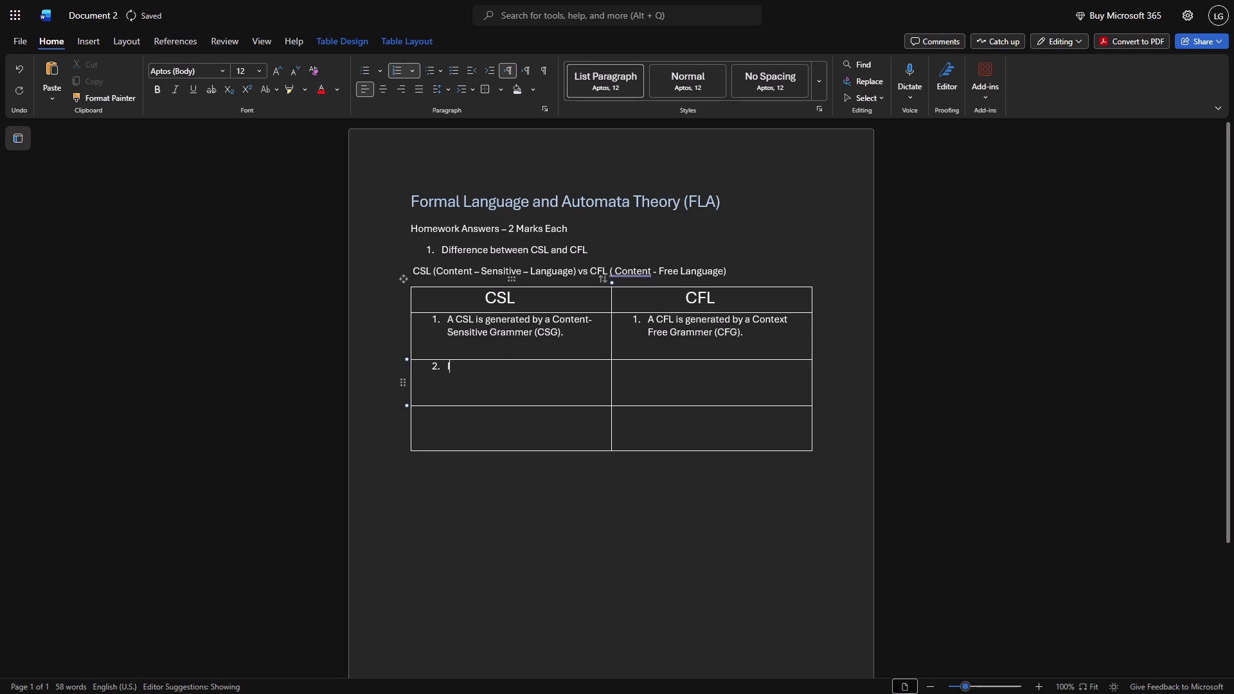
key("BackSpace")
Write "It is recognized by a Linear Bounded Automaton (LBA)." as item 2 under the CSL heading.
type("It")
key("space")
type("is")
key("space")
type("reco")
type("gnix")
key("BackSpace")
type("zed")
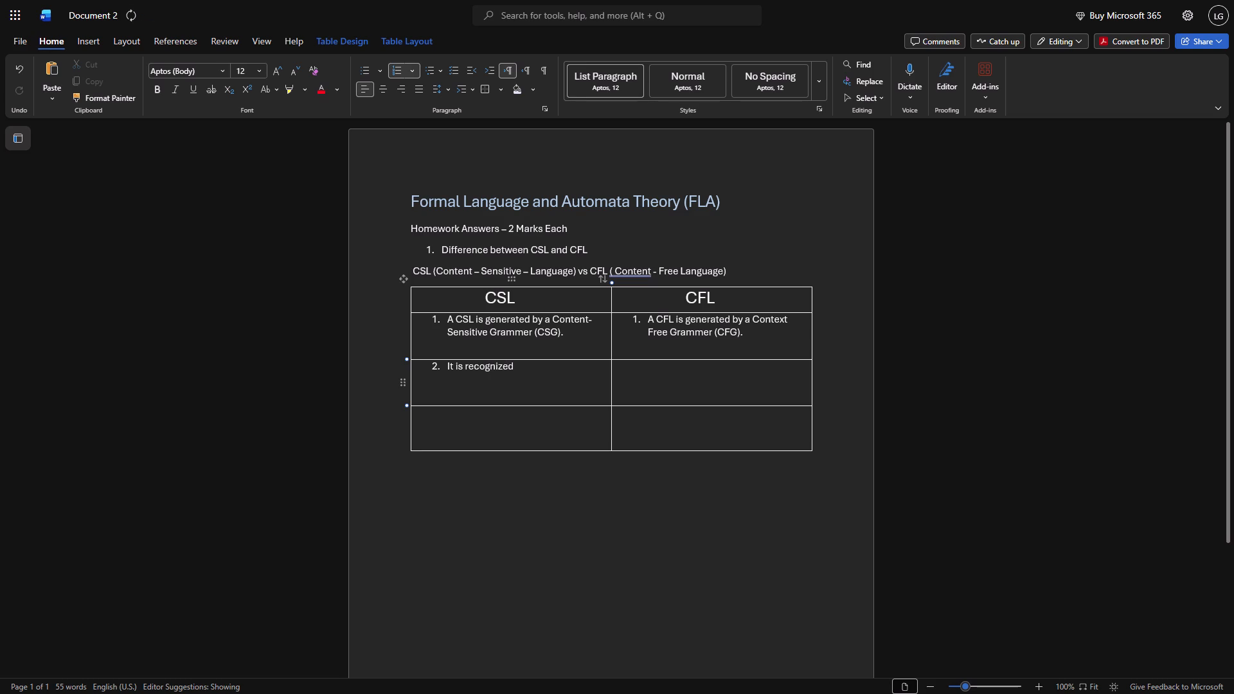
key("space")
type("by")
key("space")
type("a")
key("space")
type("Linear")
key("space")
type("Bounded")
key("space")
key("a")
key("BackSpace")
type("Auto")
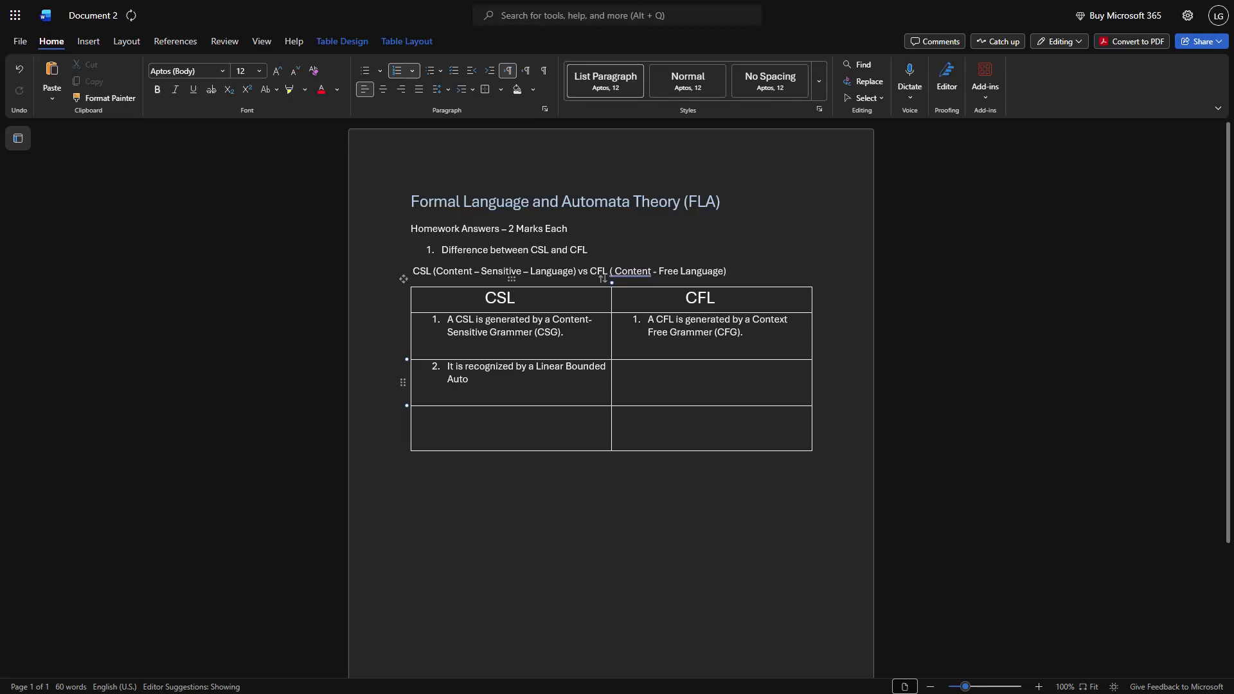
type("ms")
key("BackSpace")
type("aton")
key("space")
type("(")
type("LBA")
key("shift+parenright")
key("period")
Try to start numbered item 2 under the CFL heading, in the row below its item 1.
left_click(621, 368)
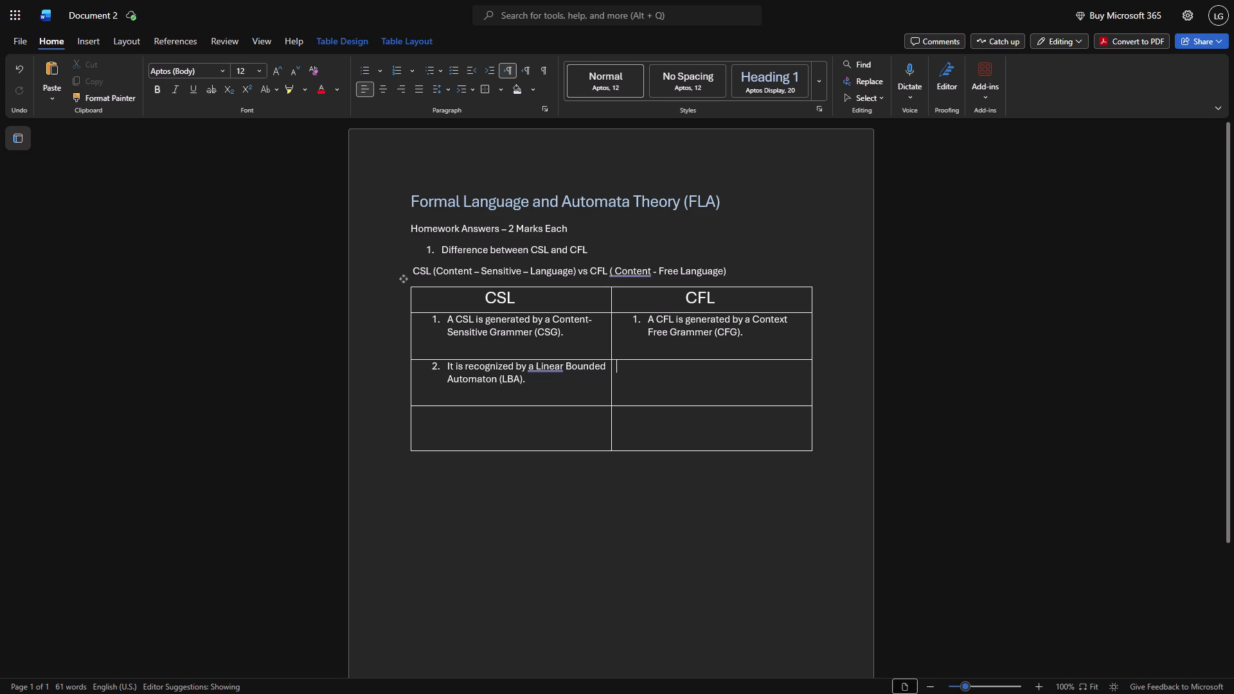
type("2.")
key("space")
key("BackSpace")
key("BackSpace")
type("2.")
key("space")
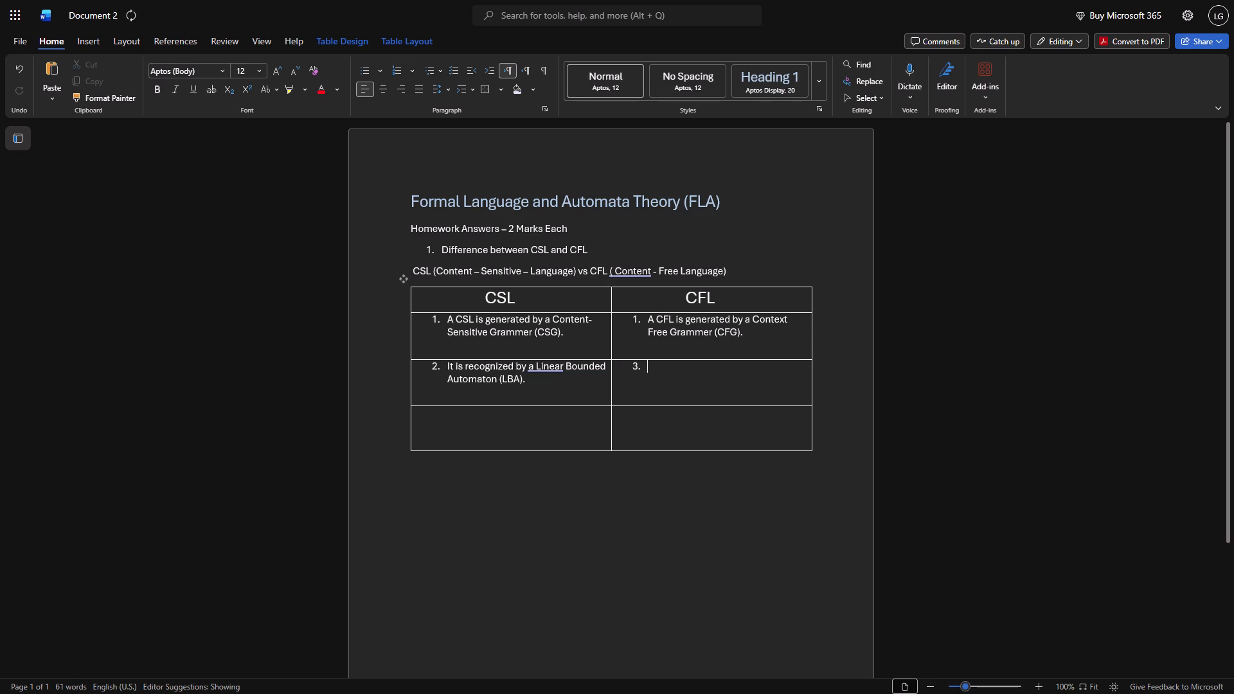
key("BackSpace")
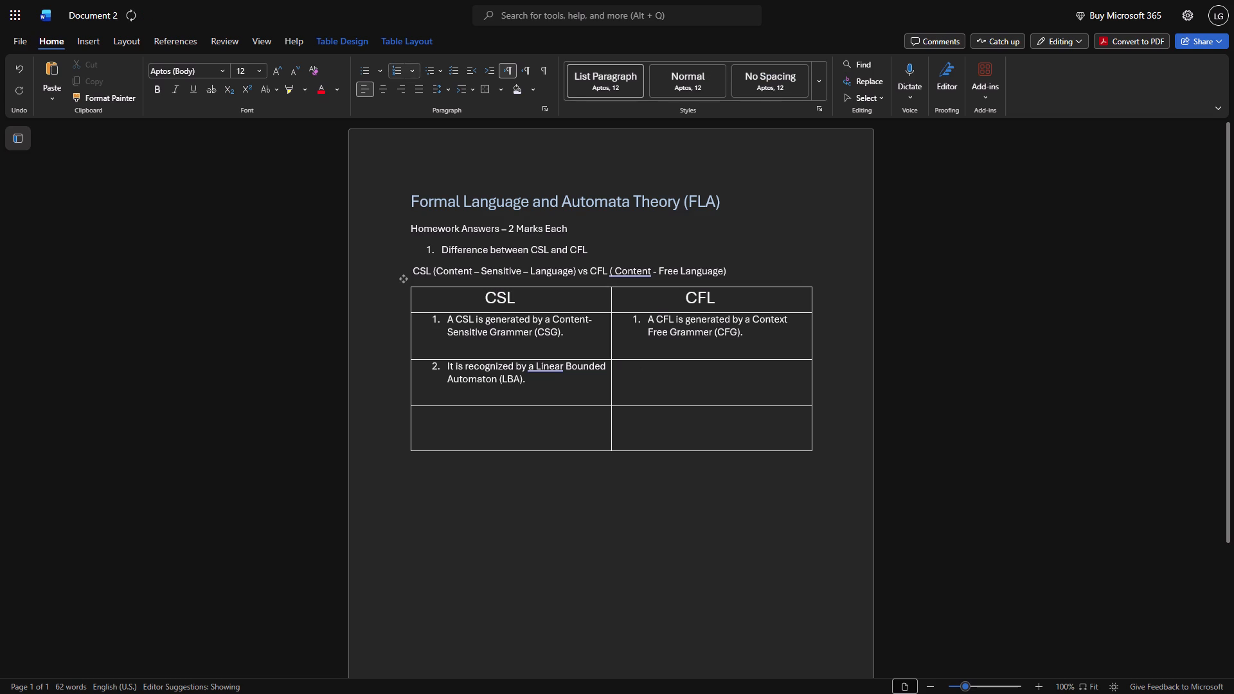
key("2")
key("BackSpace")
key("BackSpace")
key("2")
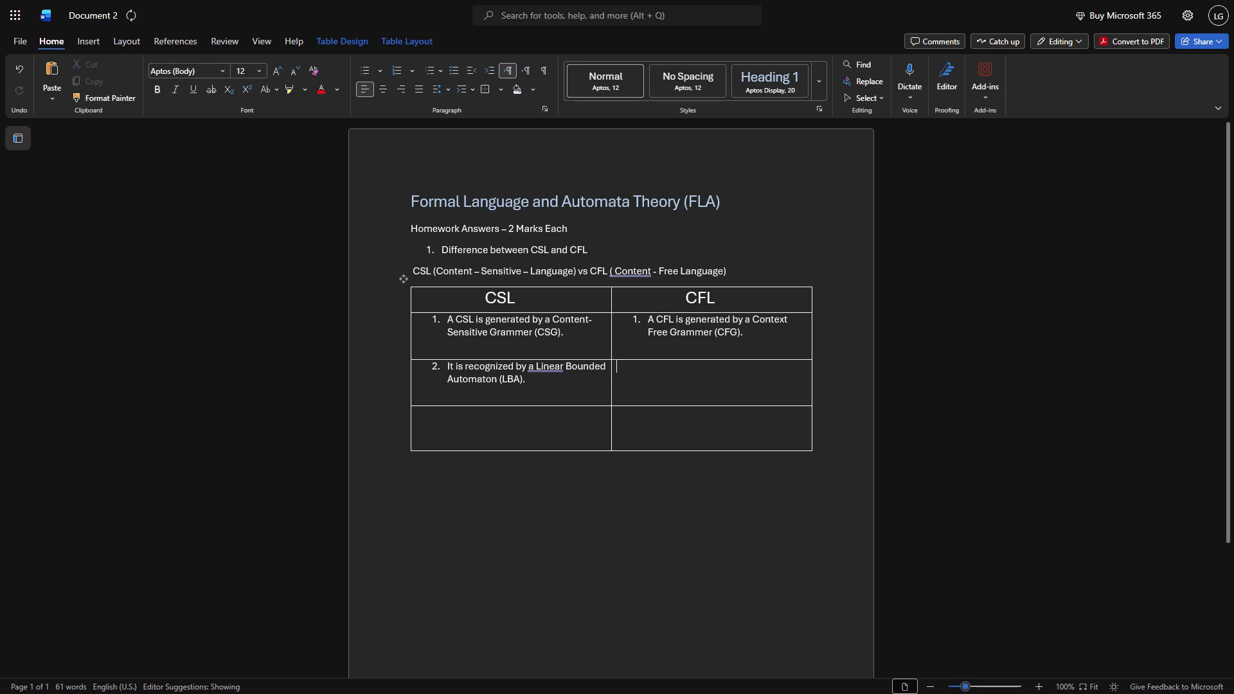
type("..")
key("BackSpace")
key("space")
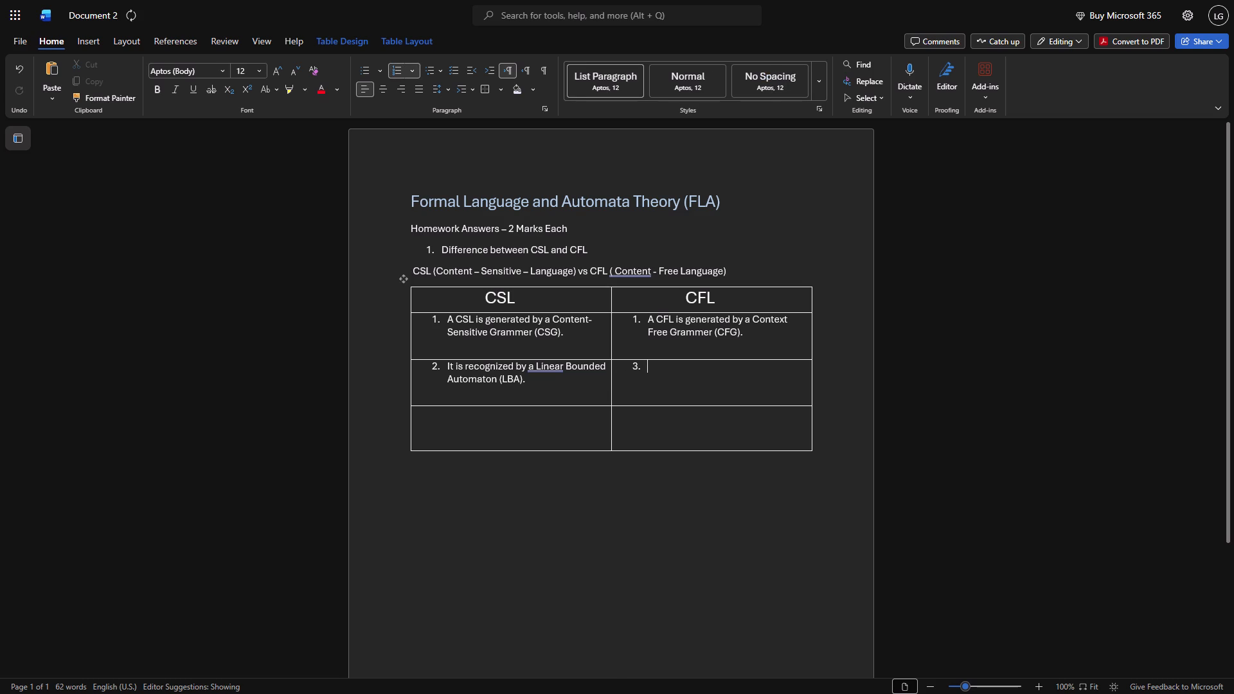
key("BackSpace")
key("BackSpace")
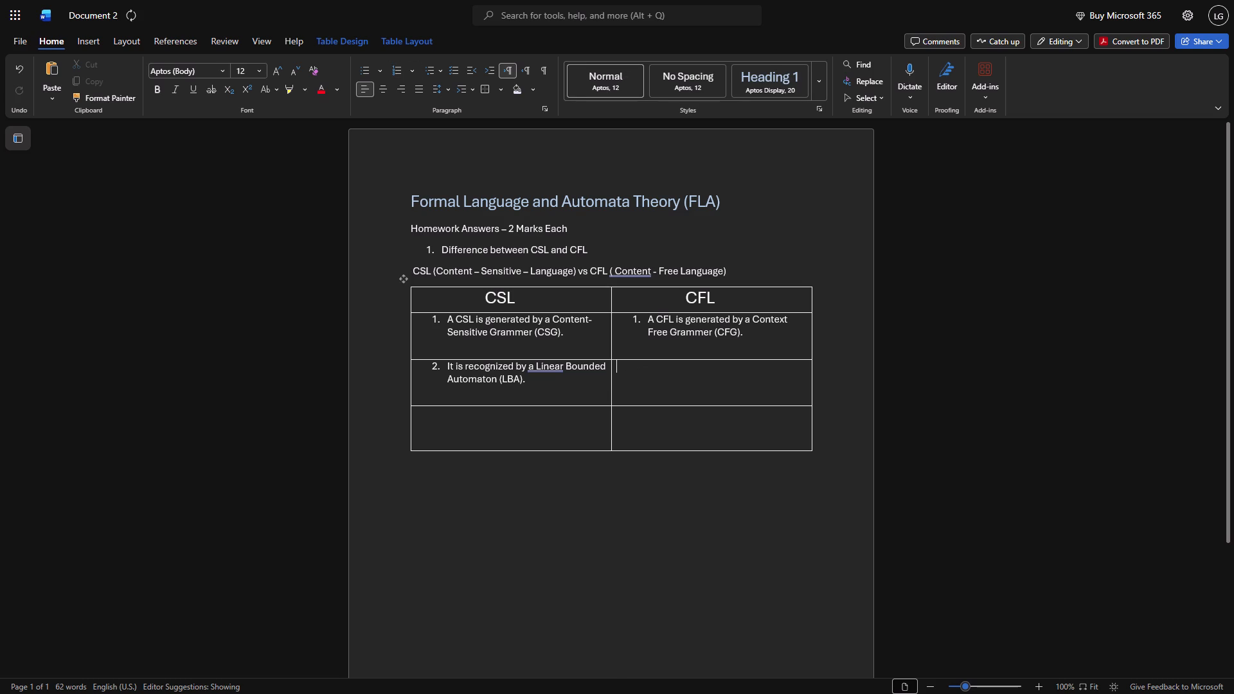
Start the second-row entry under the CFL heading with an indented plain-text "2." instead of automatic numbering.
key("space")
key("space")
key("BackSpace")
key("BackSpace")
key("BackSpace")
key("BackSpace")
key("2")
key("period")
Insert a run of filler "i" letters after "2." under the CFL heading, with five spaces before the last letter.
key("i")
key("i")
key("i")
key("i")
key("i")
key("i")
key("i")
key("i")
key("i")
key("i")
key("i")
key("i")
key("i")
key("i")
key("i")
key("i")
key("Left")
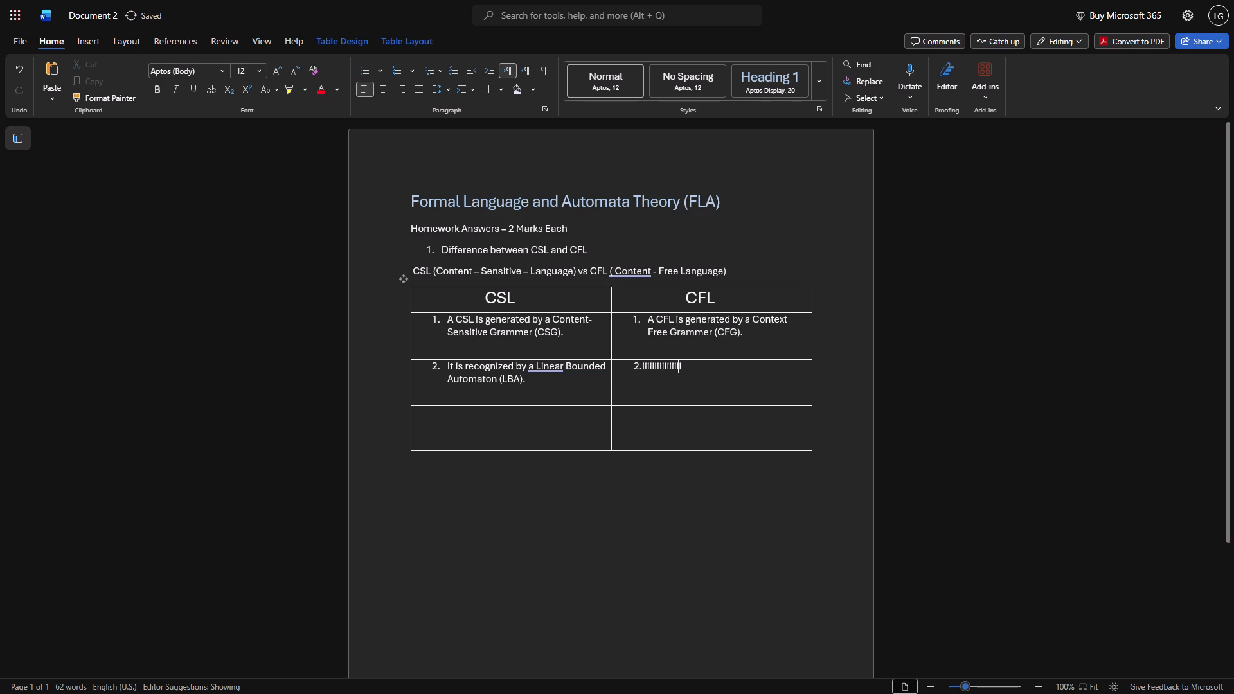
key("space")
key("space")
key("space")
key("space")
key("space")
Delete all the filler "i" letters after "2." under the CFL heading, plus one space, keeping the remaining spaces as a gap.
key("Left")
key("Left")
key("Left")
key("Left")
key("Left")
key("Left")
key("Left")
key("Left")
key("Left")
key("Left")
key("Left")
key("Left")
key("Left")
key("Right")
key("Right")
key("Right")
key("Right")
key("Right")
key("Right")
key("Right")
key("Right")
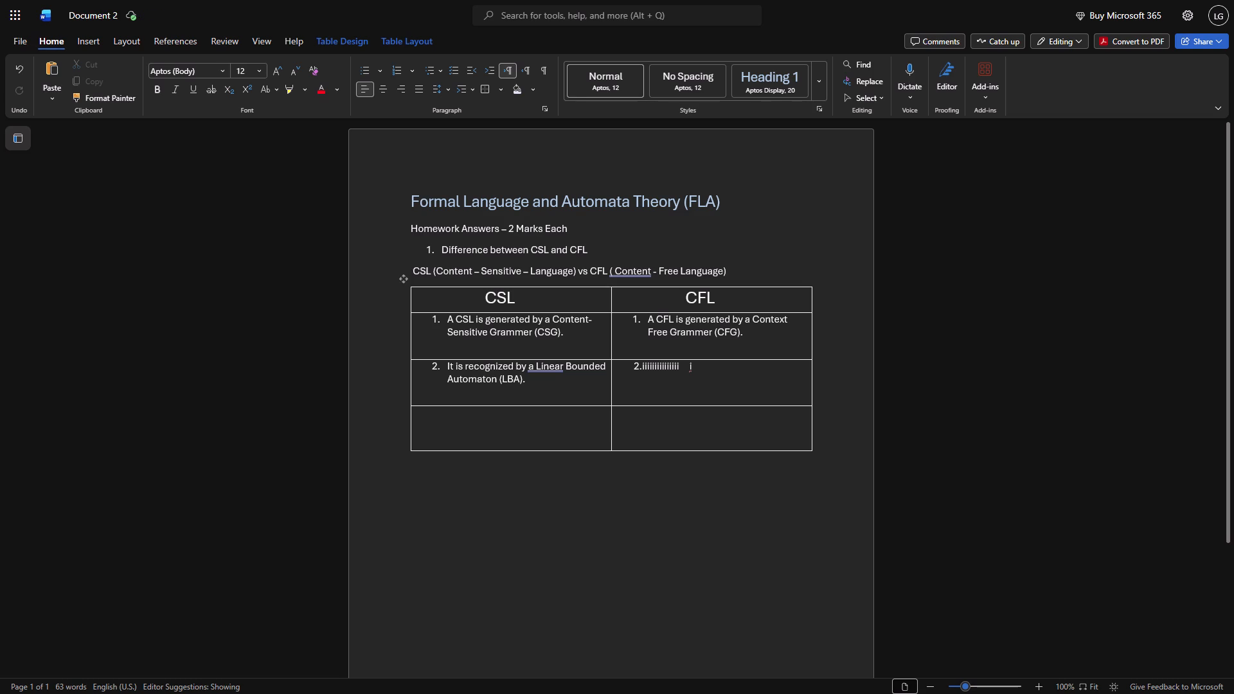
key("BackSpace")
key("BackSpace")
key("BackSpace")
key("BackSpace")
key("BackSpace")
key("BackSpace")
key("BackSpace")
key("BackSpace")
key("BackSpace")
key("BackSpace")
key("BackSpace")
key("BackSpace")
key("BackSpace")
key("BackSpace")
key("BackSpace")
key("Right")
key("Right")
key("Right")
key("Right")
key("Right")
key("BackSpace")
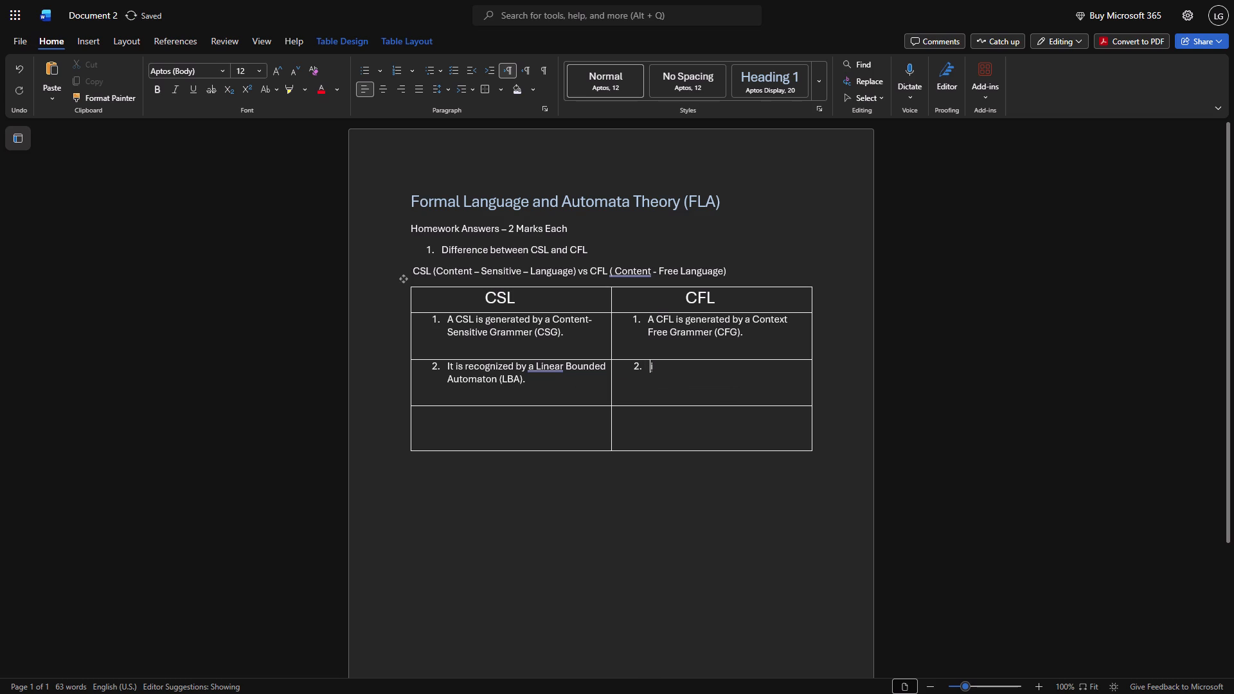
key("Right")
key("BackSpace")
Write "It is recognized by a Pushdown Automaton" as the item 2 text under the CFL heading.
type("It is reco")
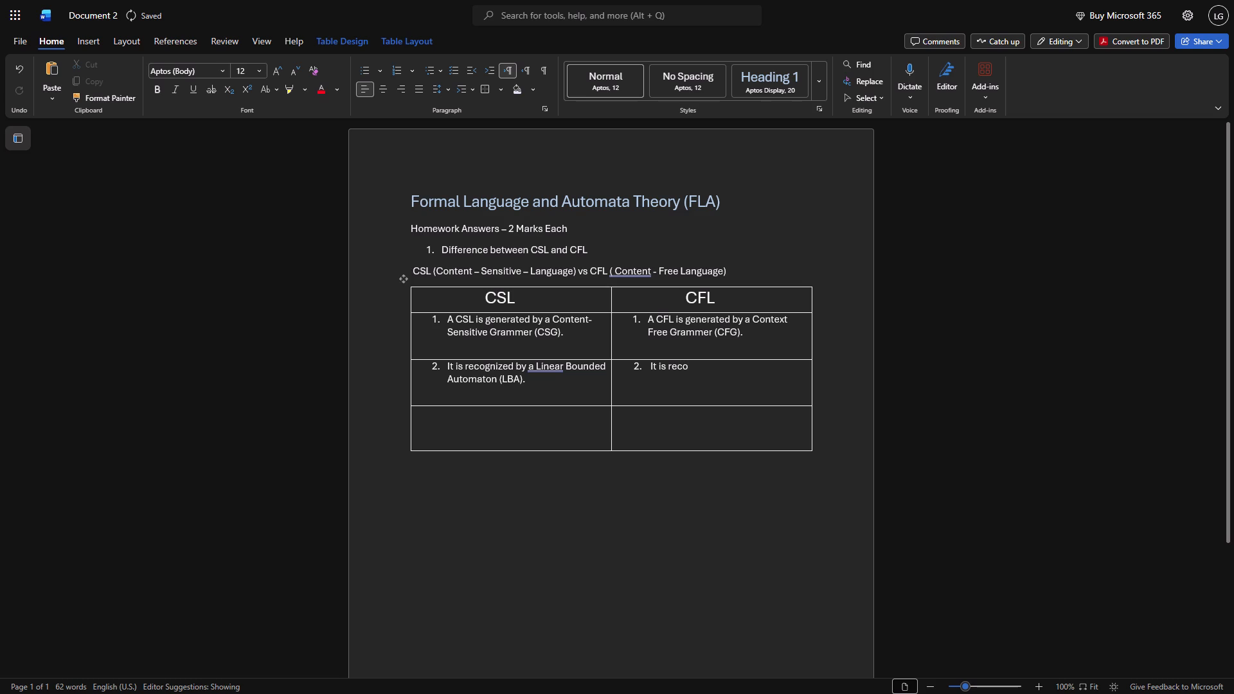
type("gnized")
key("space")
type("by a")
key("space")
key("shift+p")
type("ushdo")
type("wn")
key("space")
type("Au")
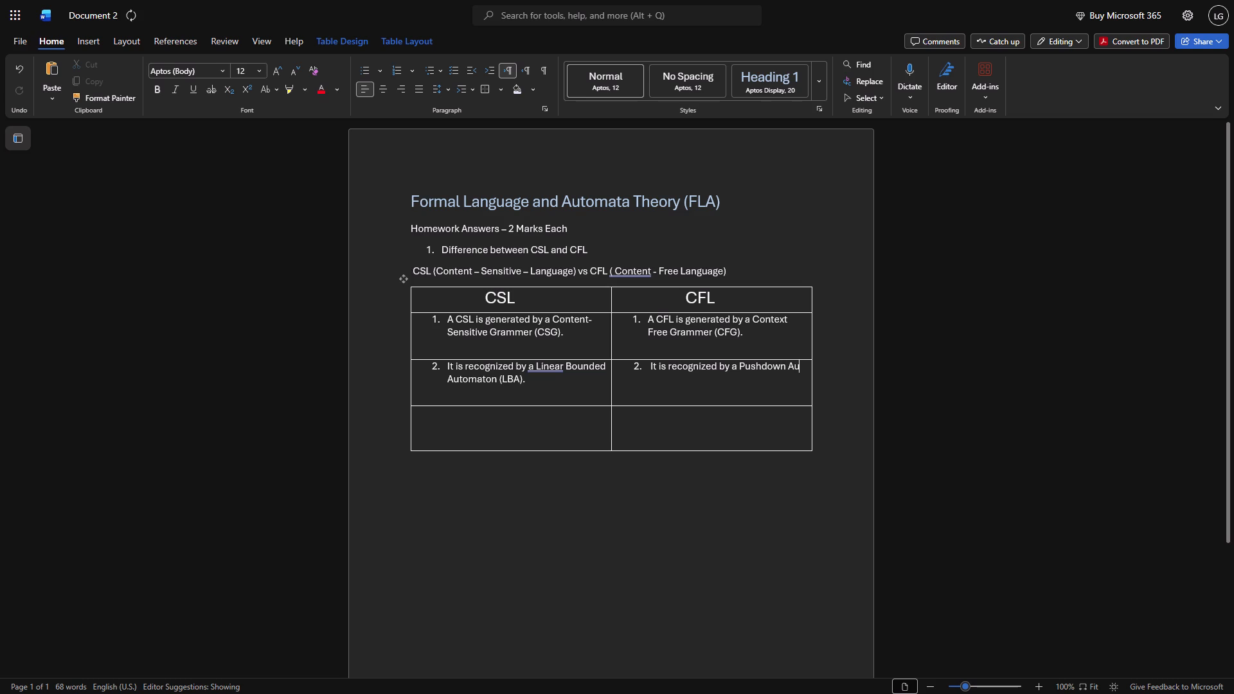
key("t")
key("o")
key("m")
type("at")
type("on")
Insert 26 spaces before "Automaton" in CFL item 2 so the wrapped word lines up under "It is recognized".
key("Left")
key("Left")
key("Left")
key("Left")
key("Left")
key("Left")
key("Left")
key("Left")
key("Left")
key("Left")
key("Left")
key("Left")
key("Left")
key("Left")
key("Left")
key("Left")
key("Left")
key("Left")
key("Left")
key("Left")
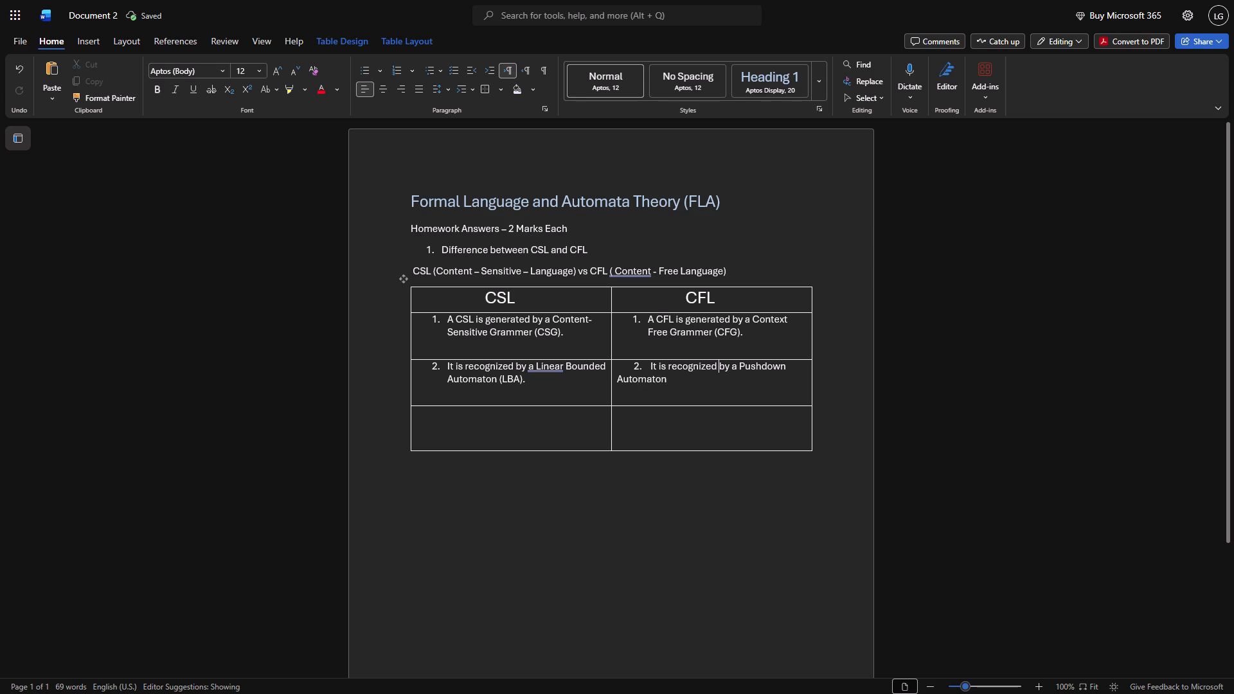
key("Right")
key("Right")
key("Right")
key("Right")
key("Right")
key("Right")
key("Right")
key("Right")
key("Right")
key("Right")
key("Right")
key("Right")
key("Right")
key("Right")
key("Right")
key("Right")
key("Right")
key("Right")
key("Right")
key("Right")
key("Left")
key("Left")
key("Left")
key("Left")
key("Left")
key("space")
key("space")
key("space")
key("space")
key("space")
key("space")
key("space")
key("space")
key("space")
key("space")
key("space")
key("space")
key("space")
key("space")
key("space")
key("space")
key("space")
key("space")
key("space")
key("space")
key("space")
key("space")
key("space")
key("space")
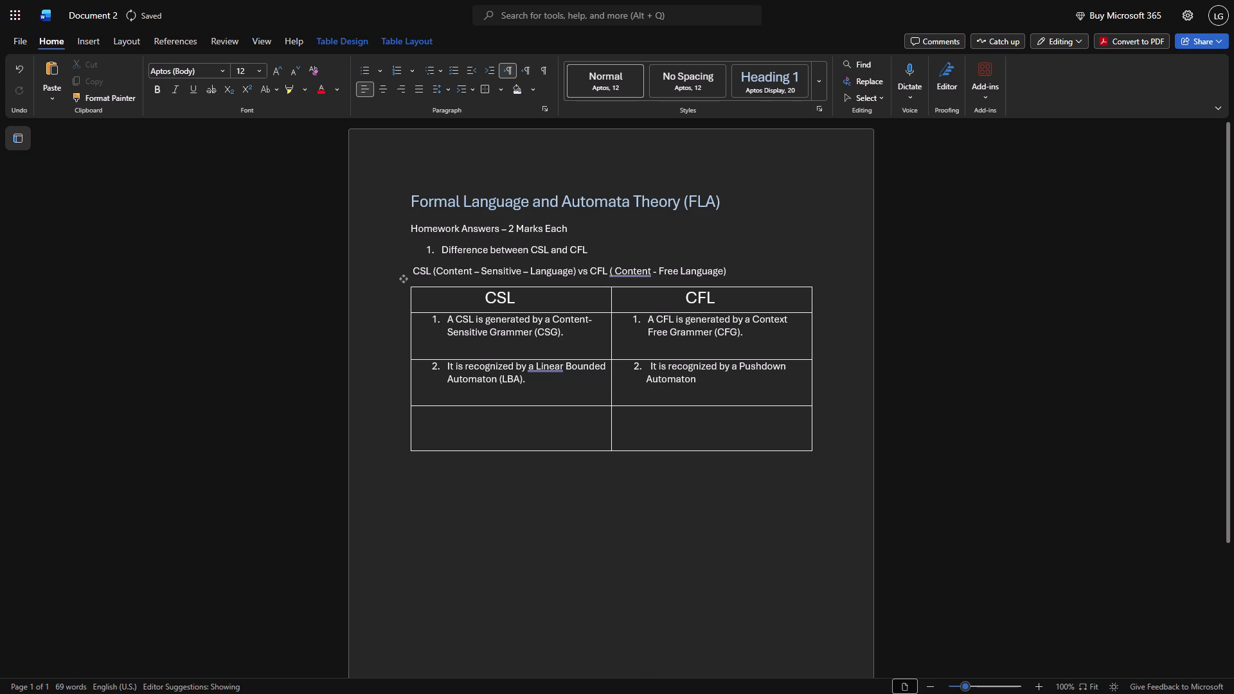
key("space")
key("space")
Append the abbreviation "(PDA)." after "Automaton" at the end of item 2 under the CFL heading.
key("Right")
key("Right")
key("Right")
key("Right")
key("Right")
key("Right")
key("Right")
key("Right")
key("Right")
key("Right")
key("Left")
key("space")
key("shift+parenleft")
type("LBA")
key("BackSpace")
key("BackSpace")
key("BackSpace")
key("shift+p")
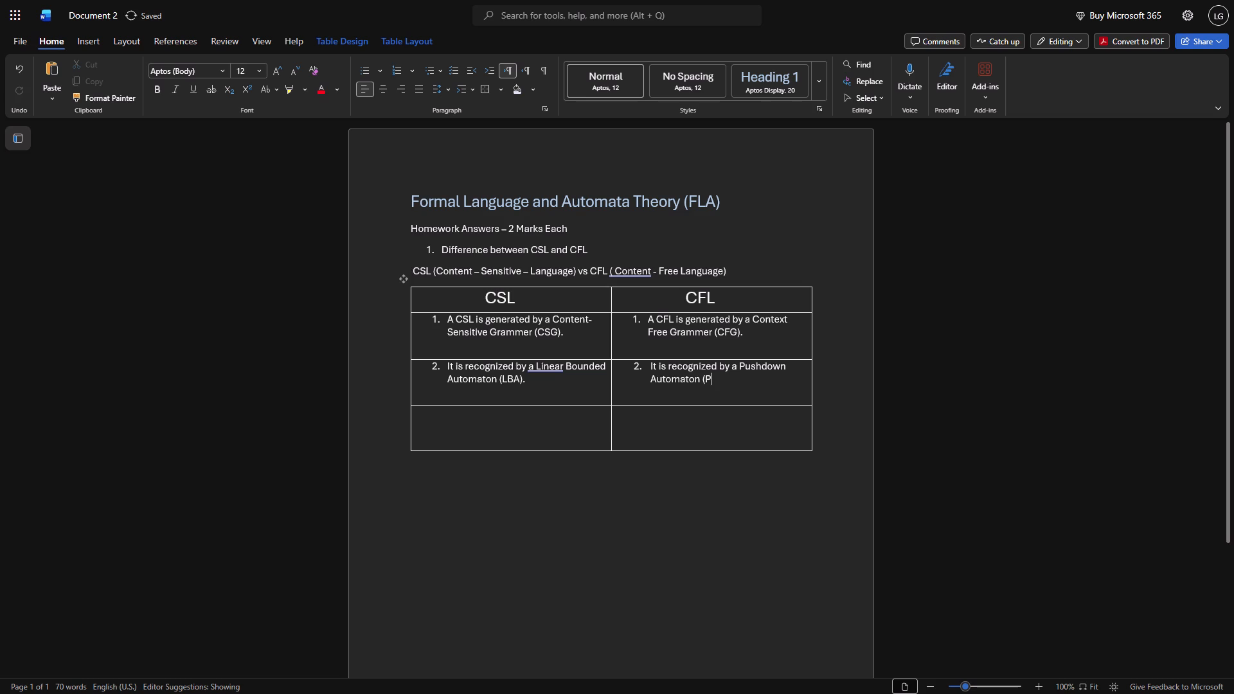
key("shift+d")
key("shift+a")
key("shift+parenright")
key("period")
Write numbered item 3 in the third row under the CSL heading: "Every CSL is not necessarily a CFL.".
key("Right")
key("3")
type(".")
key("space")
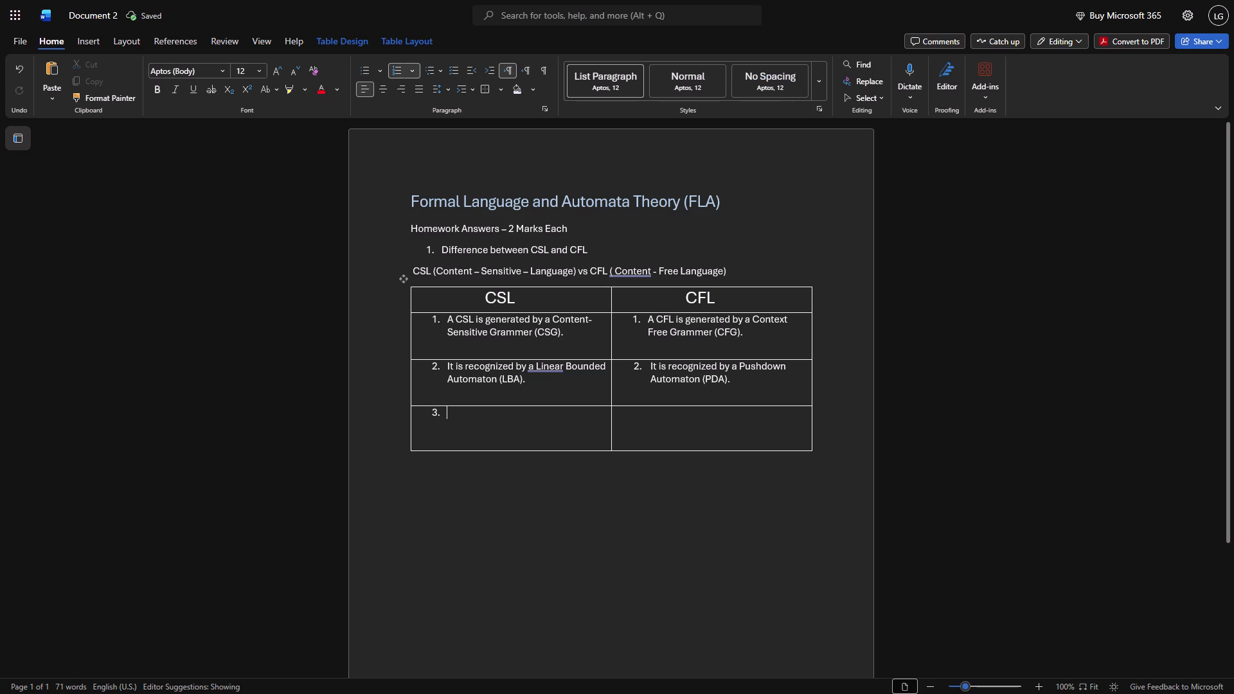
type("EVEry")
key("BackSpace")
key("BackSpace")
key("BackSpace")
key("BackSpace")
type("very")
key("space")
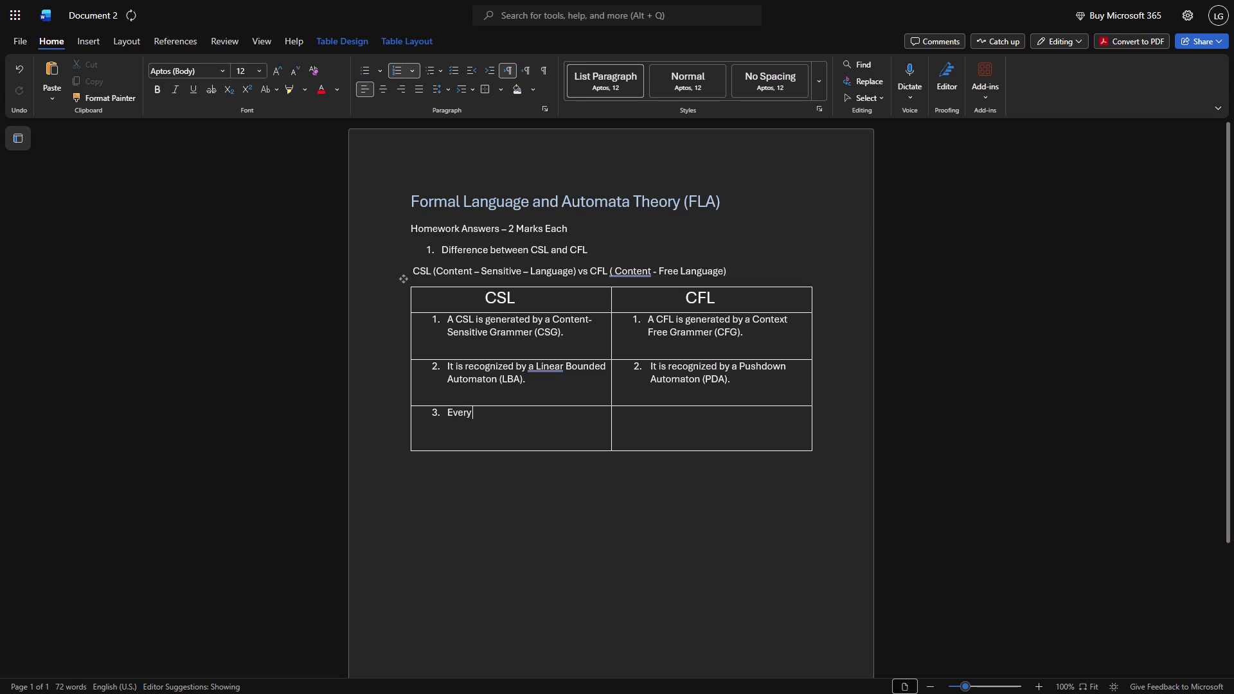
type("CSL is not")
key("space")
type("ne")
type("ce")
type("ss")
type("aril")
type("y")
key("space")
type("a")
key("space")
type("CFL")
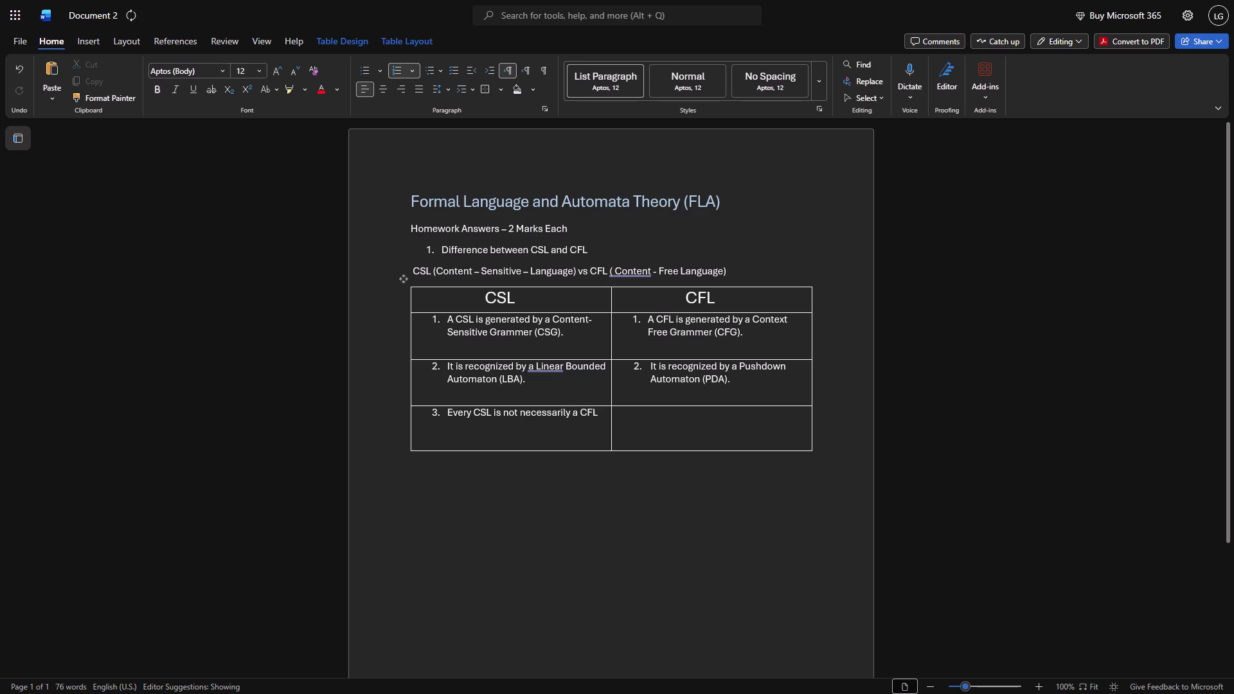
key("period")
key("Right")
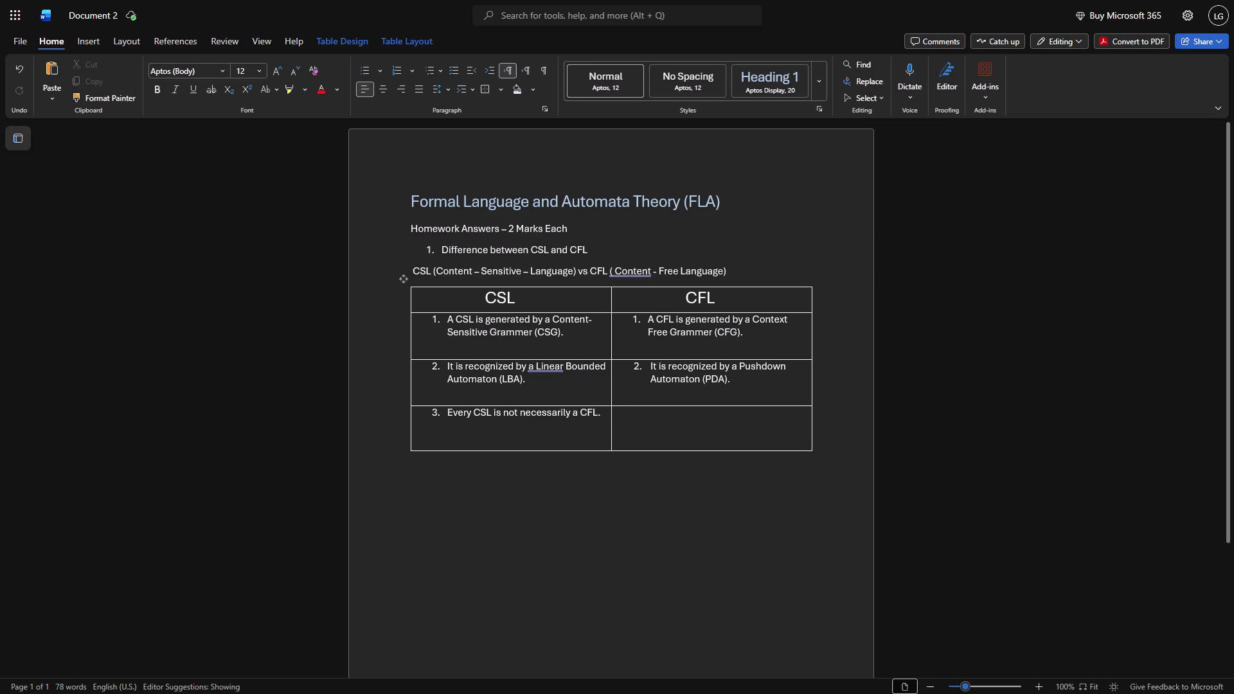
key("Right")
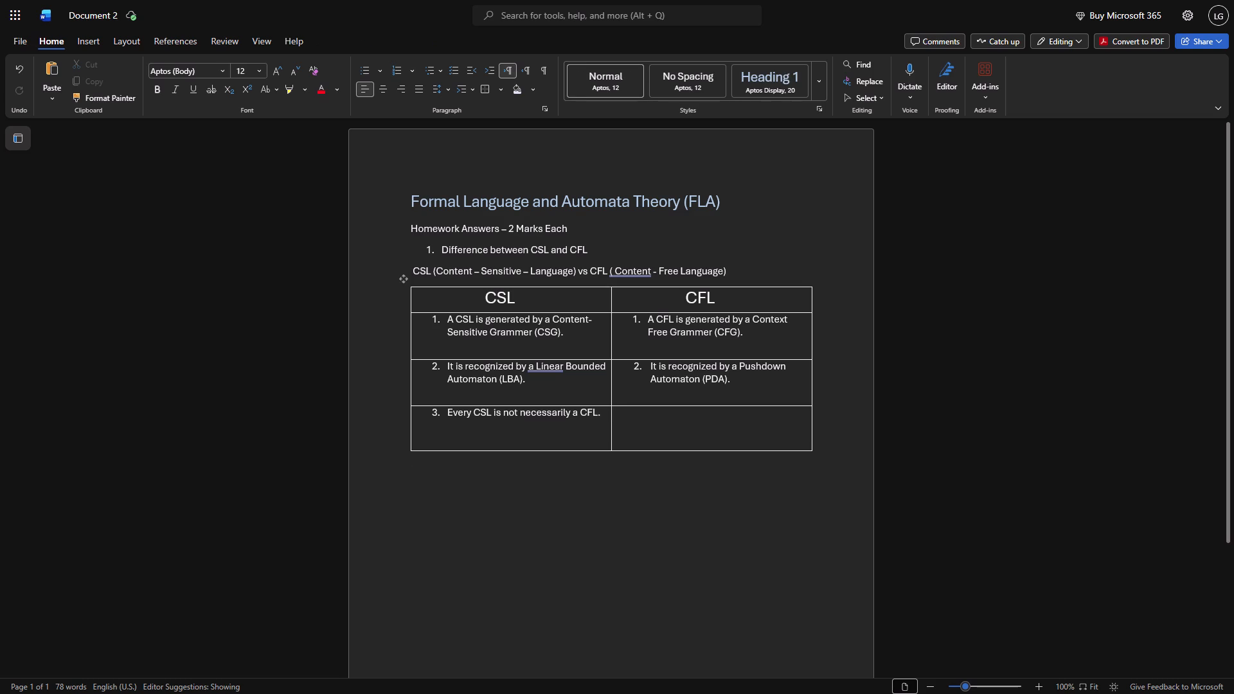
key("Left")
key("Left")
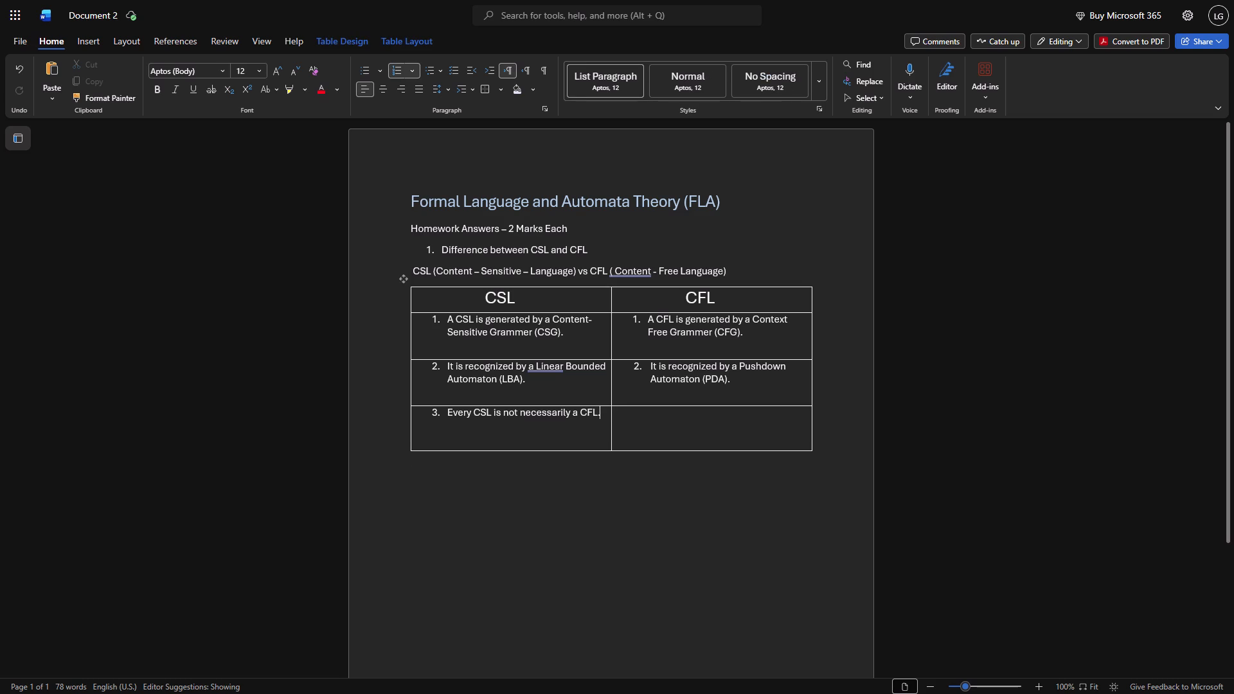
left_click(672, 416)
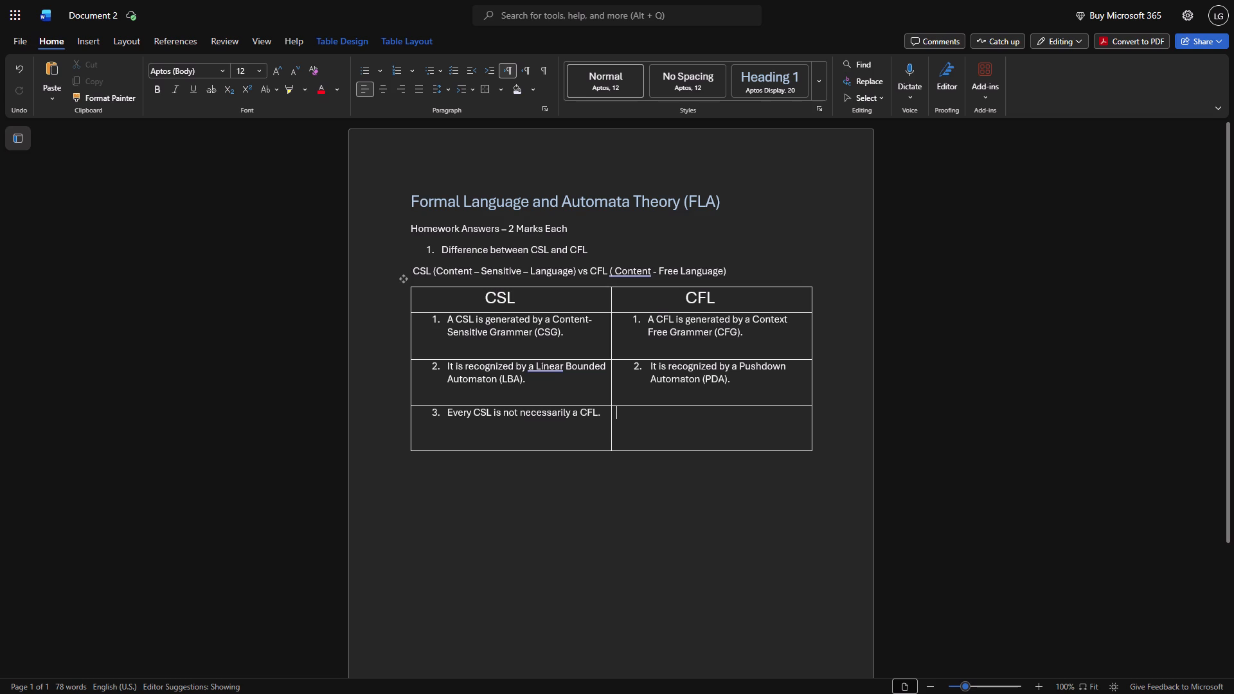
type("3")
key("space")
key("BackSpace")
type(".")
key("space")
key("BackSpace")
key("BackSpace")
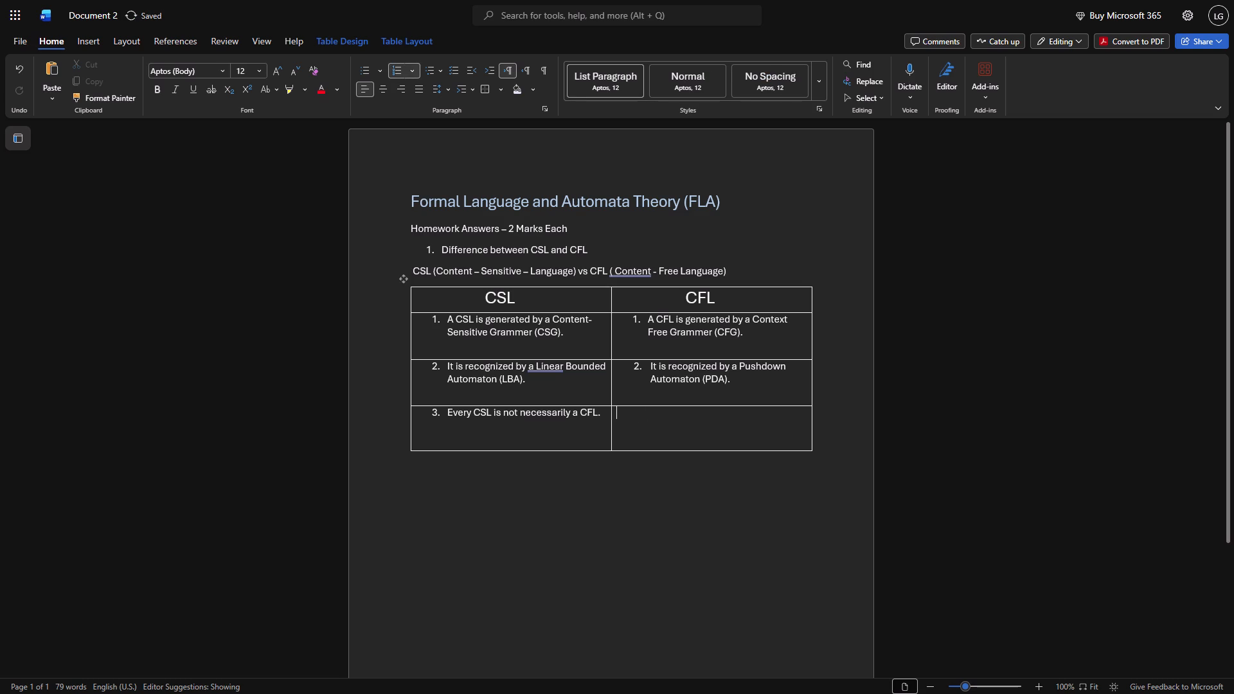
Add the number "3." in the third row under the CFL heading, indented to line up with numbers 1 and 2 above.
key("space")
key("space")
key("space")
key("space")
key("space")
key("space")
key("space")
key("space")
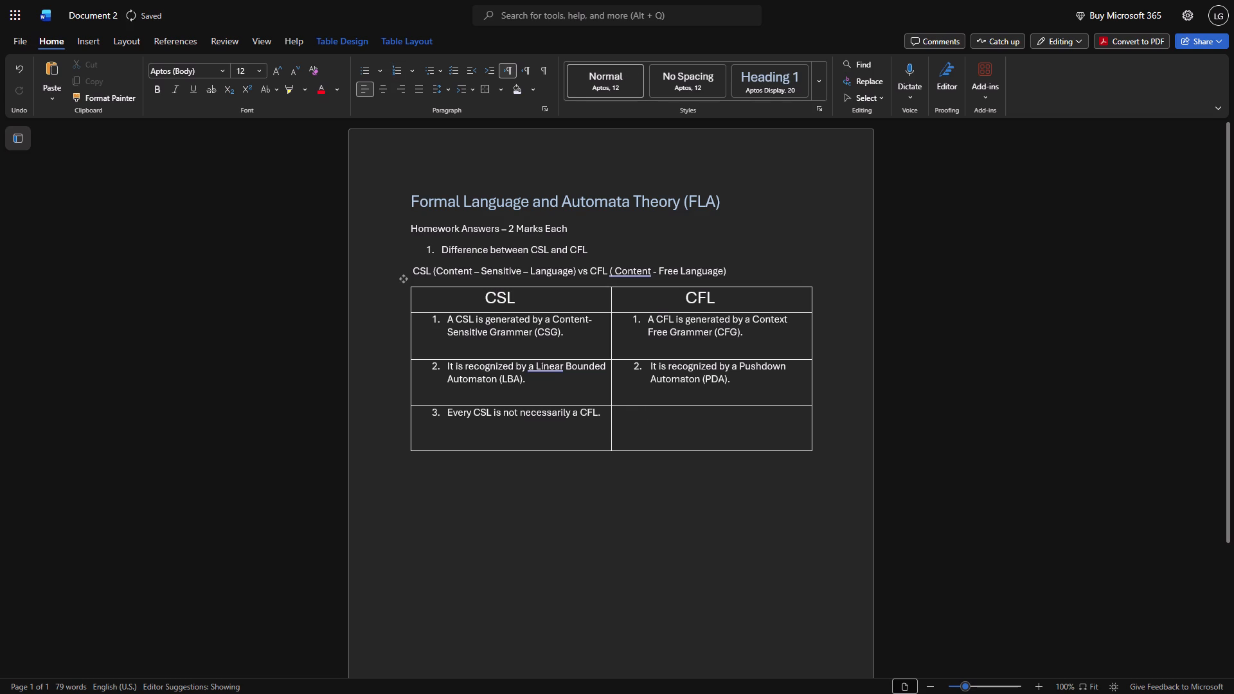
key("space")
key("4")
key("BackSpace")
key("3")
key("Left")
key("BackSpace")
key("Right")
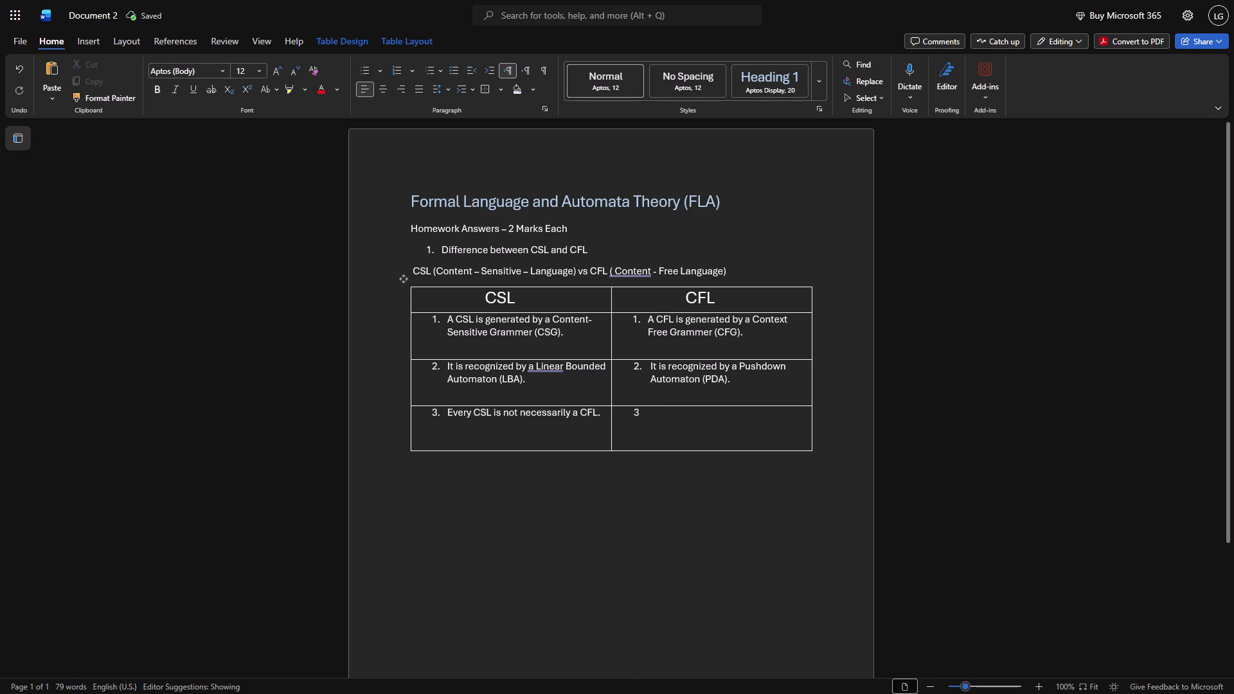
type(".")
key("space")
key("space")
Write "Every CFL is a CSL." as the item 3 text under the CFL heading.
type("Every")
key("space")
type("CFL")
key("shift+space")
type("is a")
key("space")
type("CSL")
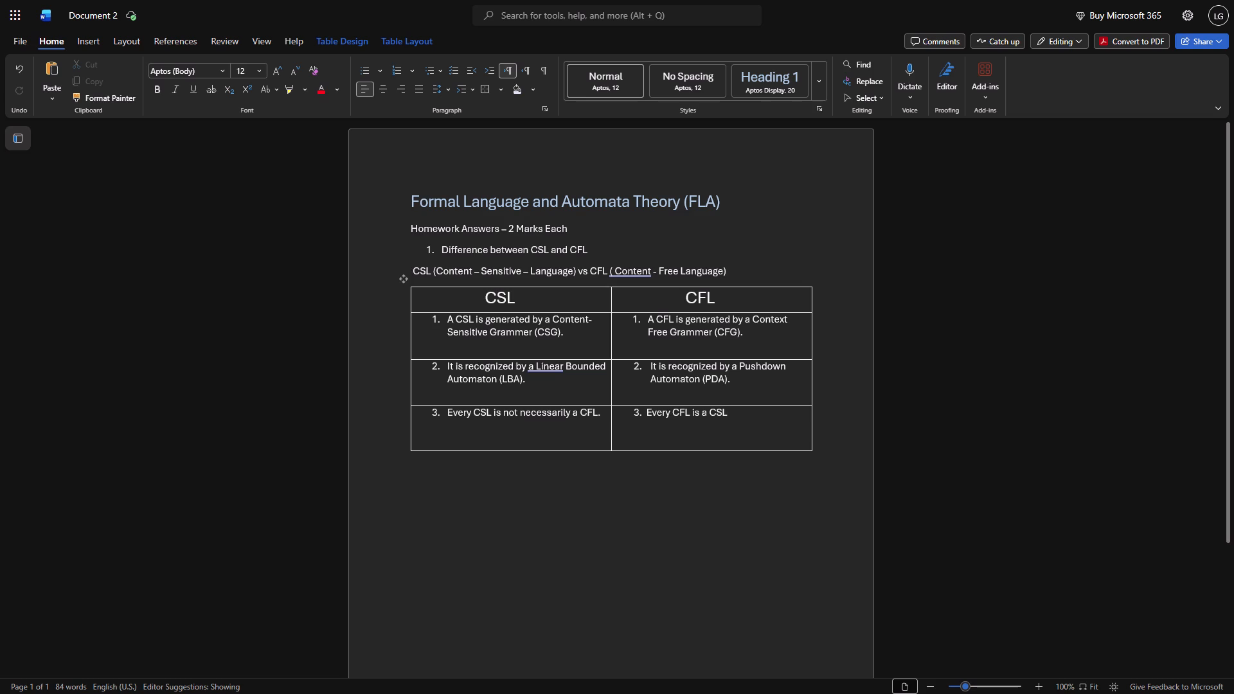
key("period")
Add a blank line below the comparison table.
left_click(512, 521)
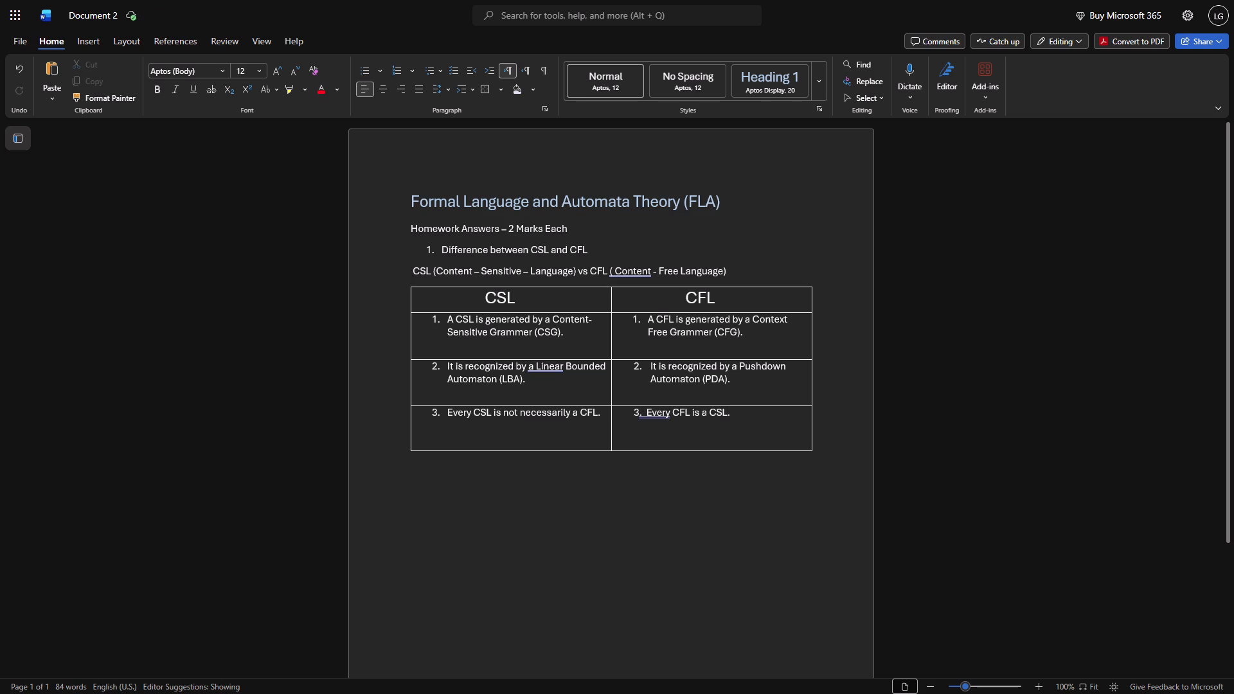
key("Return")
Set the font size of the "Difference between CSL and CFL" question heading to 14.
left_click_drag(422, 249, 603, 249)
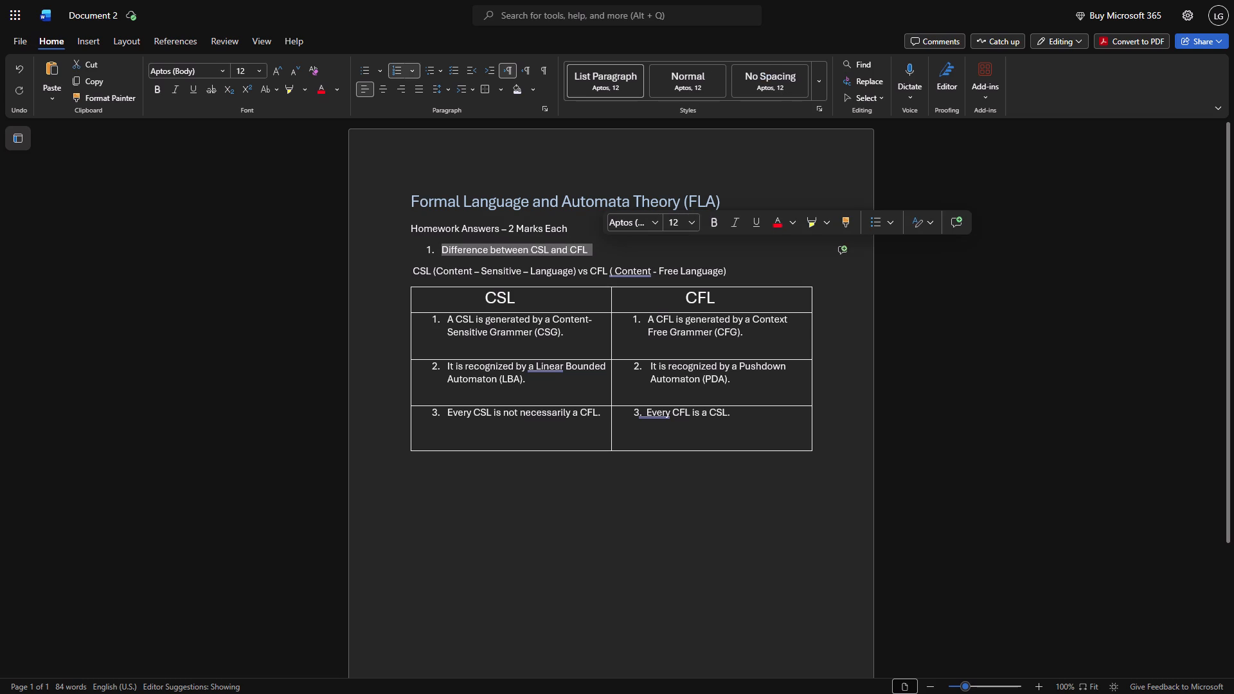
left_click(262, 72)
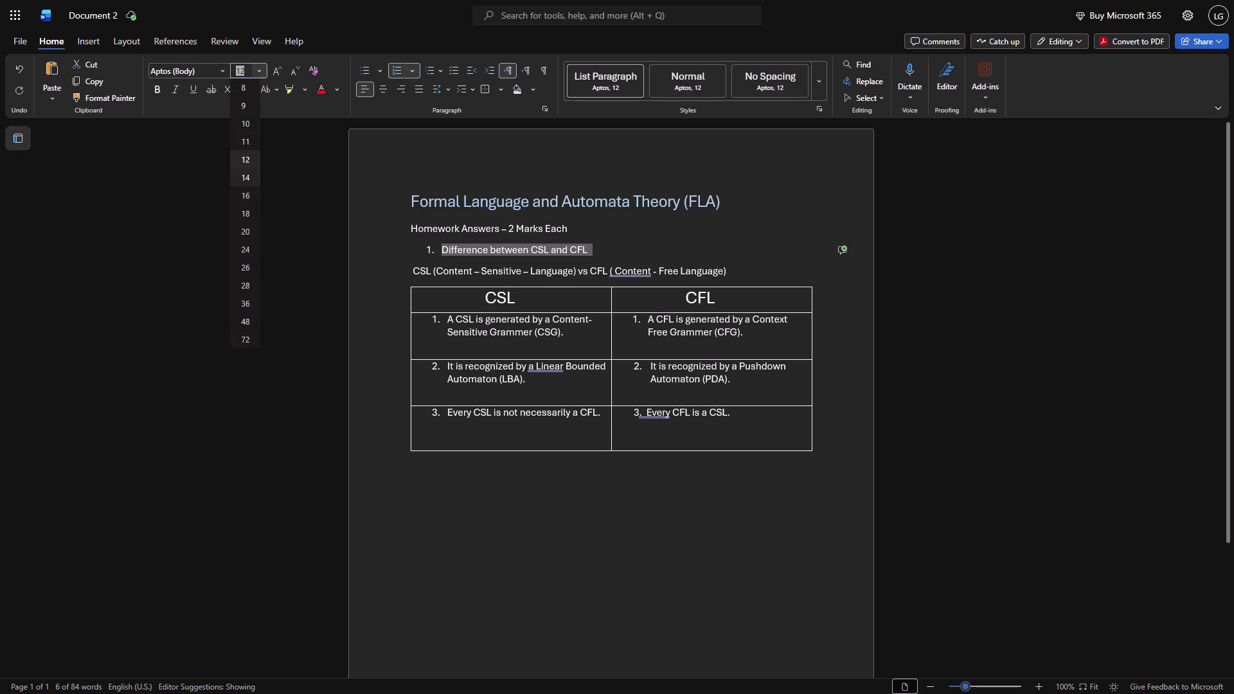
left_click(249, 179)
left_click(362, 325)
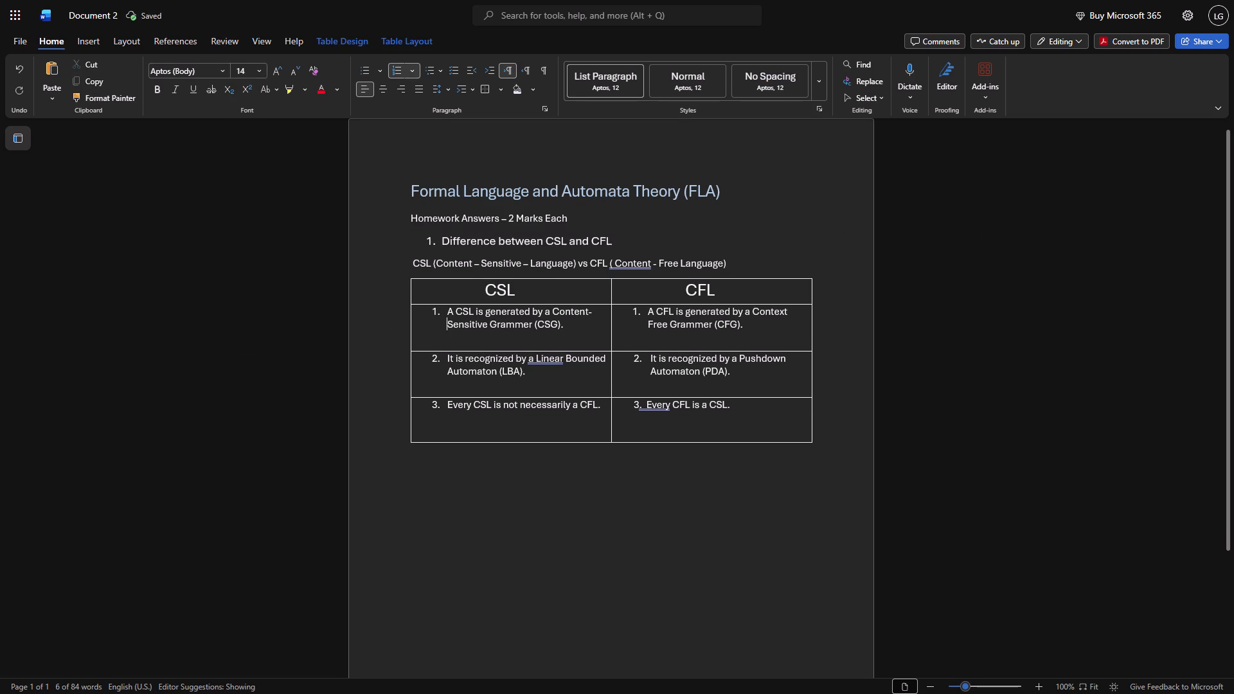
Write the label "Example:" on the line below the comparison table.
left_click(435, 491)
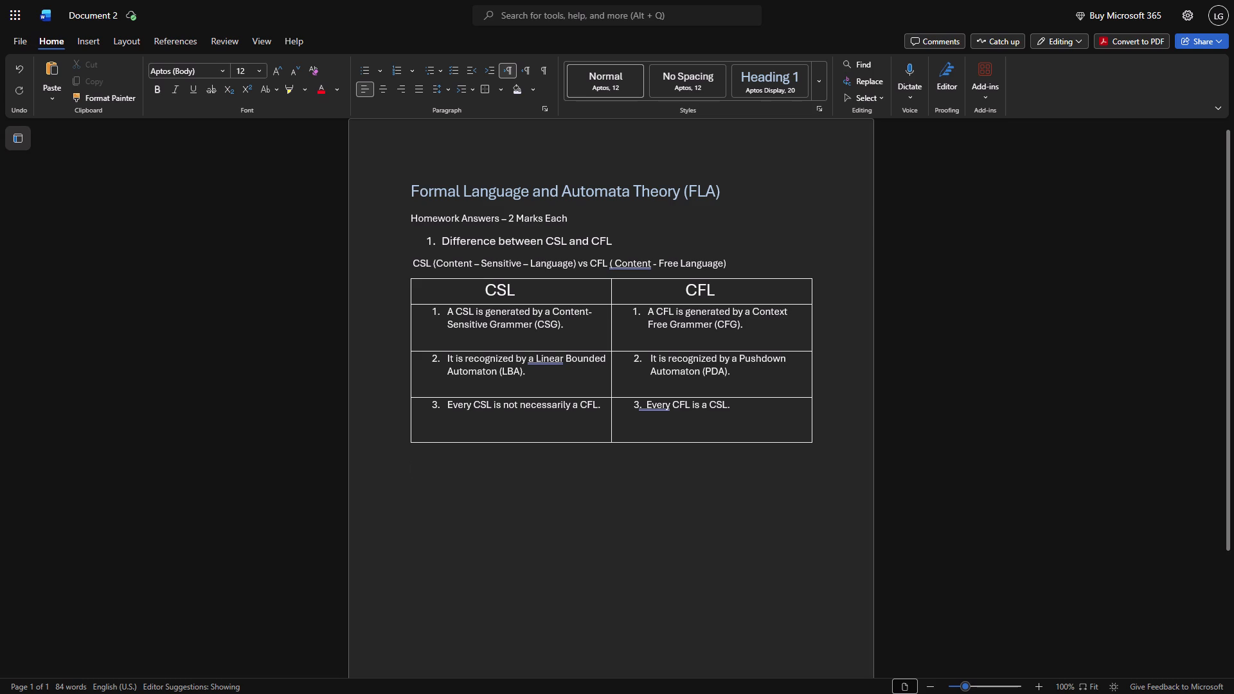
type("EXAMple")
key("BackSpace")
key("BackSpace")
key("BackSpace")
key("BackSpace")
key("BackSpace")
key("BackSpace")
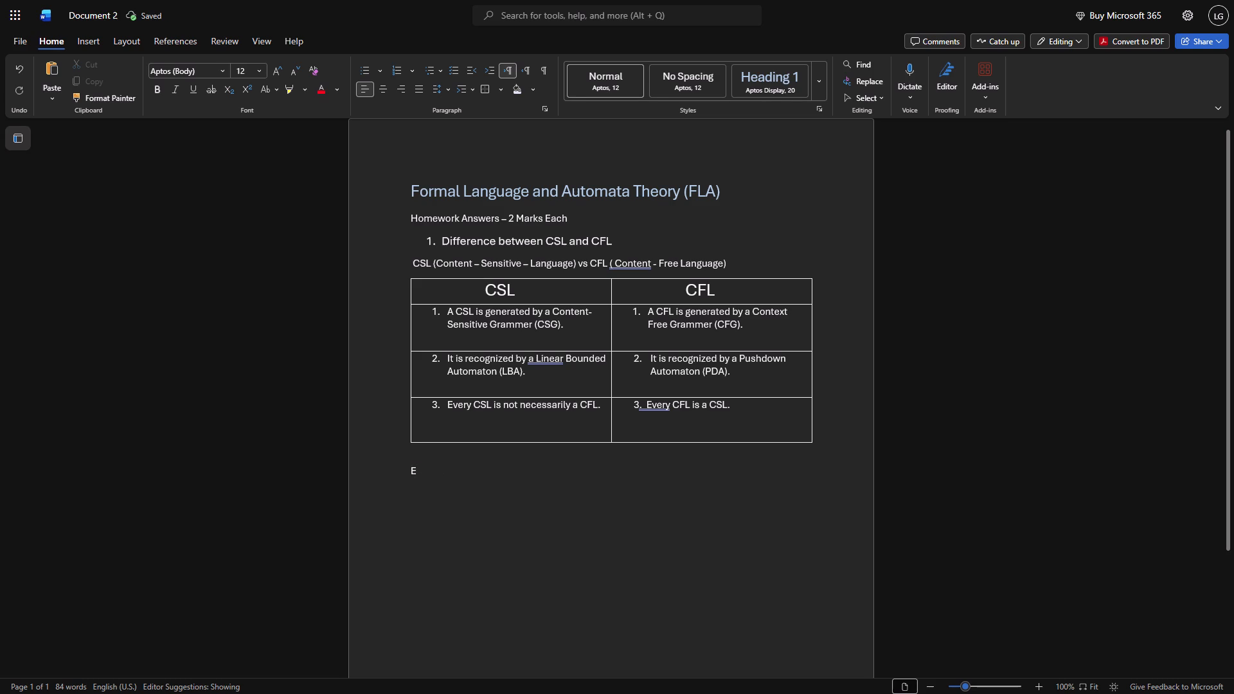
type("xample")
type(":")
key("space")
key("shift+l")
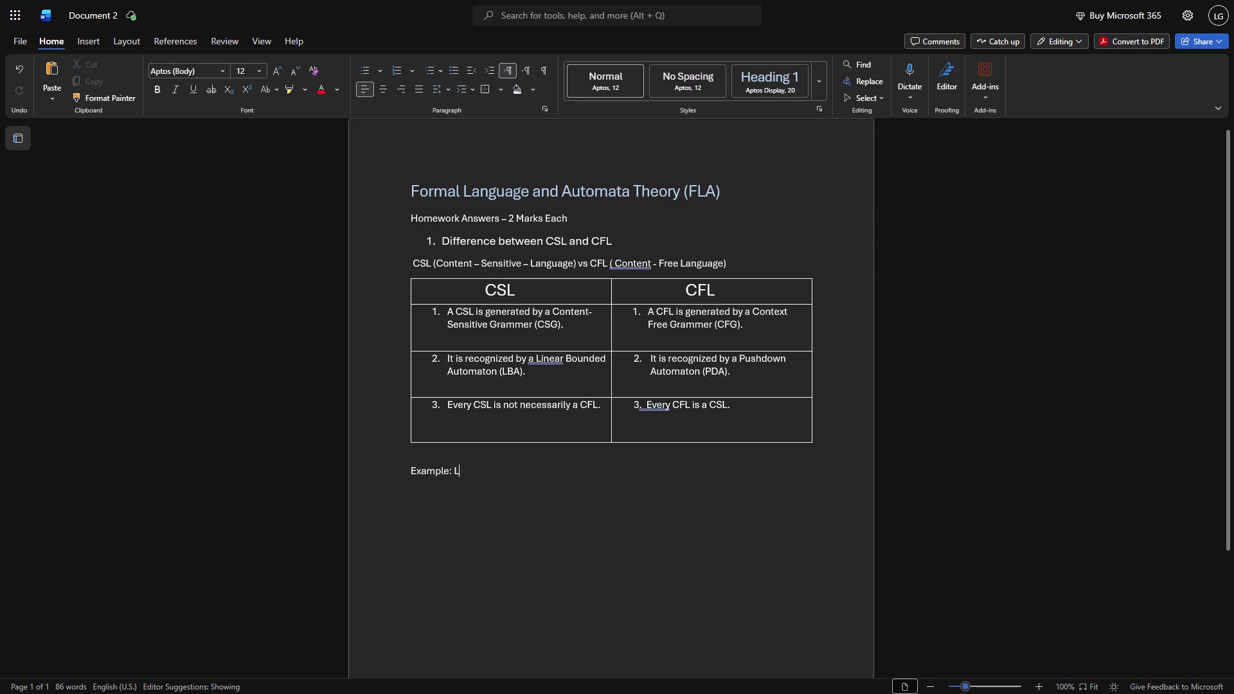
key("BackSpace")
Leave two blank lines under "Example:" and start a numbered item 2.
key("Return")
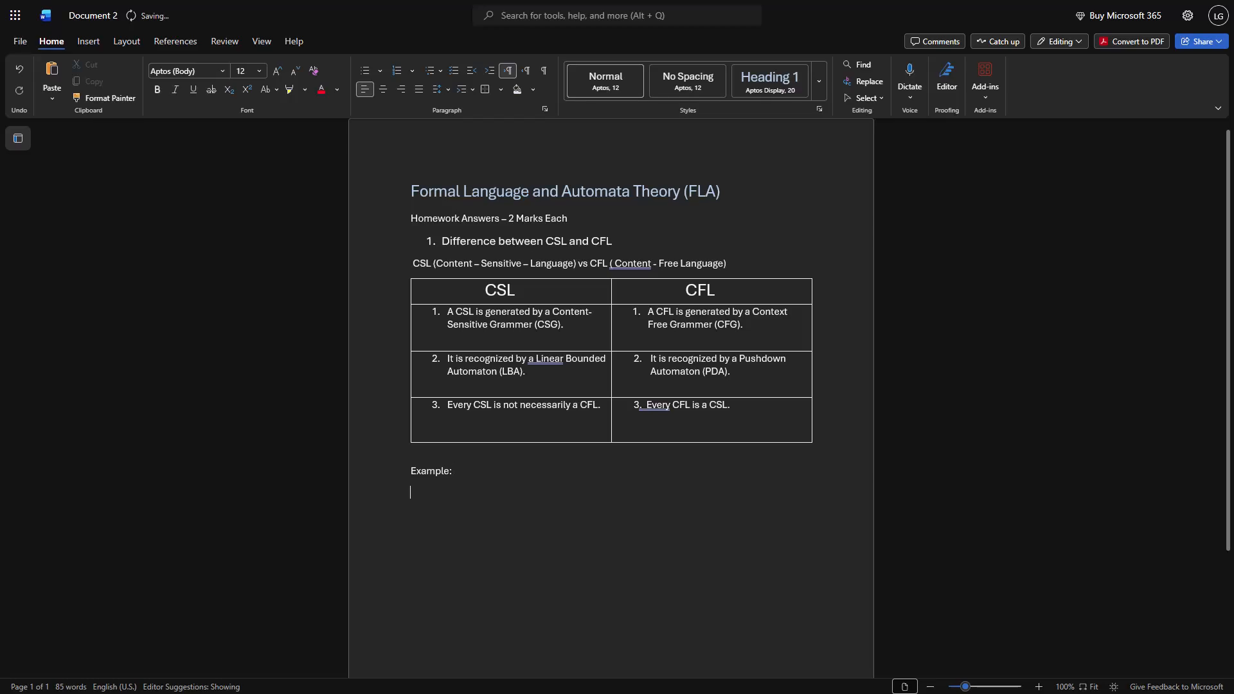
key("Return")
key("Return")
key("2")
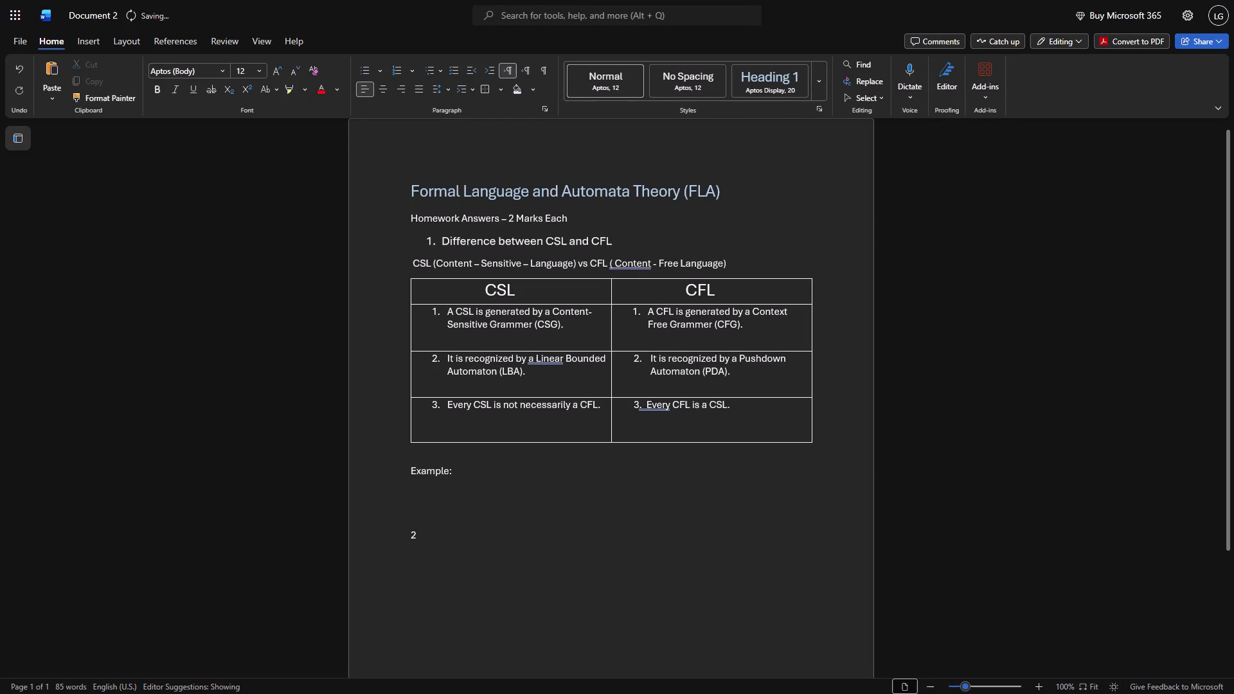
key("period")
key("space")
key("space")
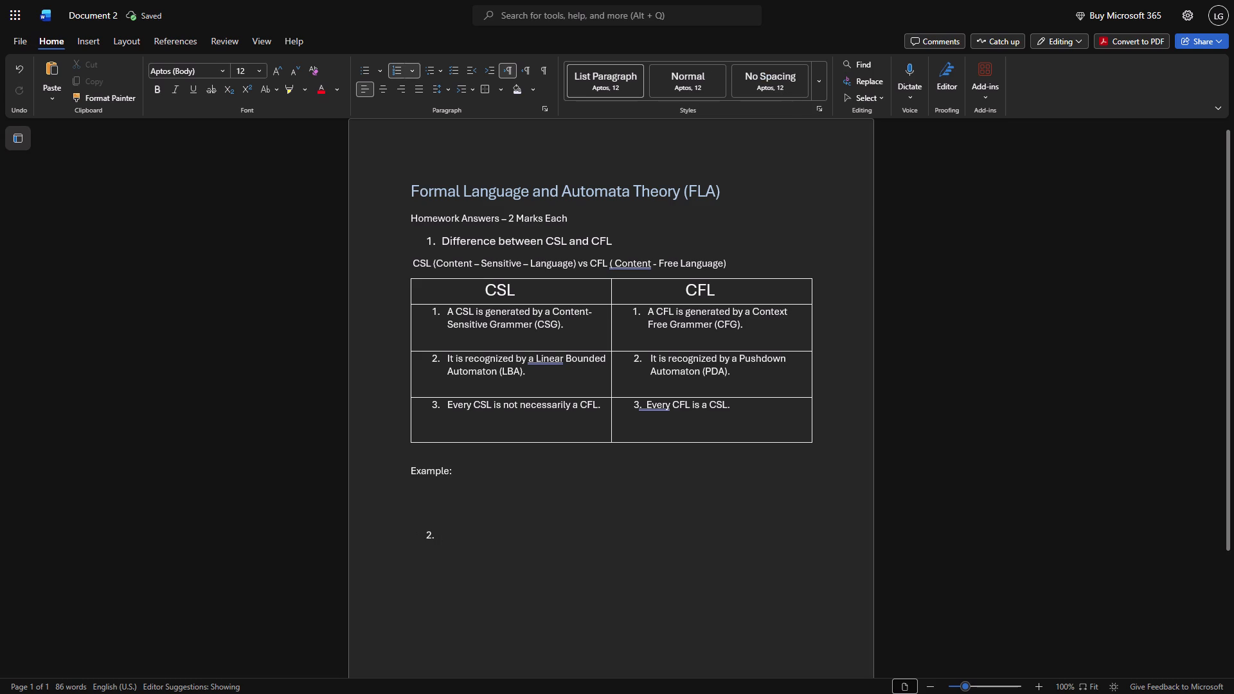
Write "Difference between LBA and TM (Turing Machine)" as the heading of numbered item 2.
type("Diff")
type("erence")
key("space")
type("between")
key("space")
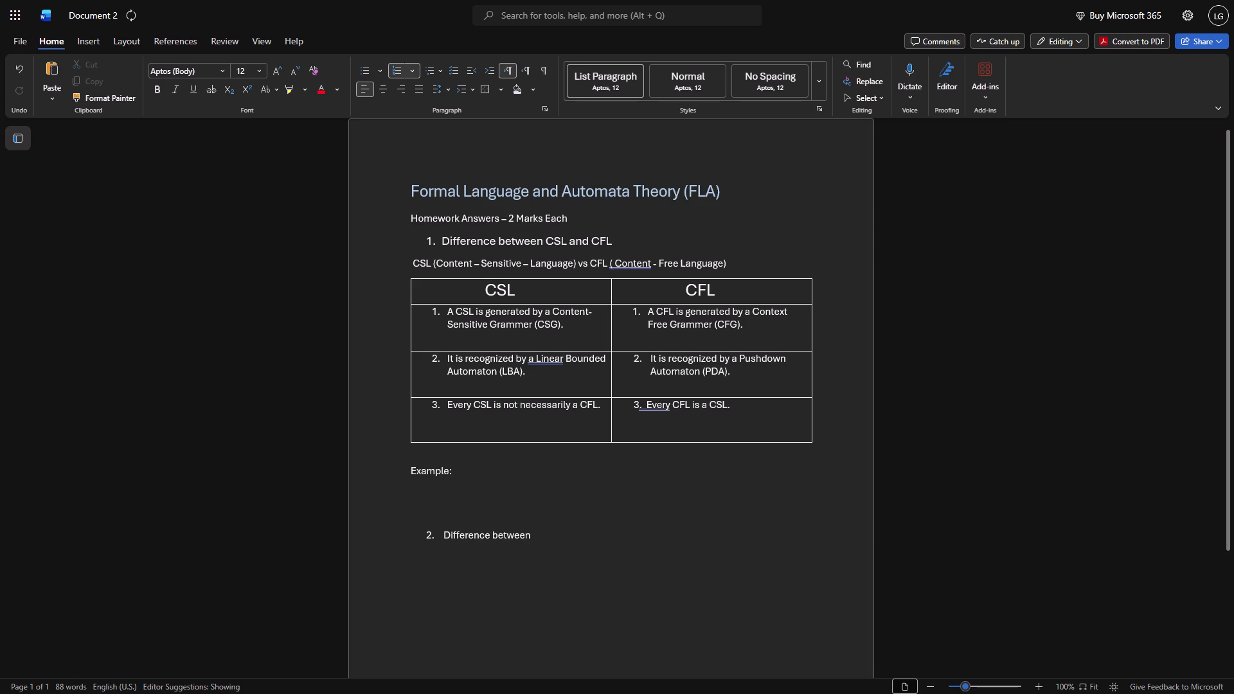
type("LBA")
key("space")
type("and")
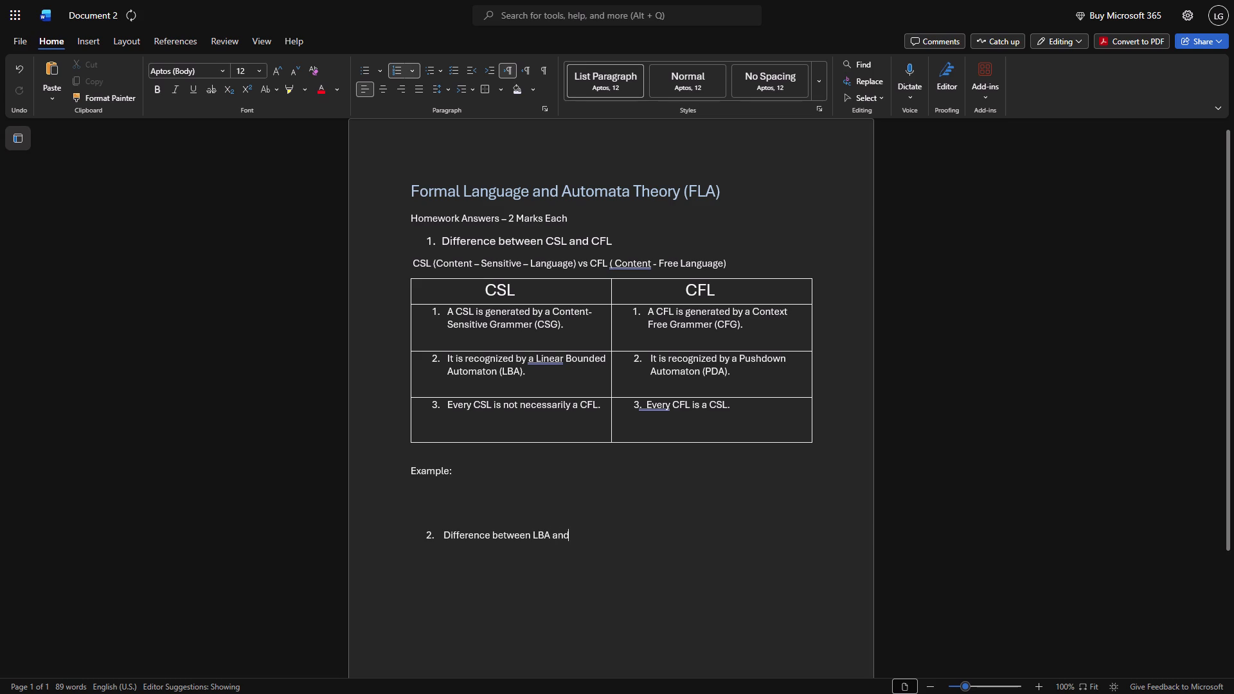
key("space")
type("Tm")
key("BackSpace")
key("shift+m")
key("space")
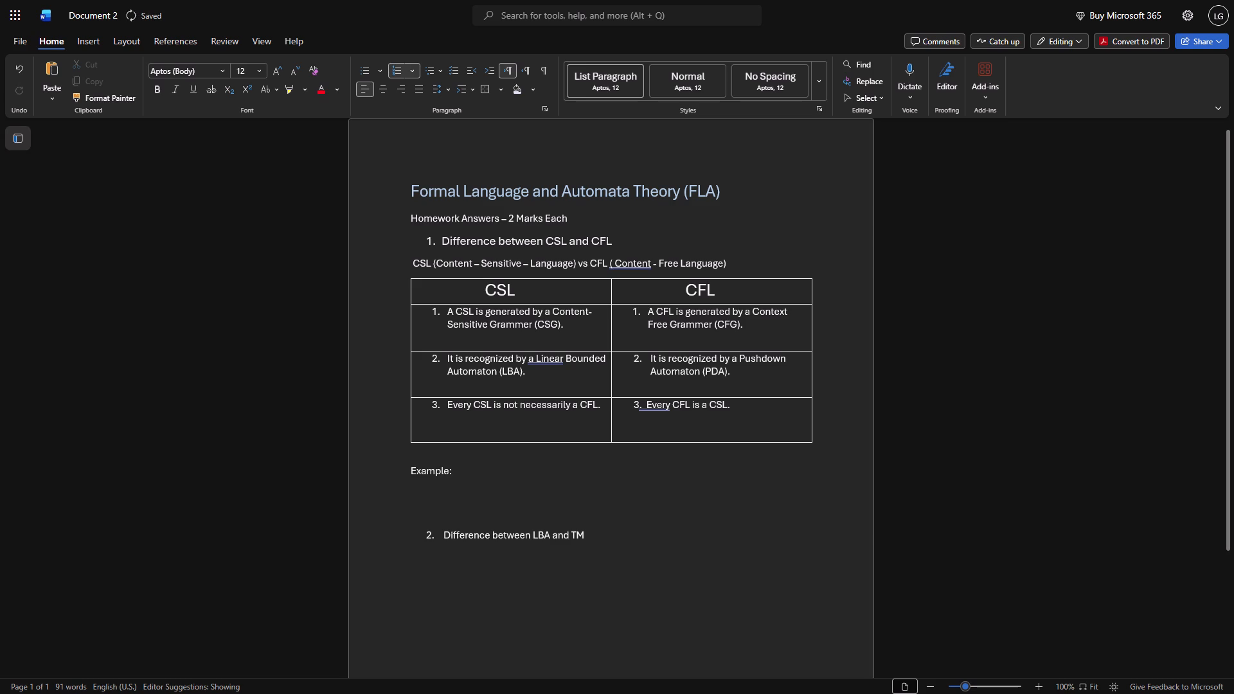
key("shift+parenleft")
type("Turing")
key("space")
type("MA")
key("BackSpace")
type("achine")
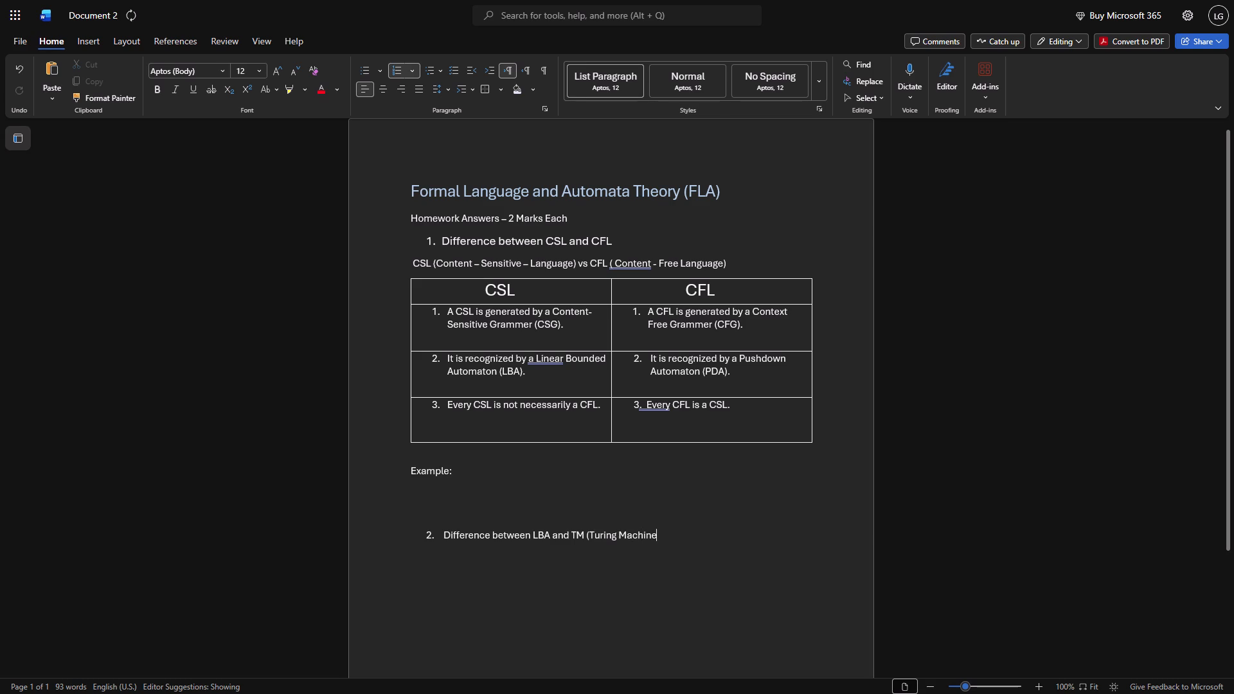
key("shift+parenright")
Add an unnumbered, unindented line below the question 2 heading.
key("Return")
key("BackSpace")
key("BackSpace")
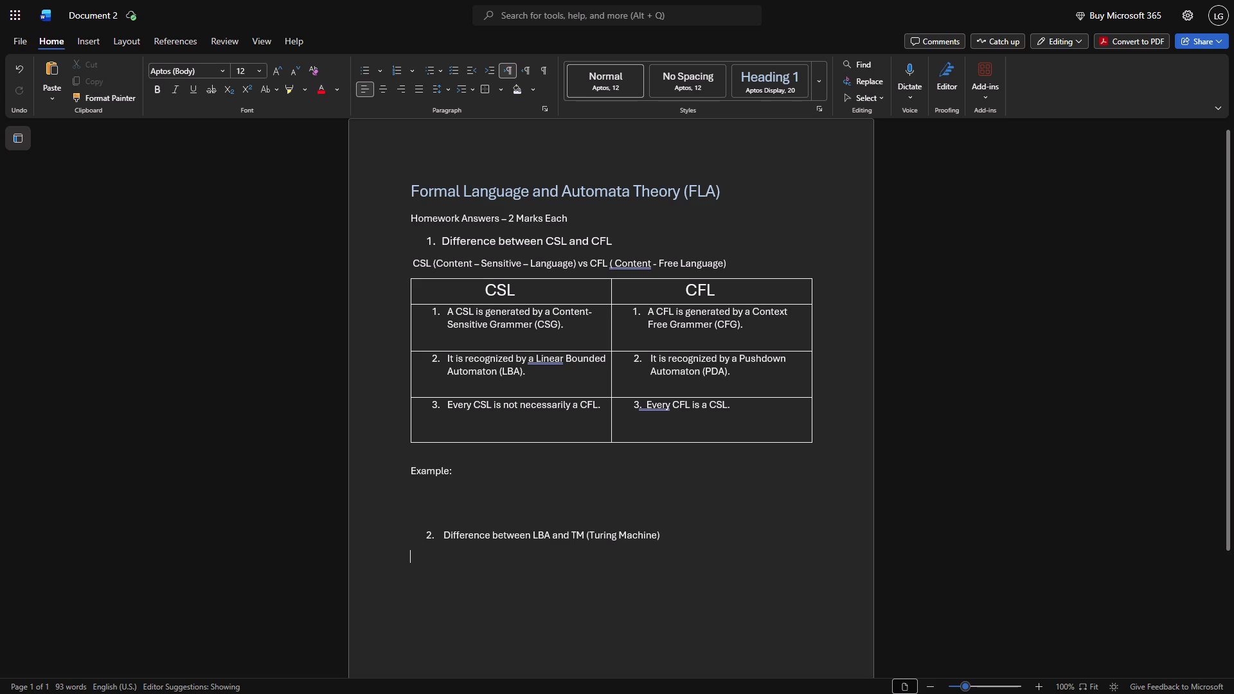
Set the font size of the "Difference between LBA and TM (Turing Machine)" heading to 14.
left_click(425, 536)
left_click(425, 537)
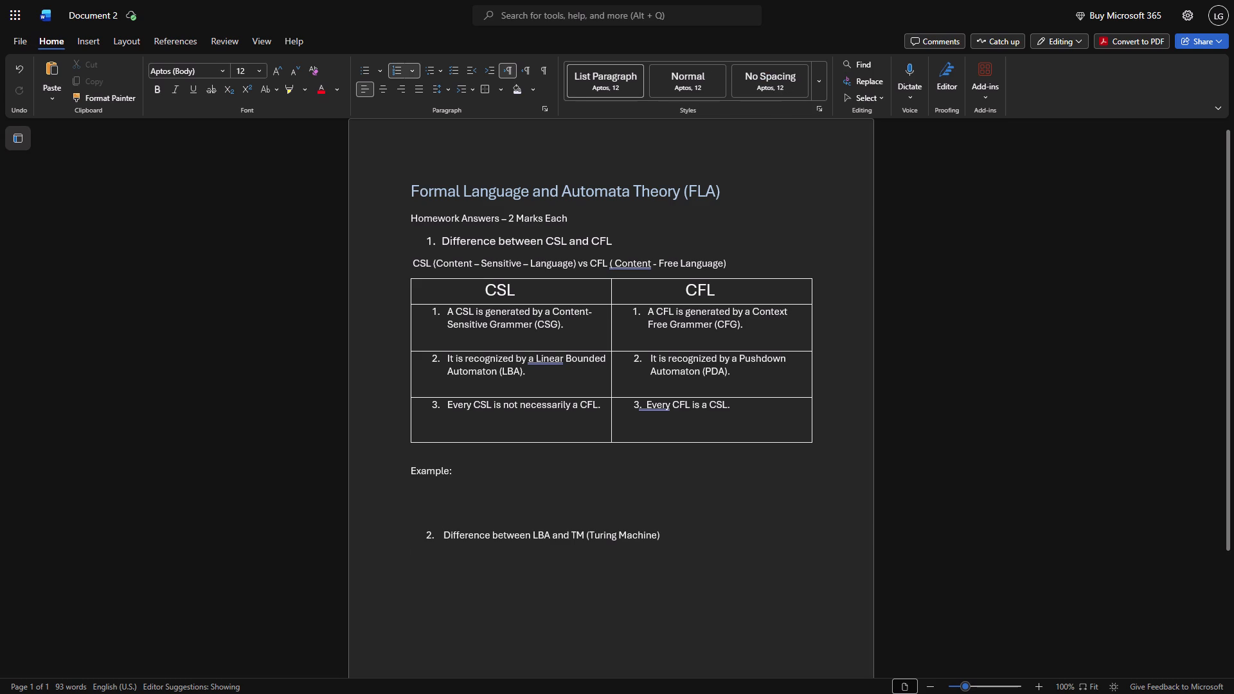
left_click_drag(441, 536, 600, 533)
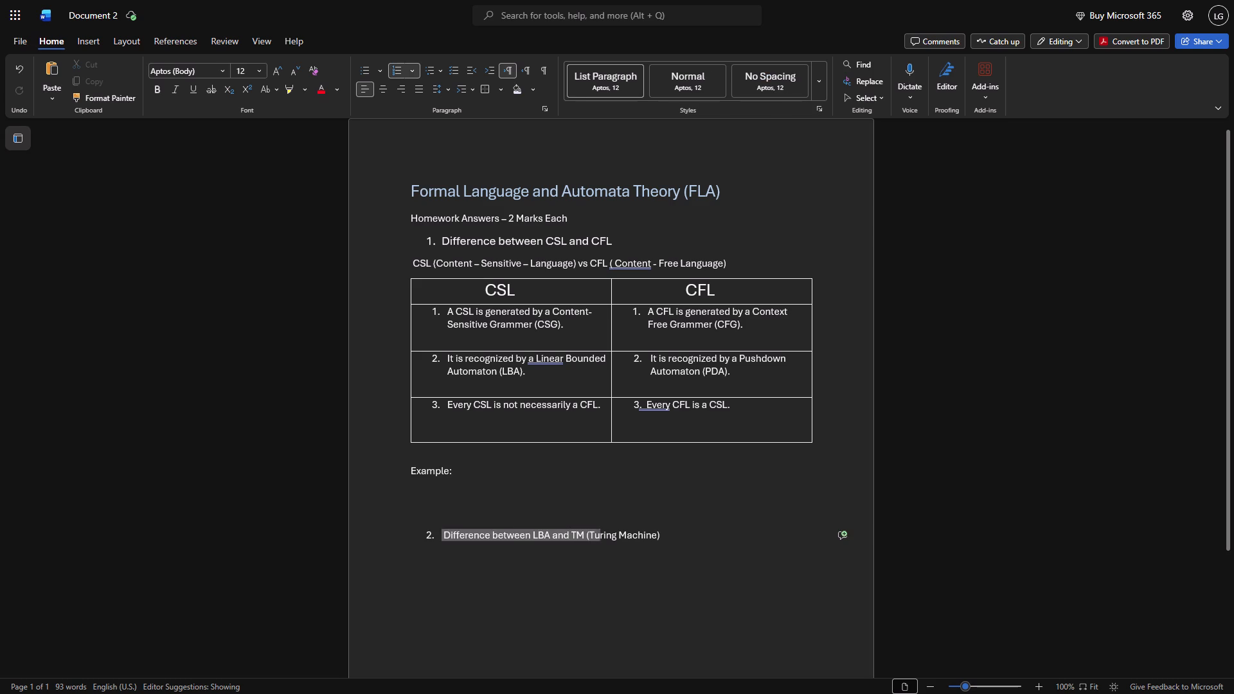
left_click_drag(600, 533, 666, 537)
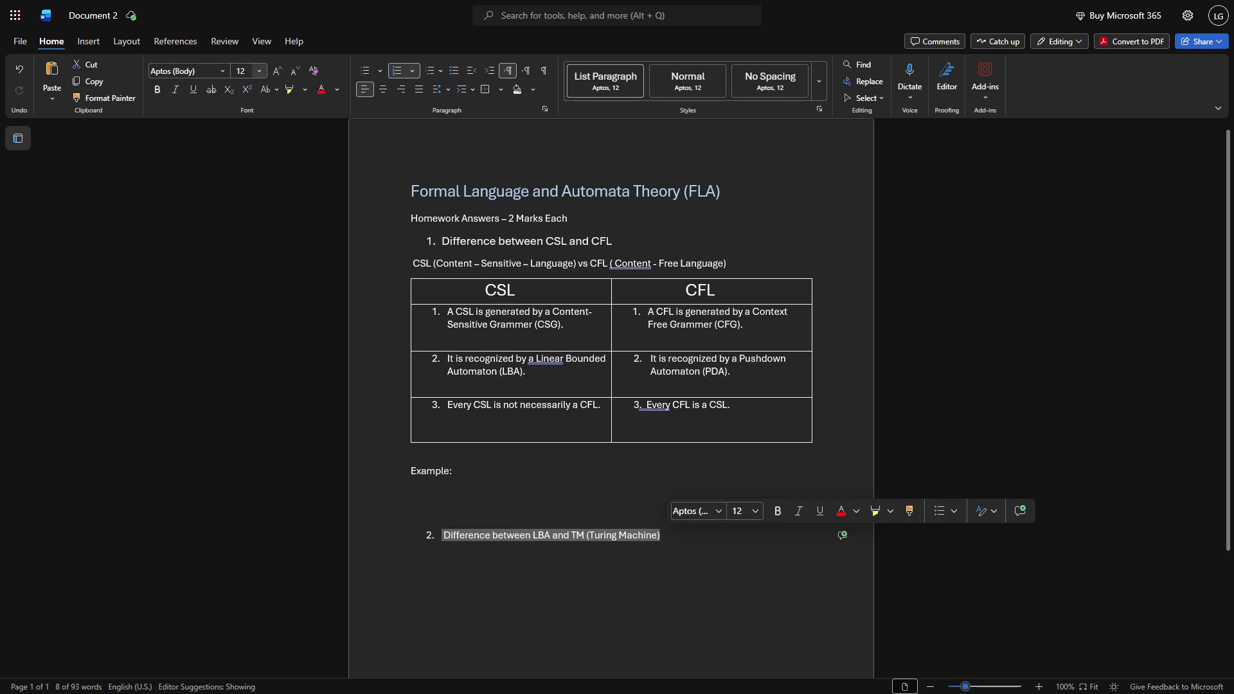
left_click(253, 64)
left_click(243, 173)
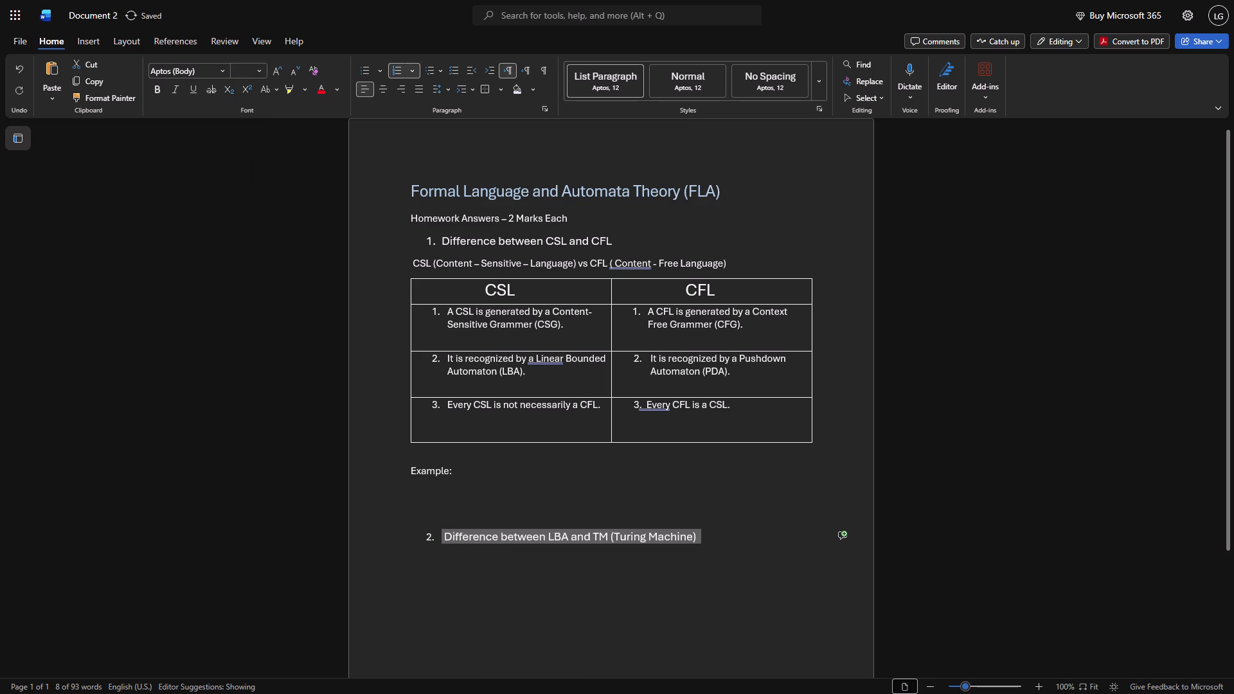
Write "LBA (Linear Bounded Automaton) vs TM (Turing Machine)" below the question 2 heading, leaving one empty line under it.
left_click(415, 578)
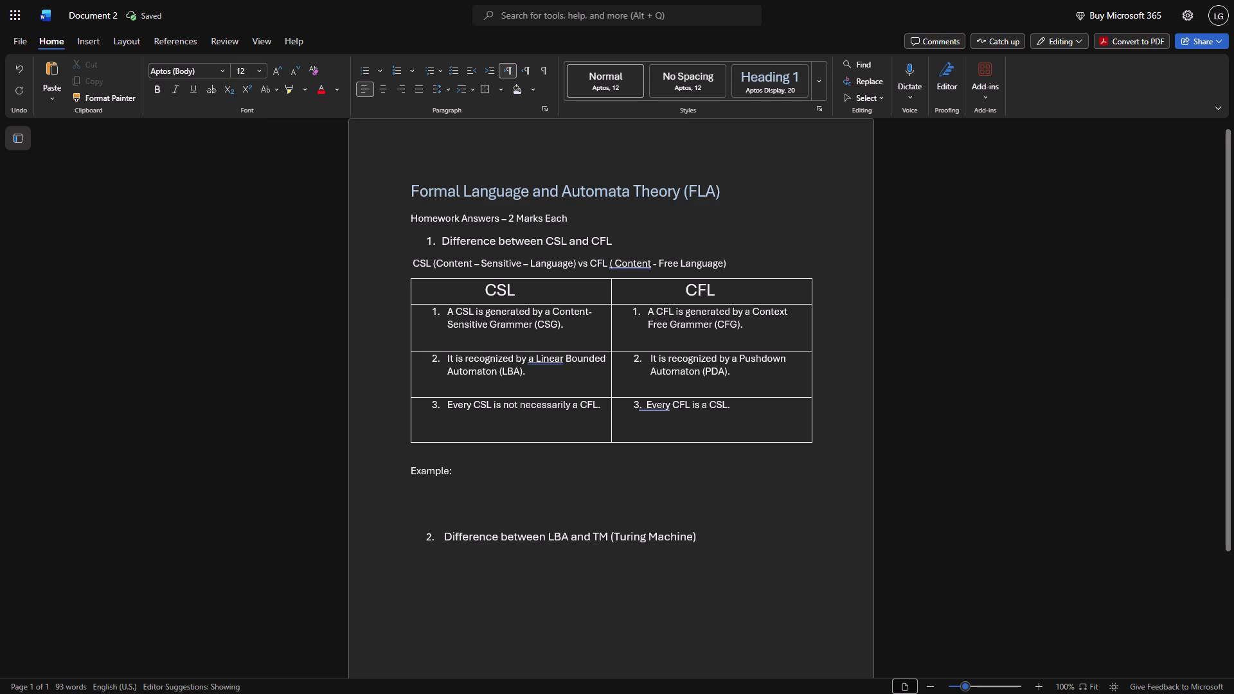
left_click_drag(1227, 309, 1225, 450)
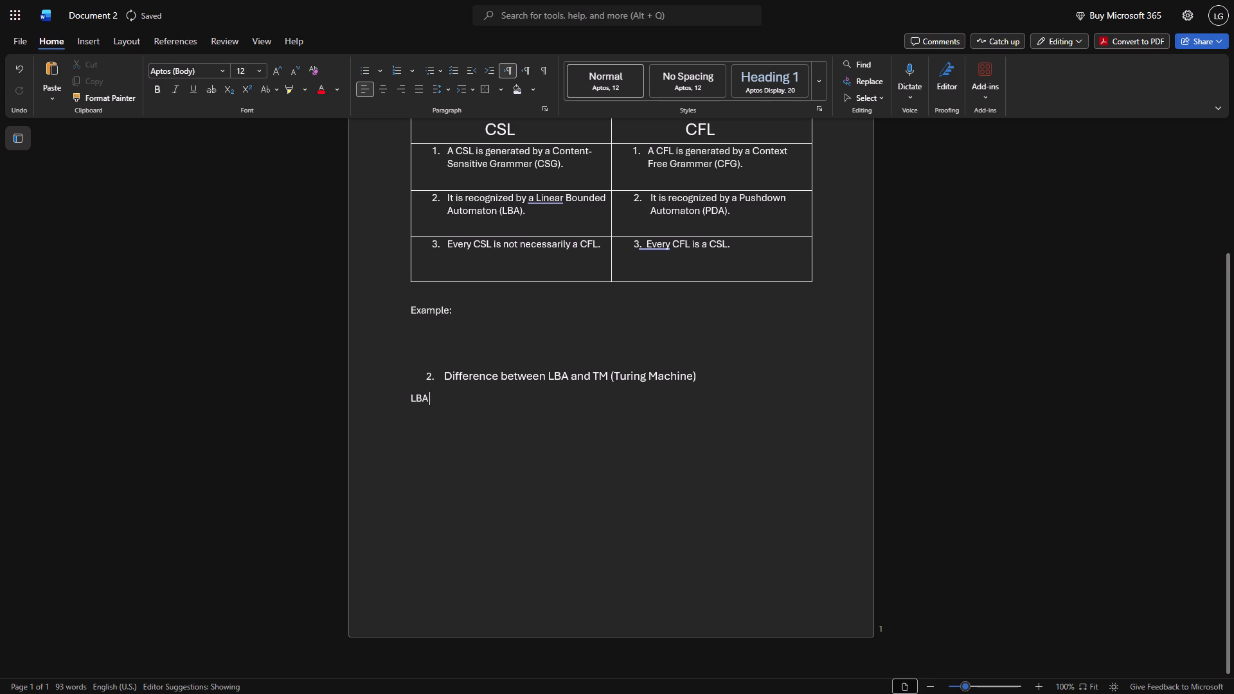
type("(Linear")
key("space")
type("Bounded")
key("space")
type("Automa")
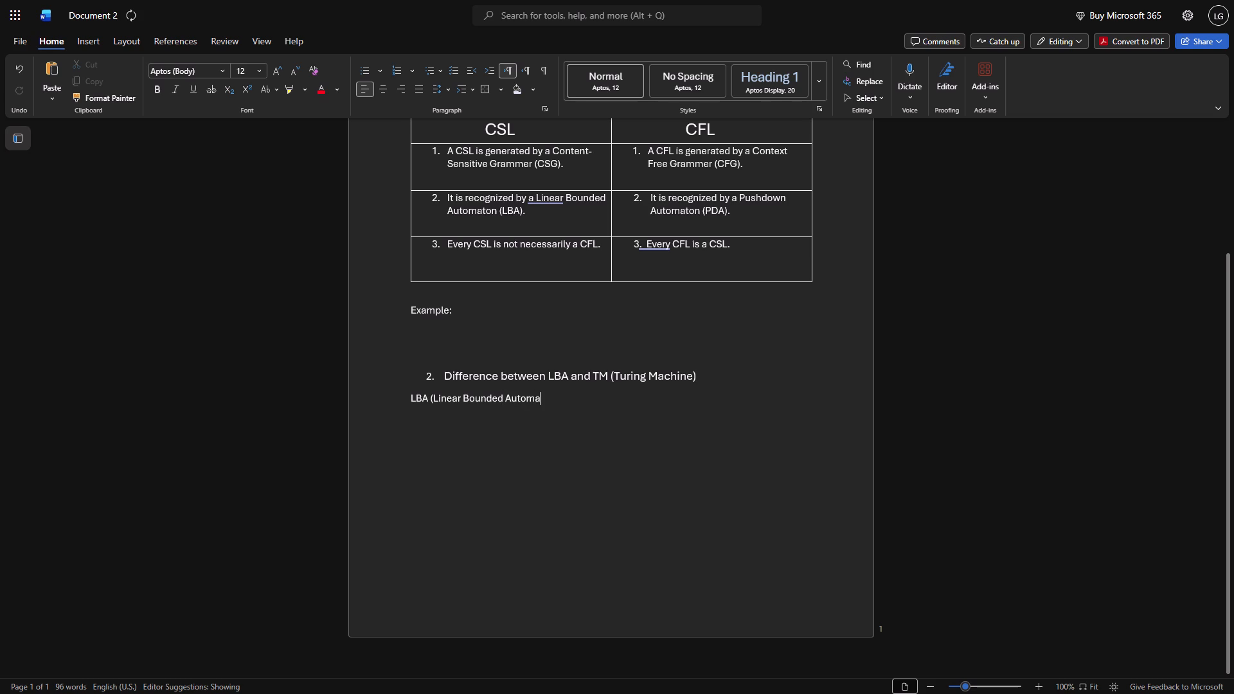
type("ton")
key("shift+parenright")
key("space")
type("vs TM")
key("space")
type("(")
type("Turing")
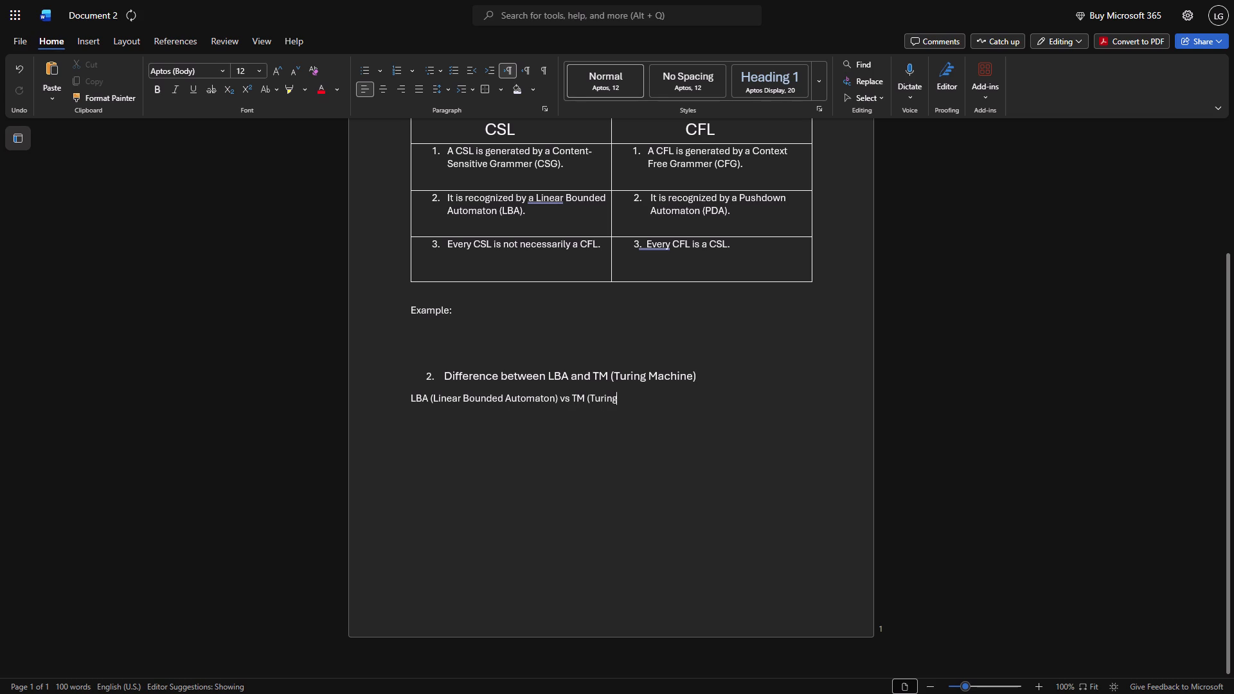
key("space")
type("Machine")
key("shift+parenright")
key("Return")
key("Return")
key("BackSpace")
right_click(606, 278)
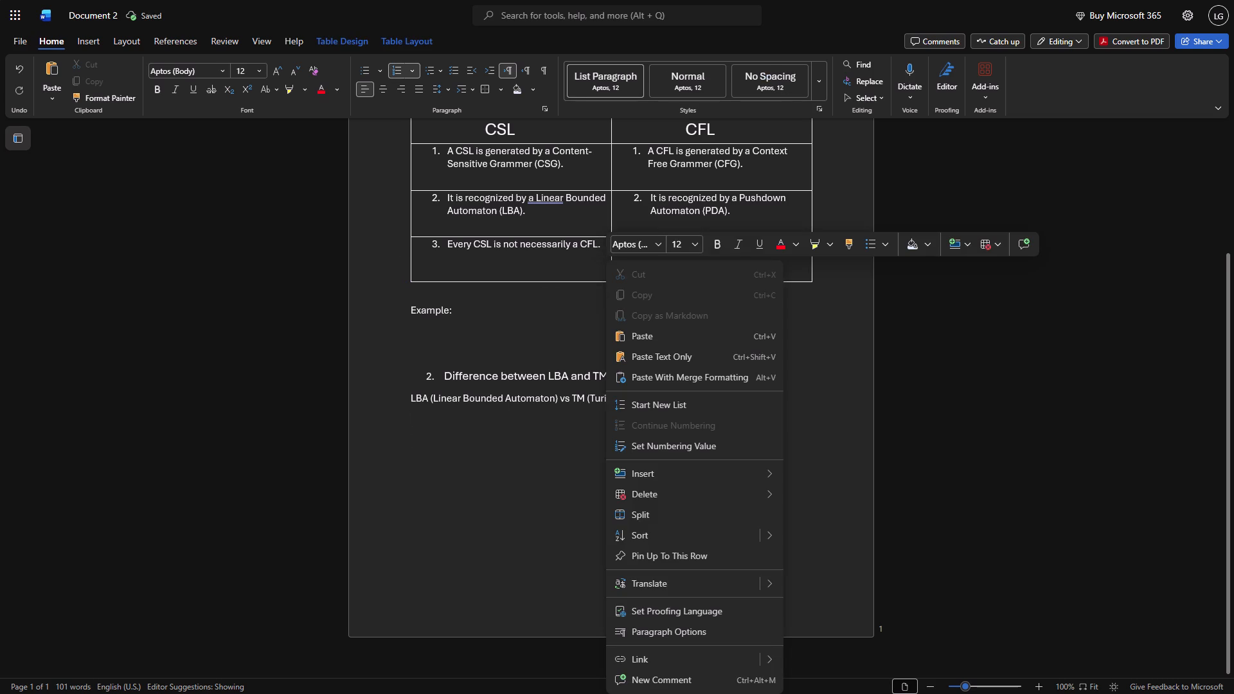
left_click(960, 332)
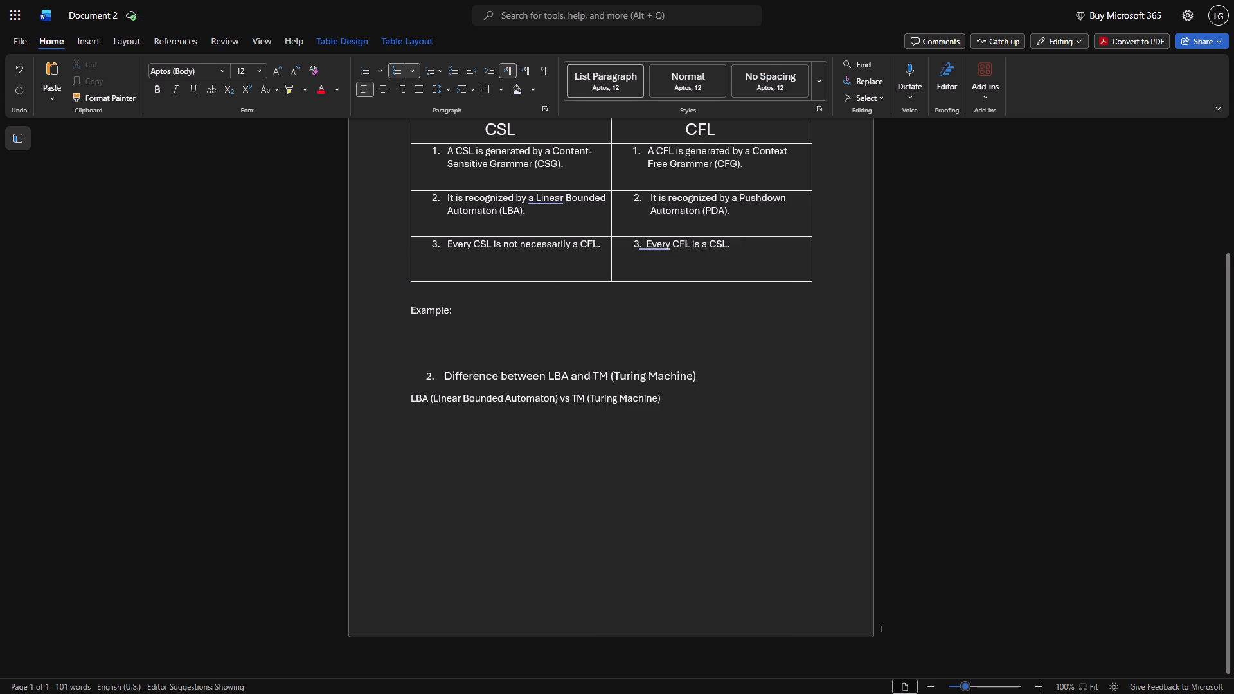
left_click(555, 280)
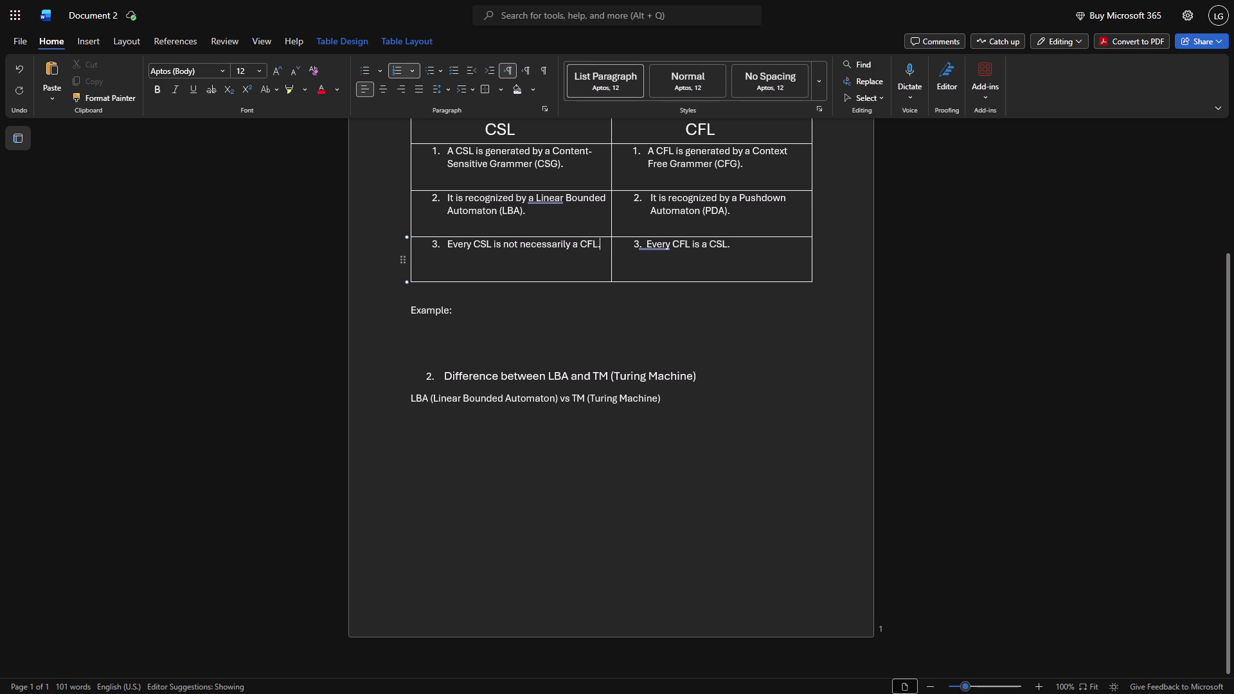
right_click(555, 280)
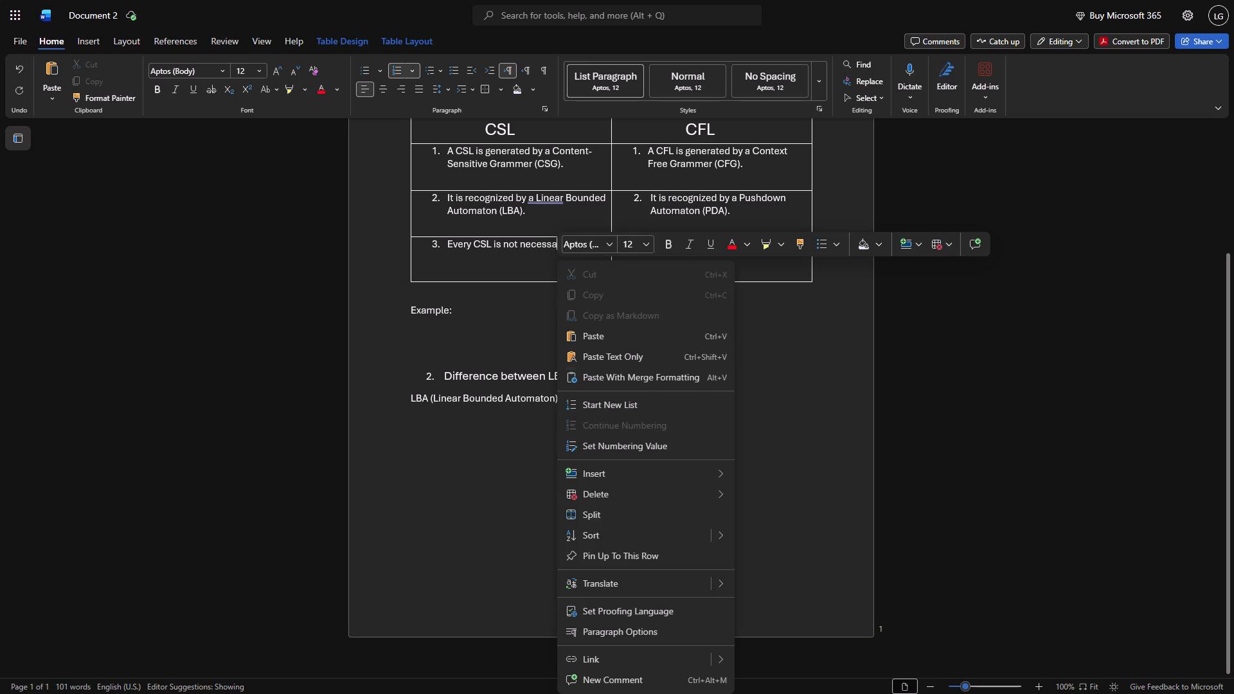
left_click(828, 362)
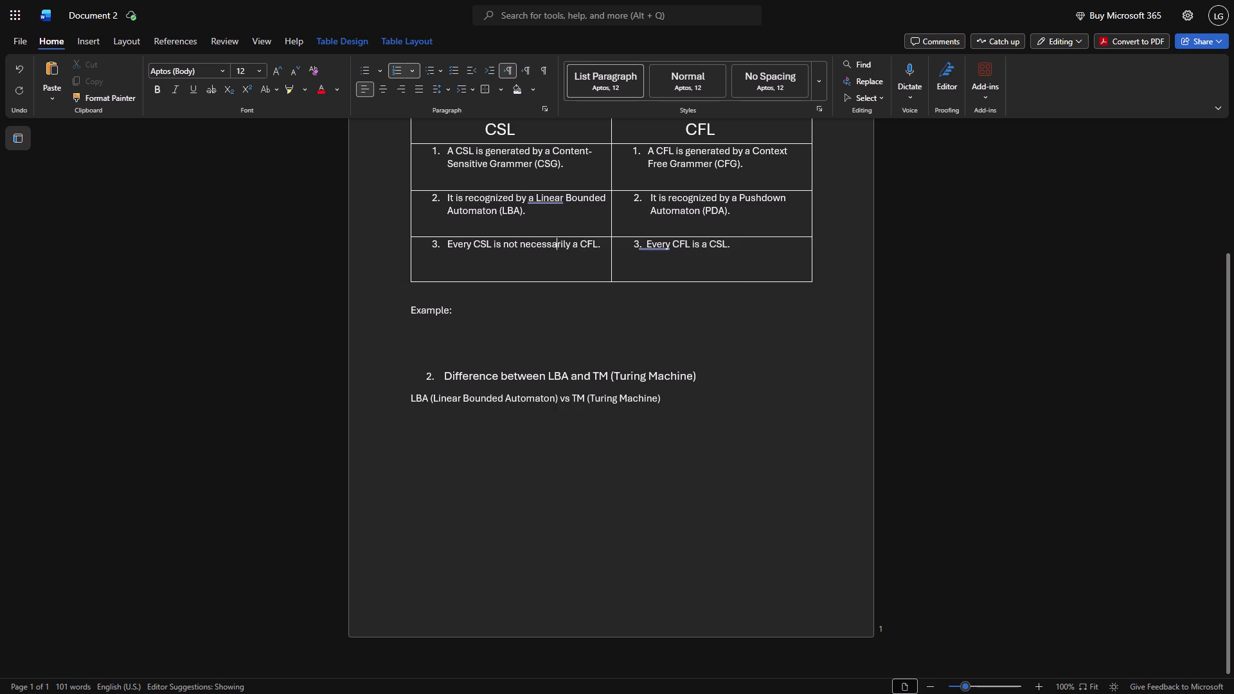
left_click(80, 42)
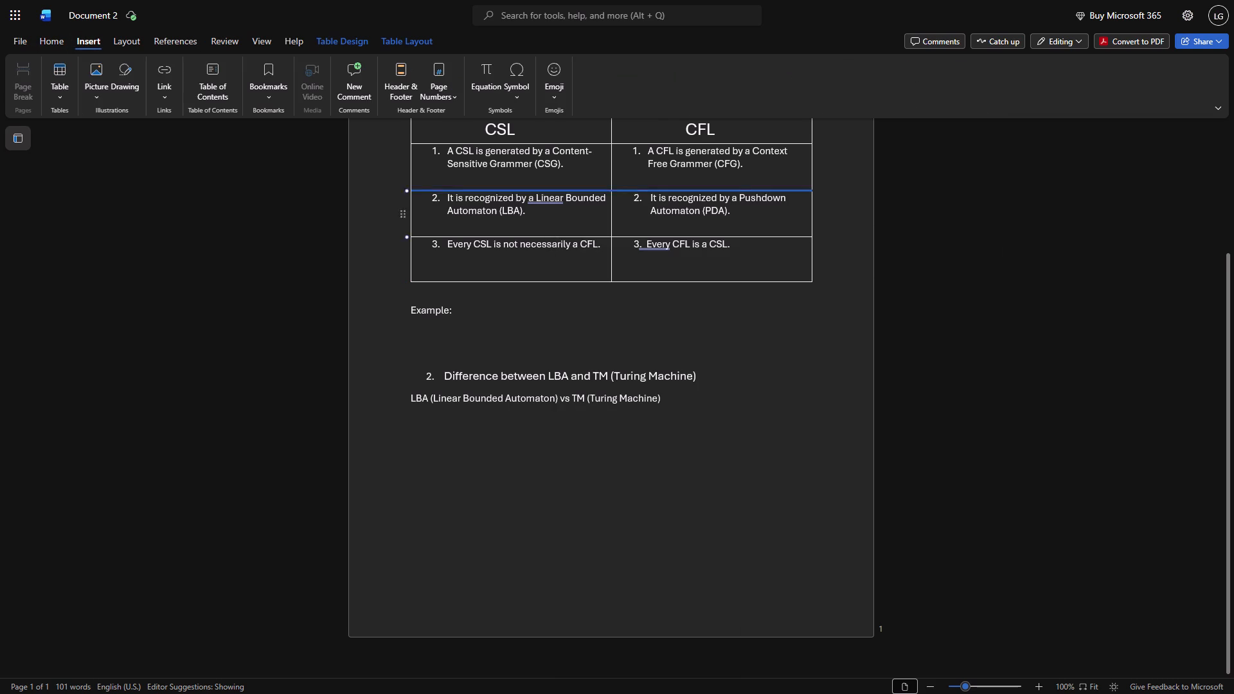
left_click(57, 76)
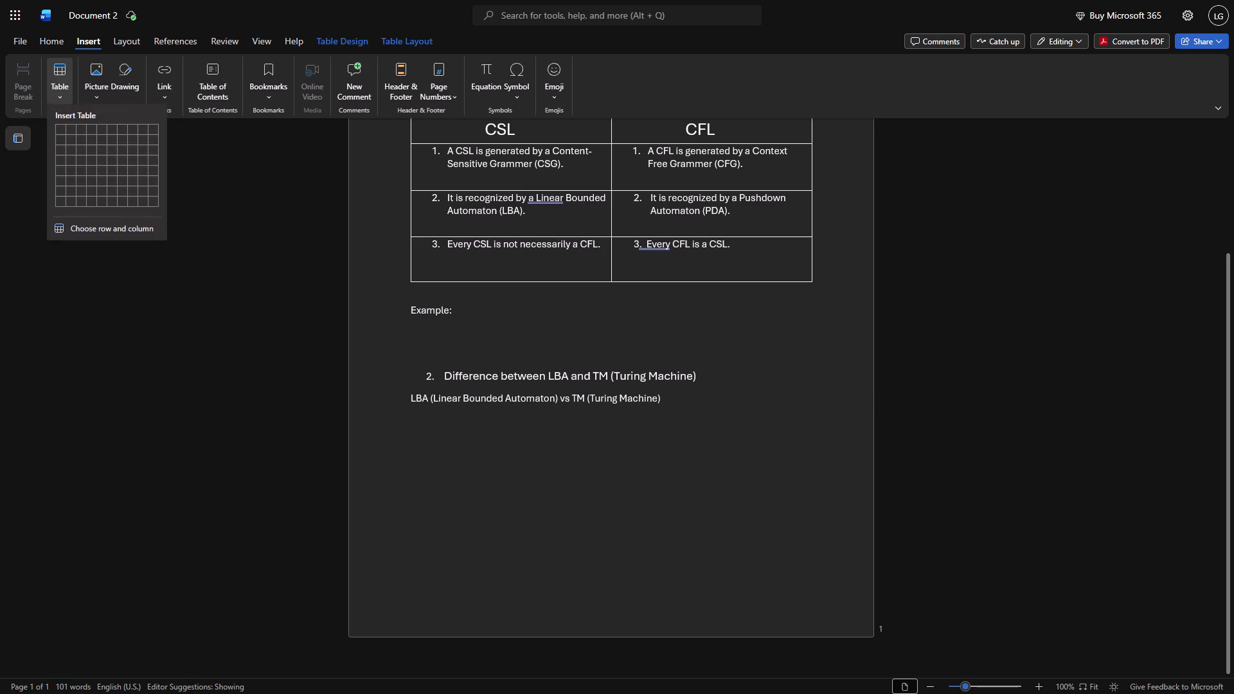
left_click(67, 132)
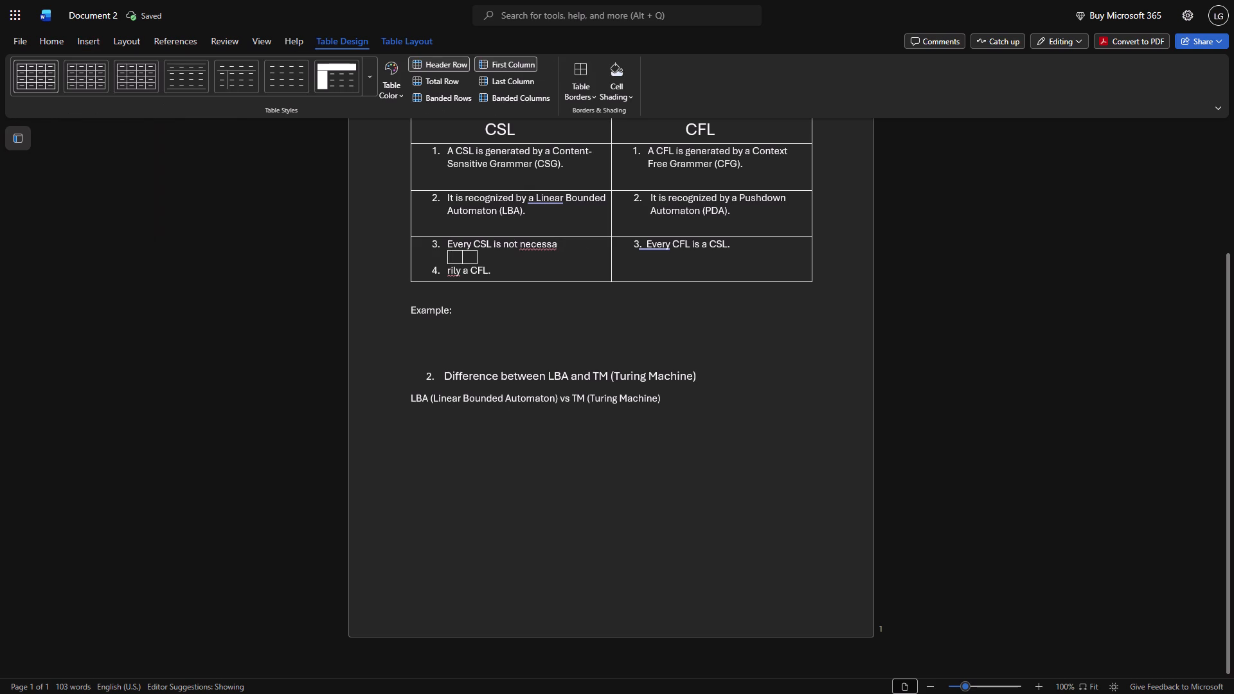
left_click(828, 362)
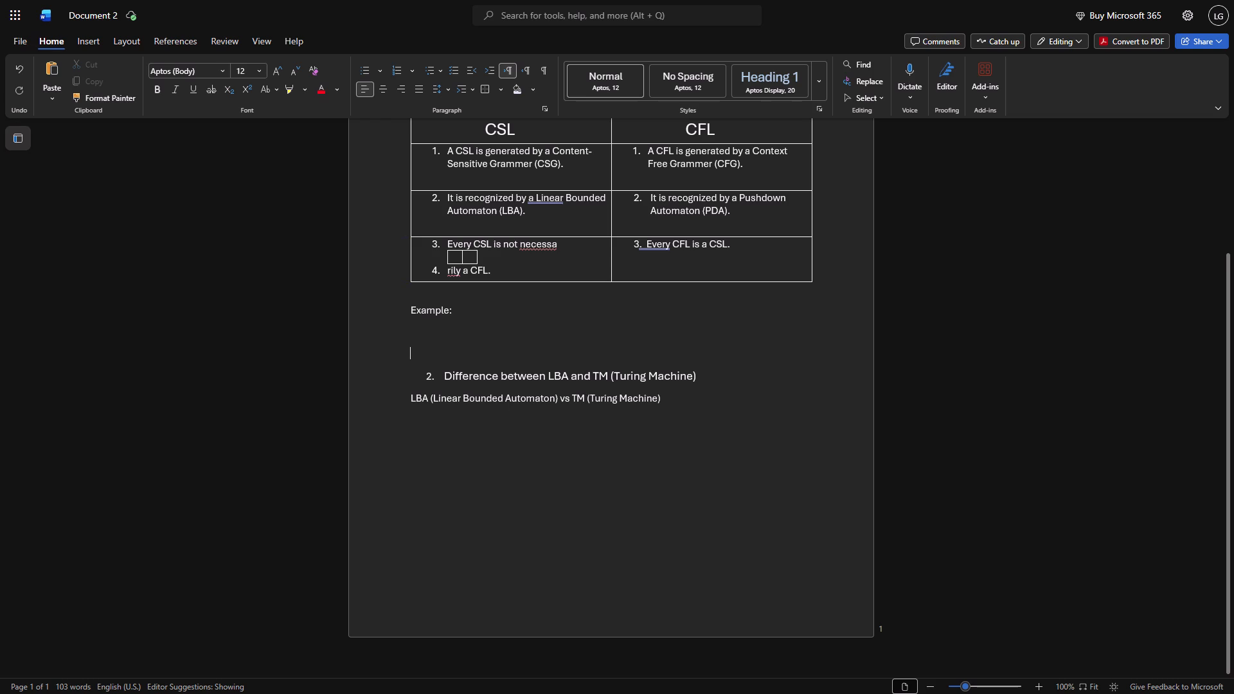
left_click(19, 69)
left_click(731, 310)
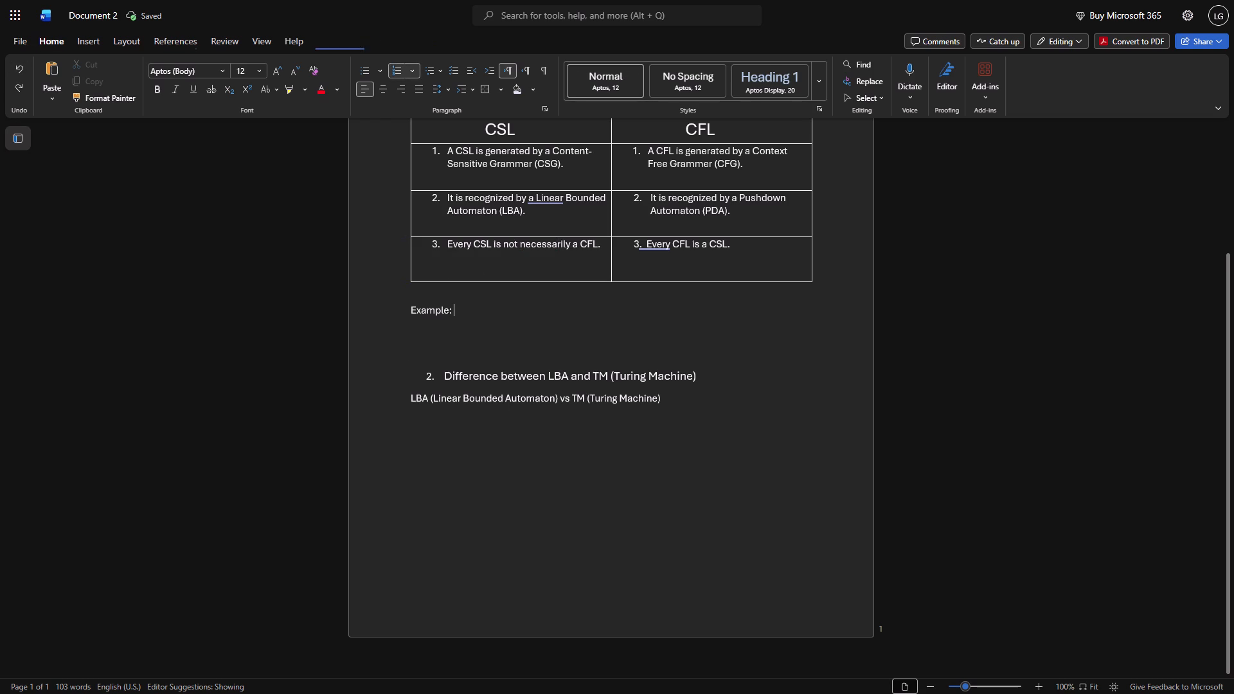
Insert a table of two columns and one row on the empty line below "LBA (Linear Bounded Automaton) vs TM (Turing Machine)".
left_click(440, 443)
left_click(93, 40)
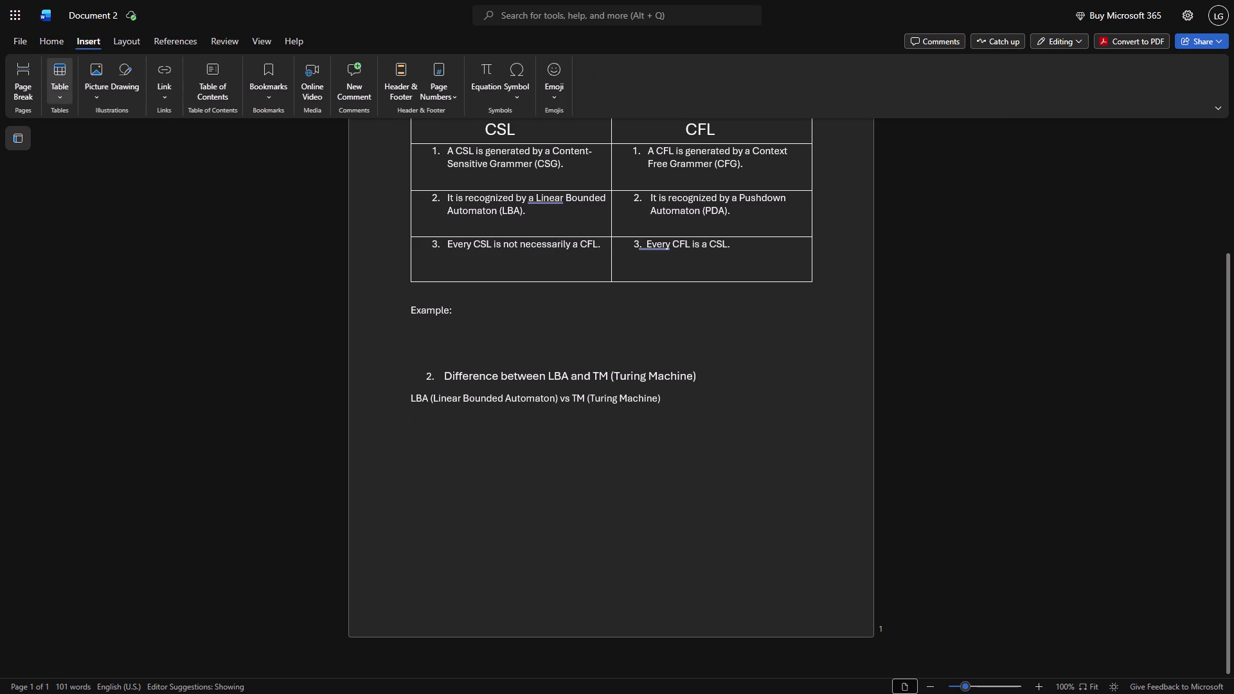
left_click(60, 69)
left_click(70, 131)
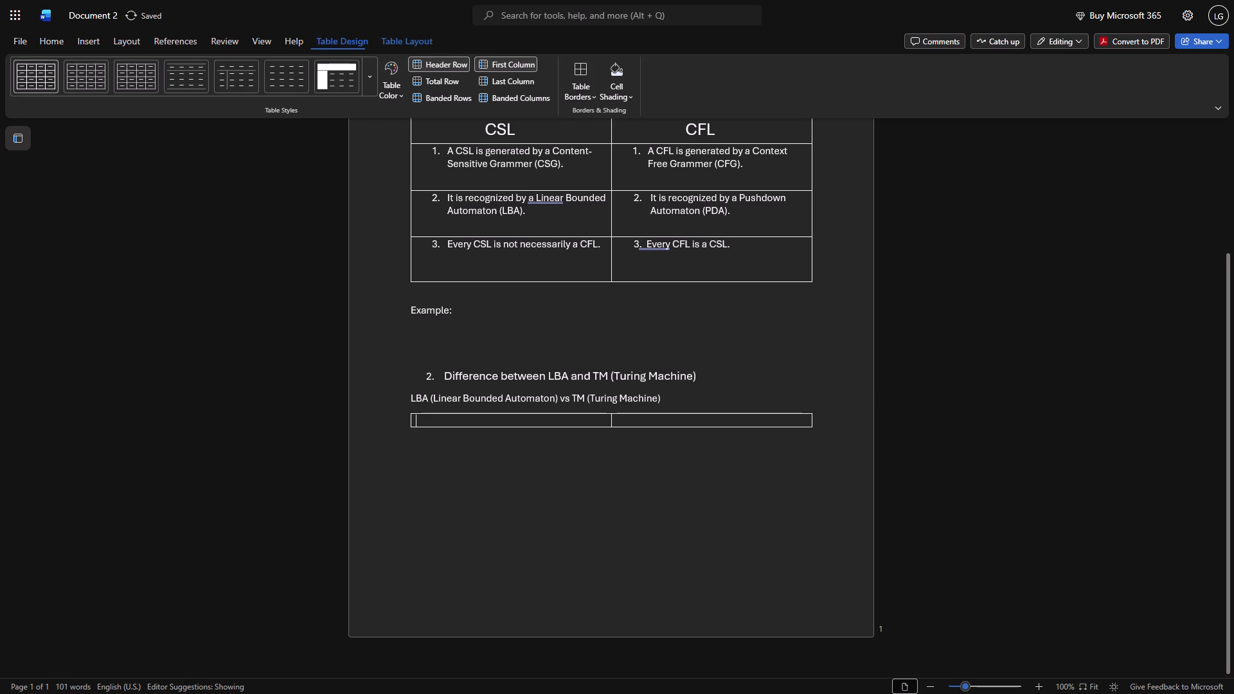
Add three more rows to the new LBA vs TM table so it has four rows.
right_click(632, 427)
left_click(625, 419)
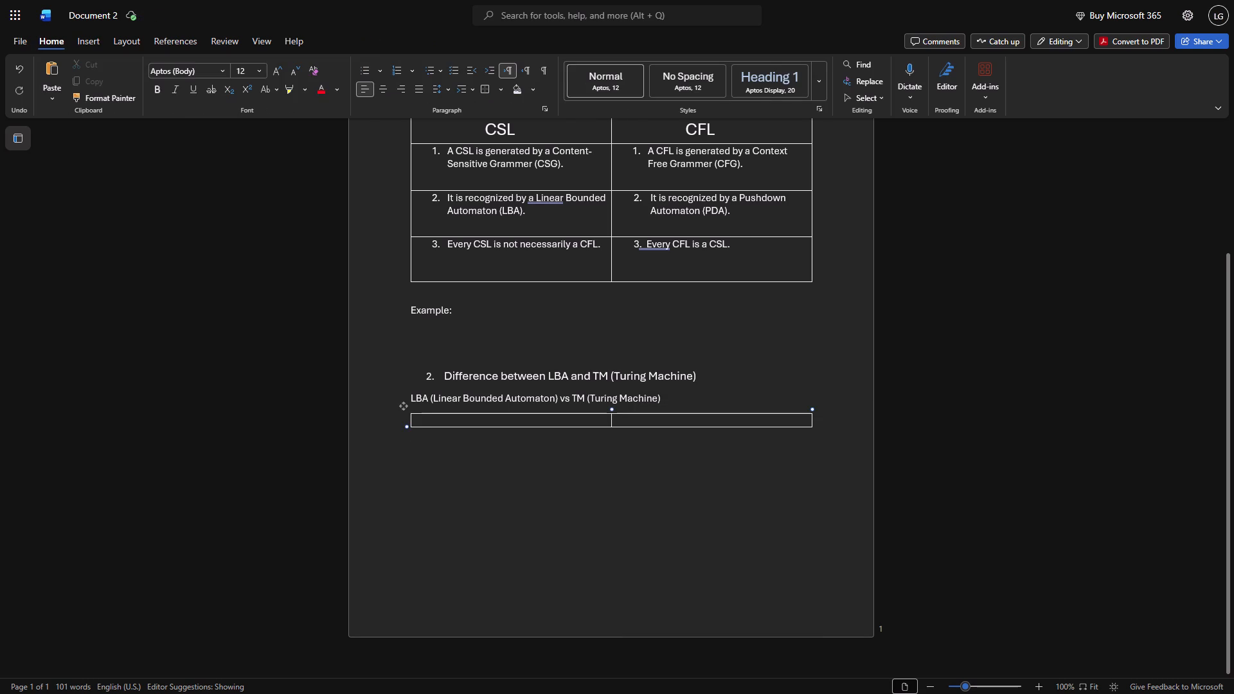
right_click(644, 425)
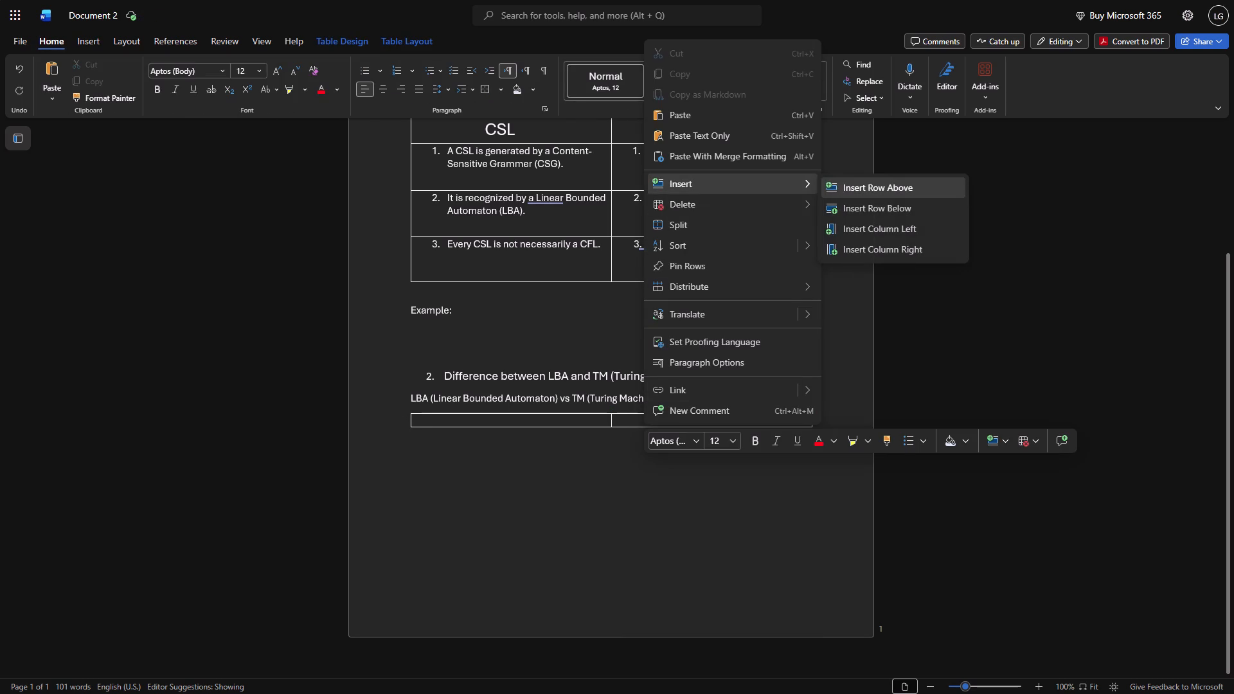
left_click(874, 191)
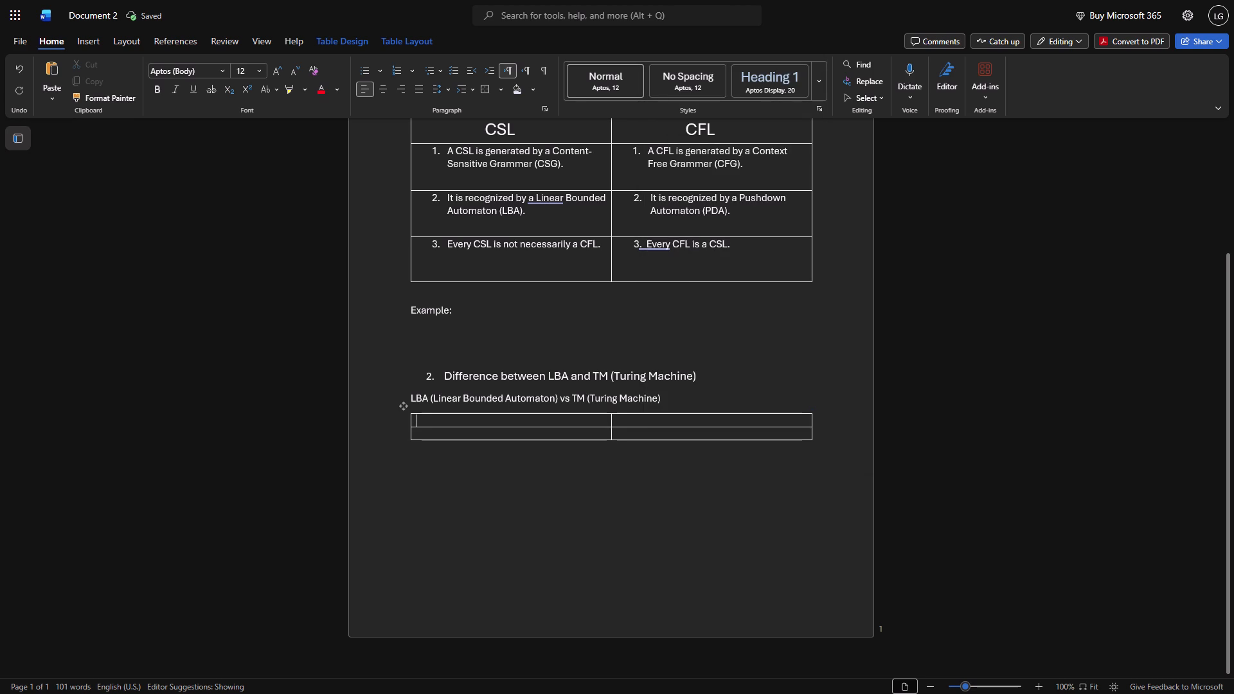
right_click(658, 438)
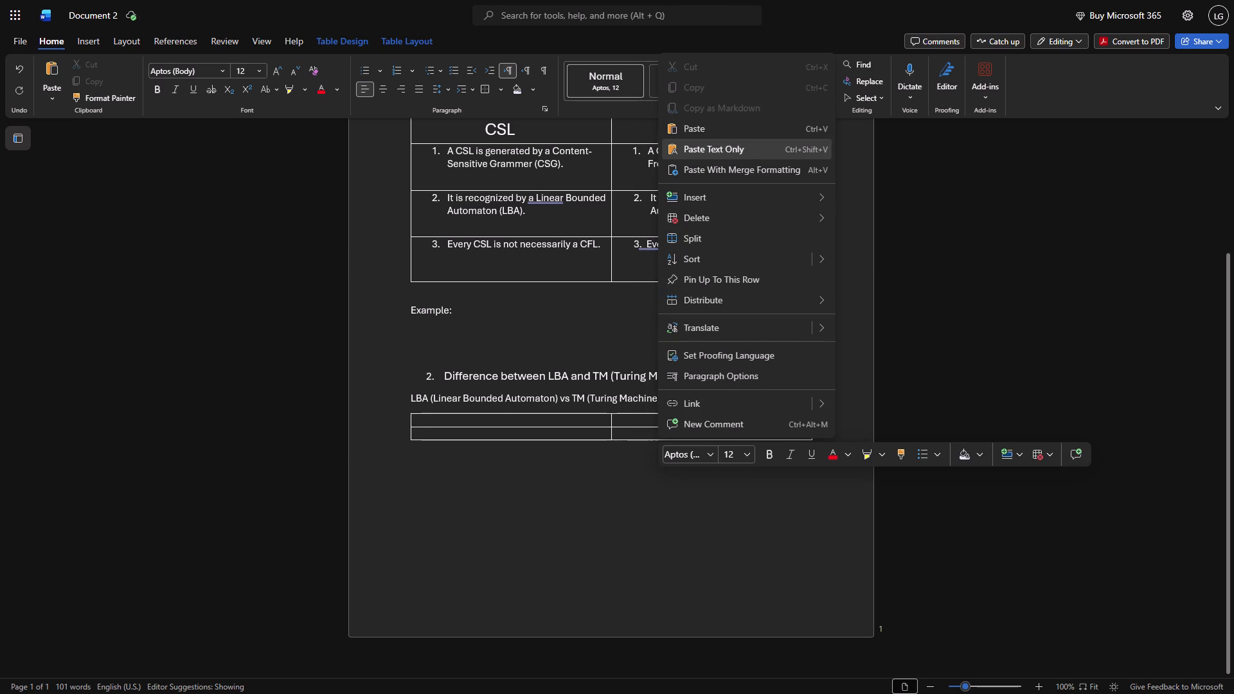
left_click(897, 204)
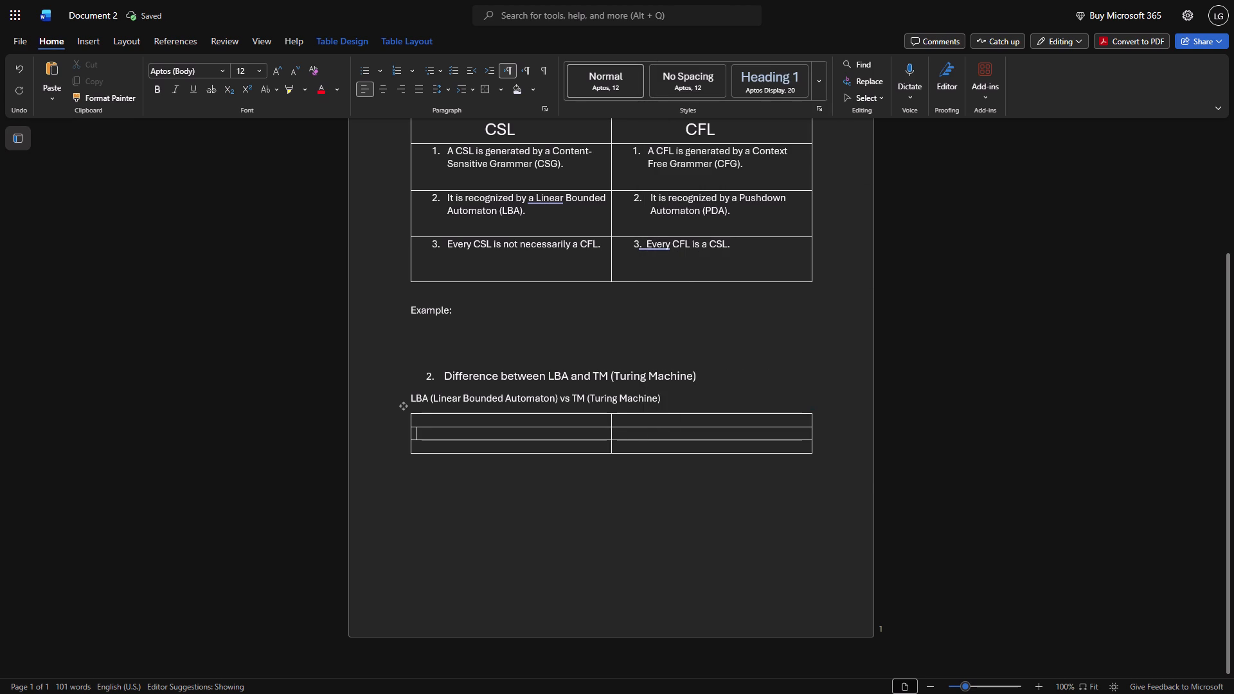
right_click(675, 451)
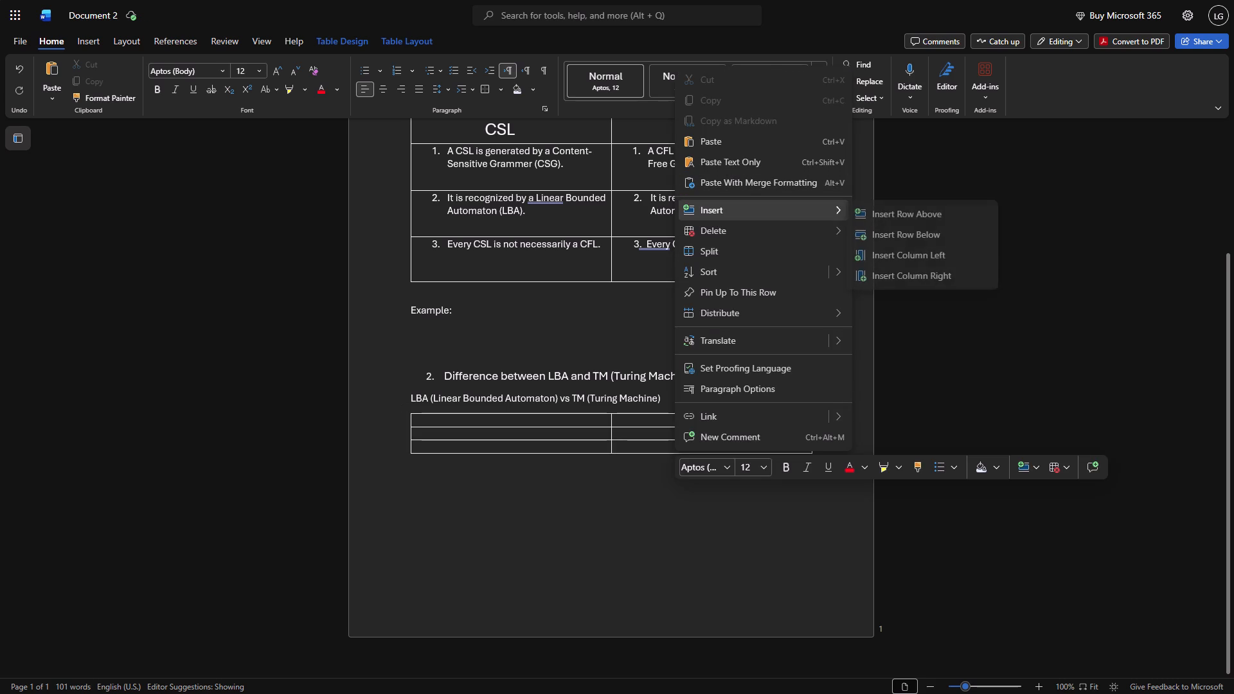
left_click(911, 218)
left_click(973, 319)
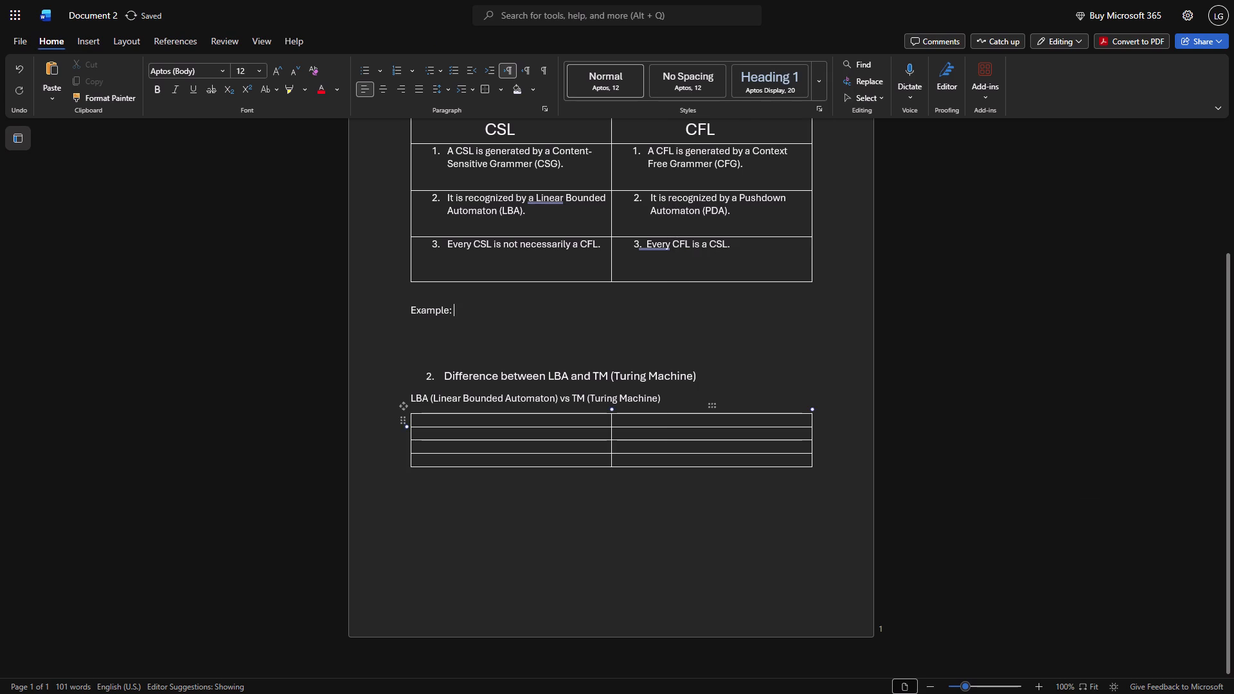
Increase the heights of the three rows below the header row in the LBA vs TM table.
left_click(683, 465)
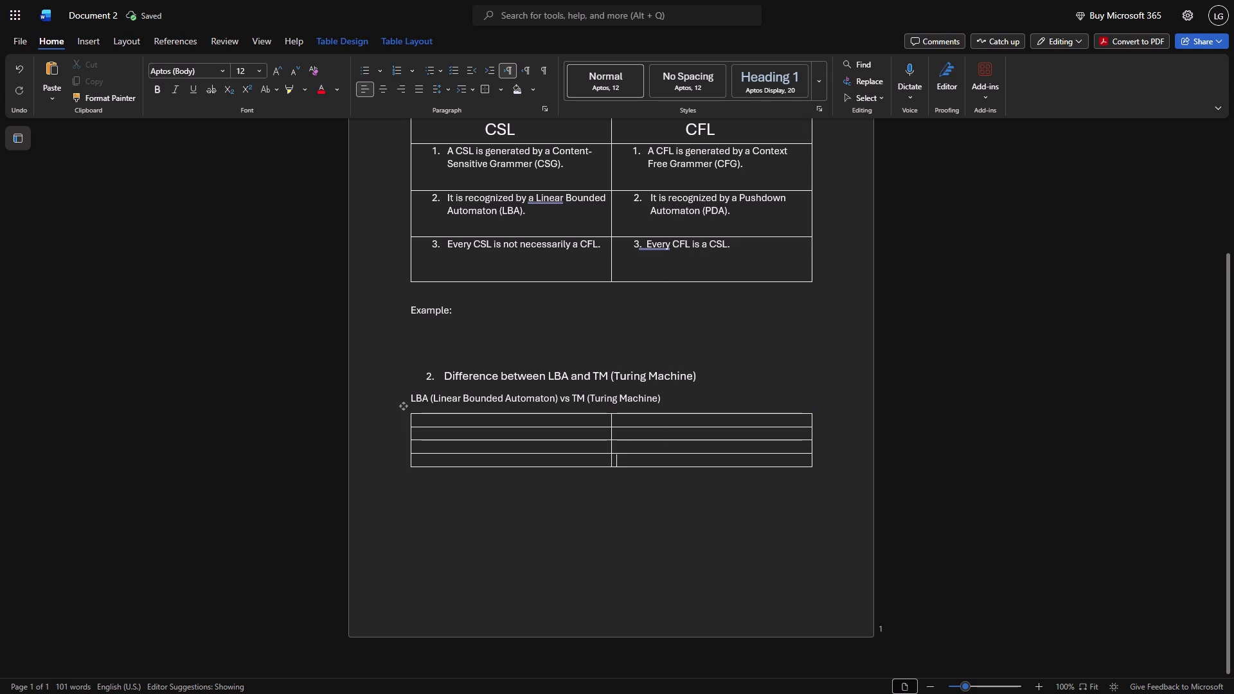
left_click(683, 465)
left_click_drag(687, 467, 690, 508)
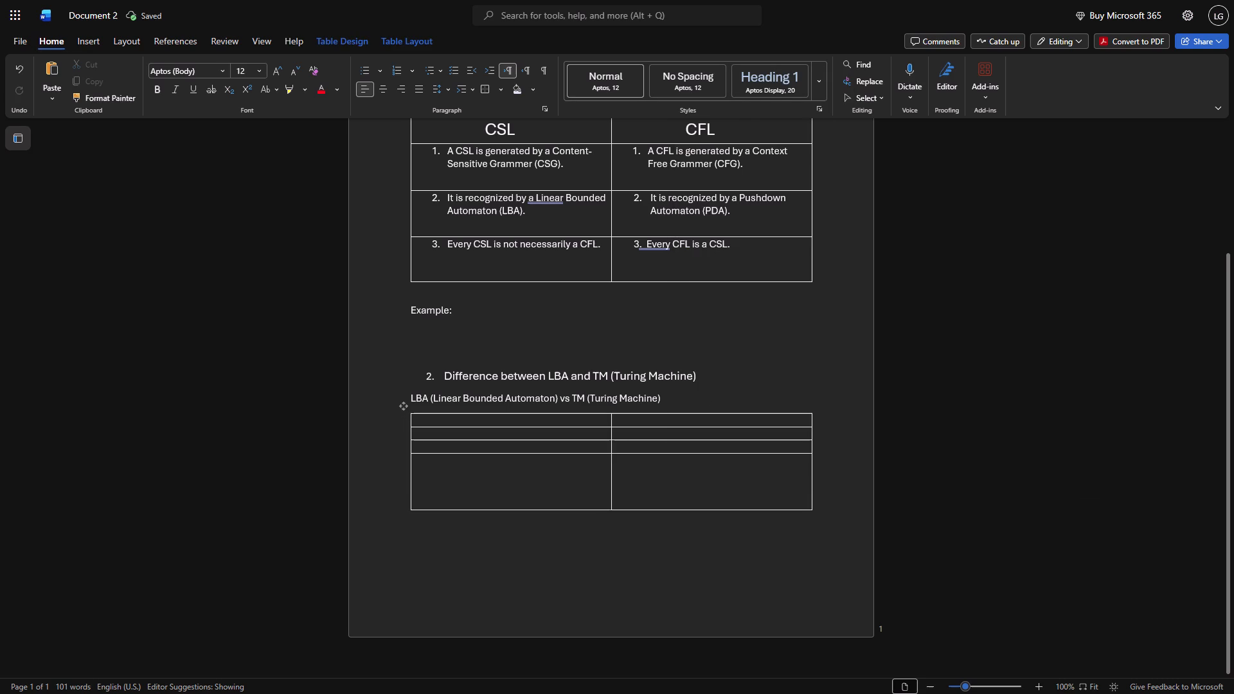
left_click_drag(690, 508, 688, 474)
left_click_drag(670, 452, 672, 503)
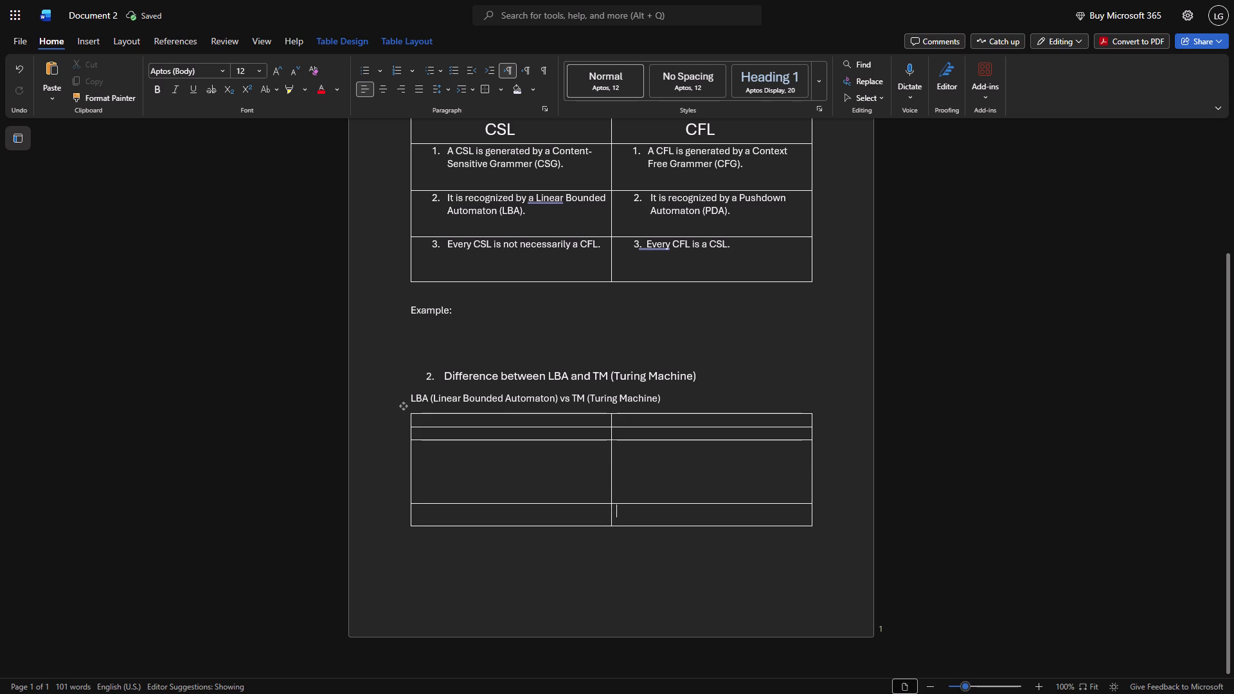
left_click_drag(672, 503, 672, 499)
left_click_drag(668, 438, 672, 480)
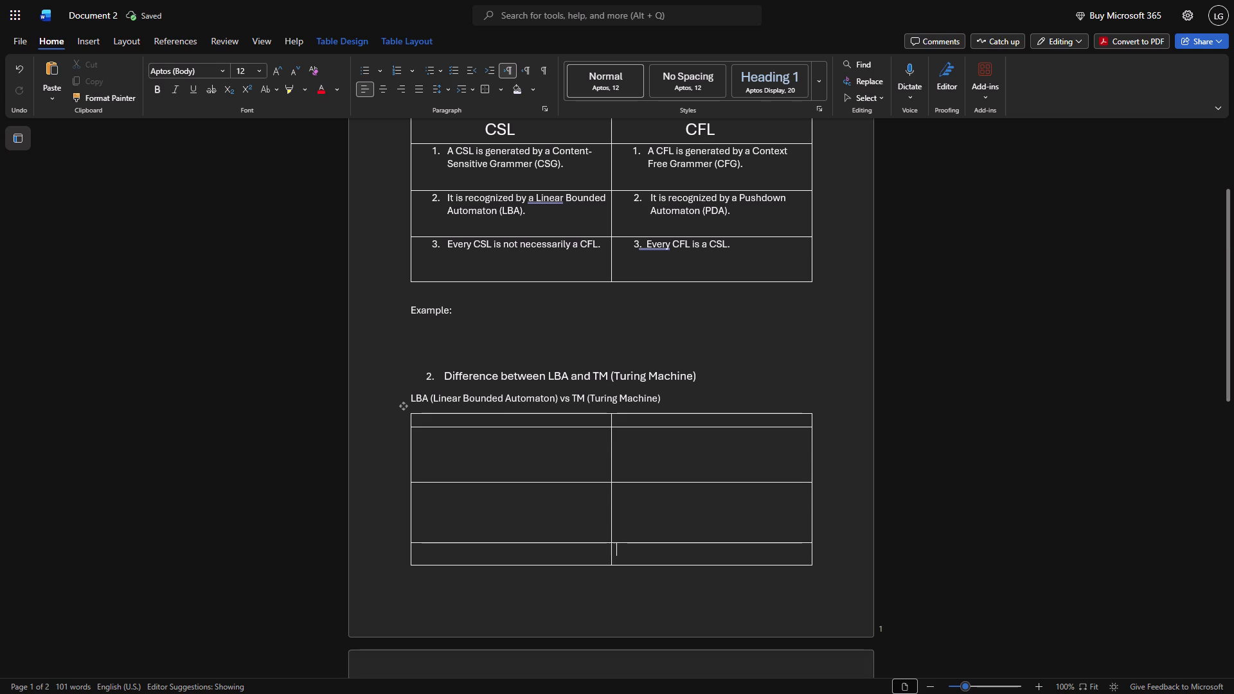
left_click_drag(679, 541, 674, 504)
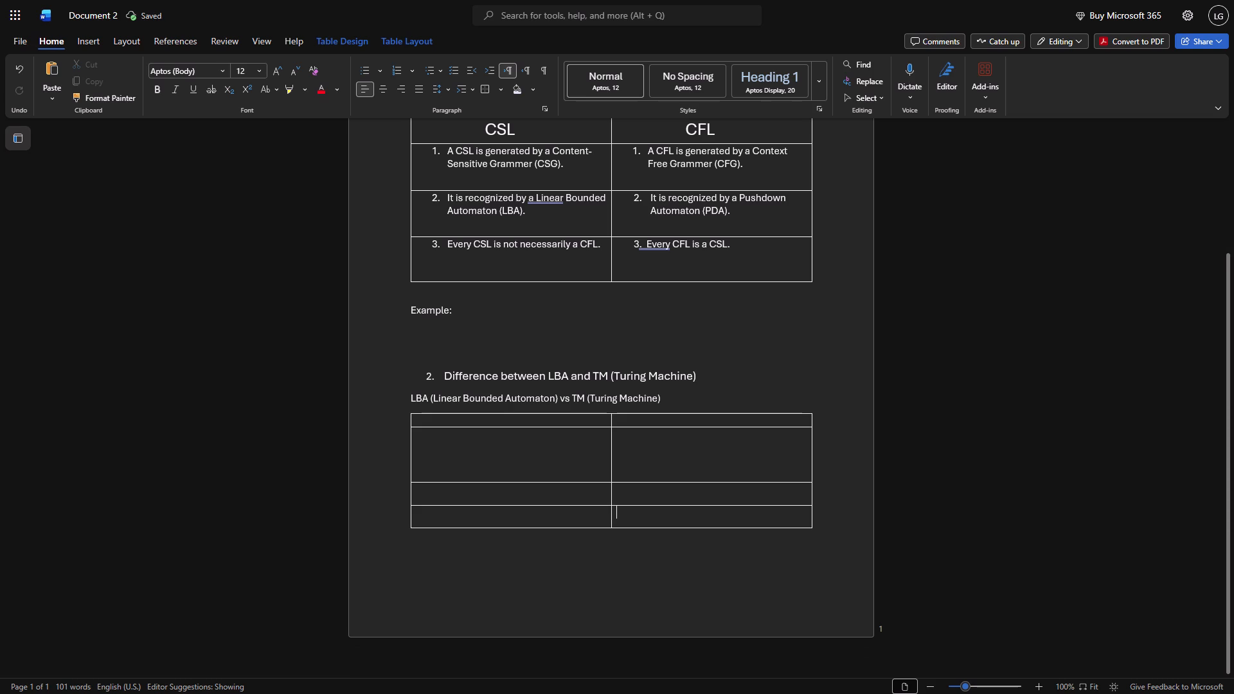
left_click_drag(690, 526, 692, 542)
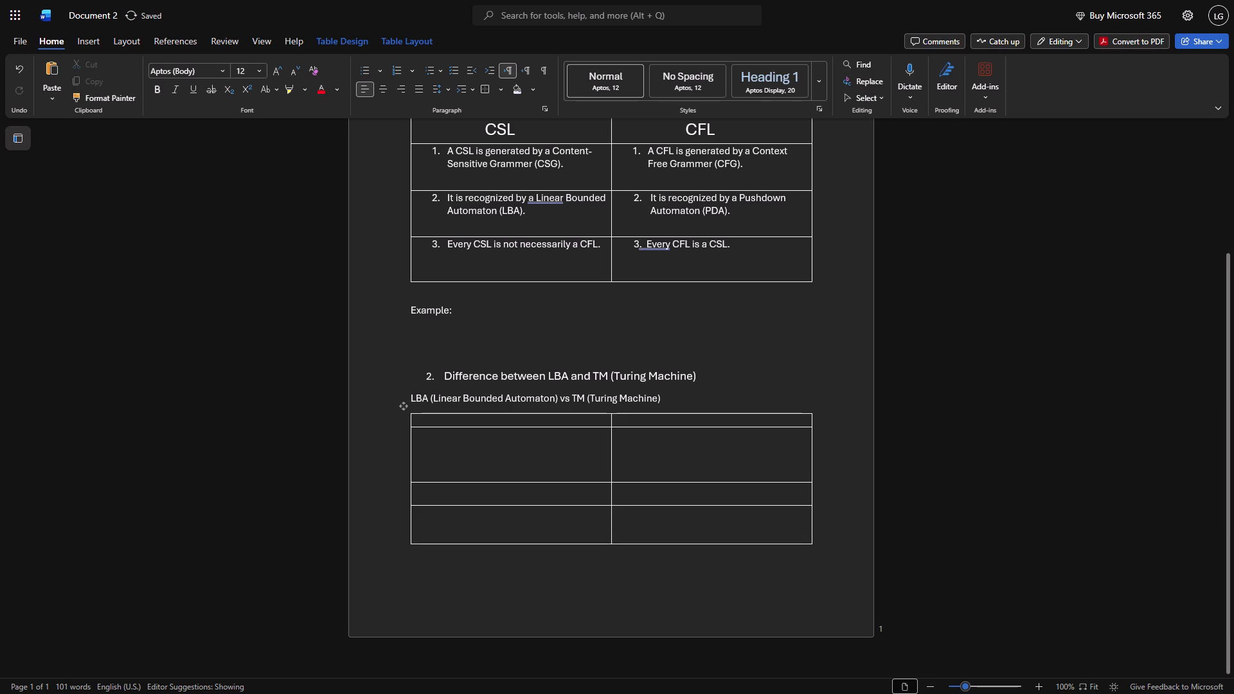
left_click_drag(691, 503, 691, 517)
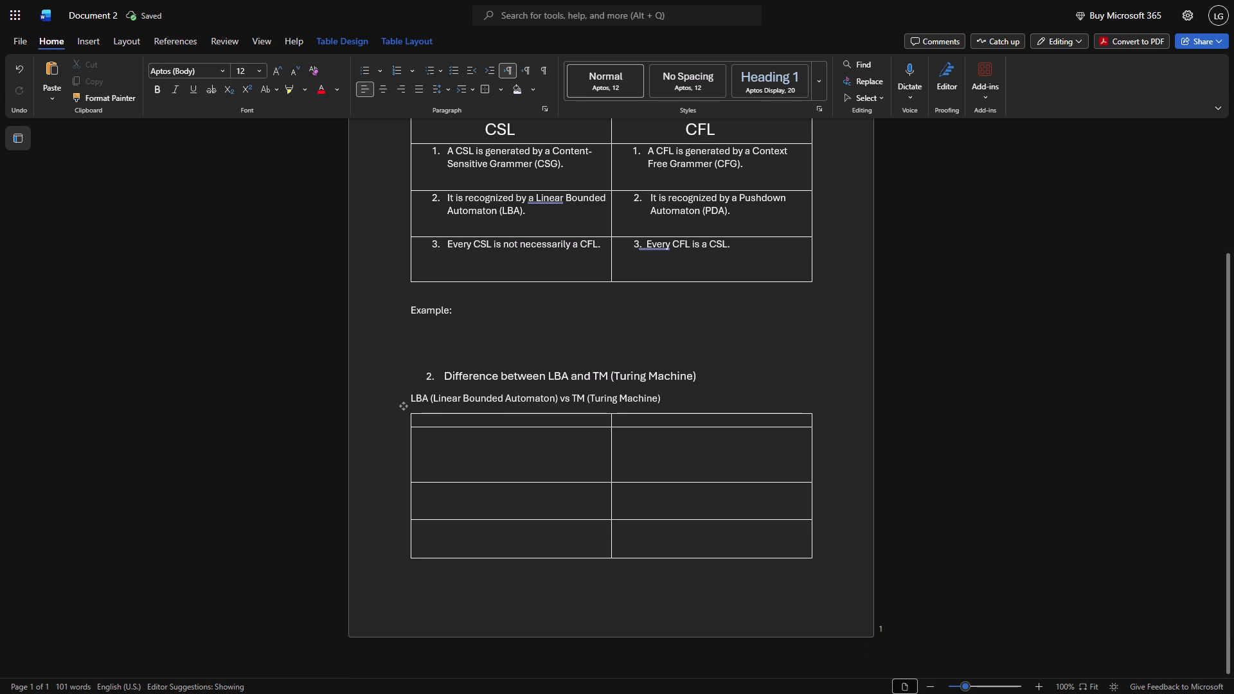
left_click_drag(691, 517, 691, 520)
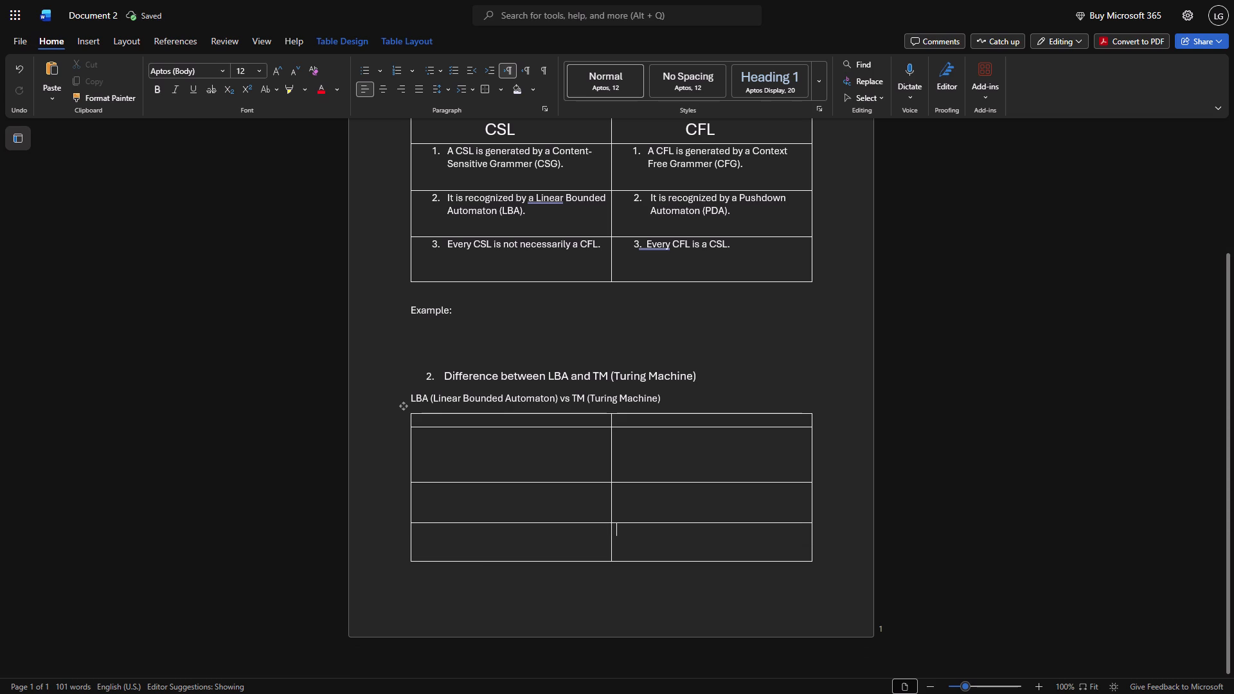
Make the LBA vs TM table's header row slightly taller and shorten the row beneath it.
left_click_drag(683, 425, 690, 456)
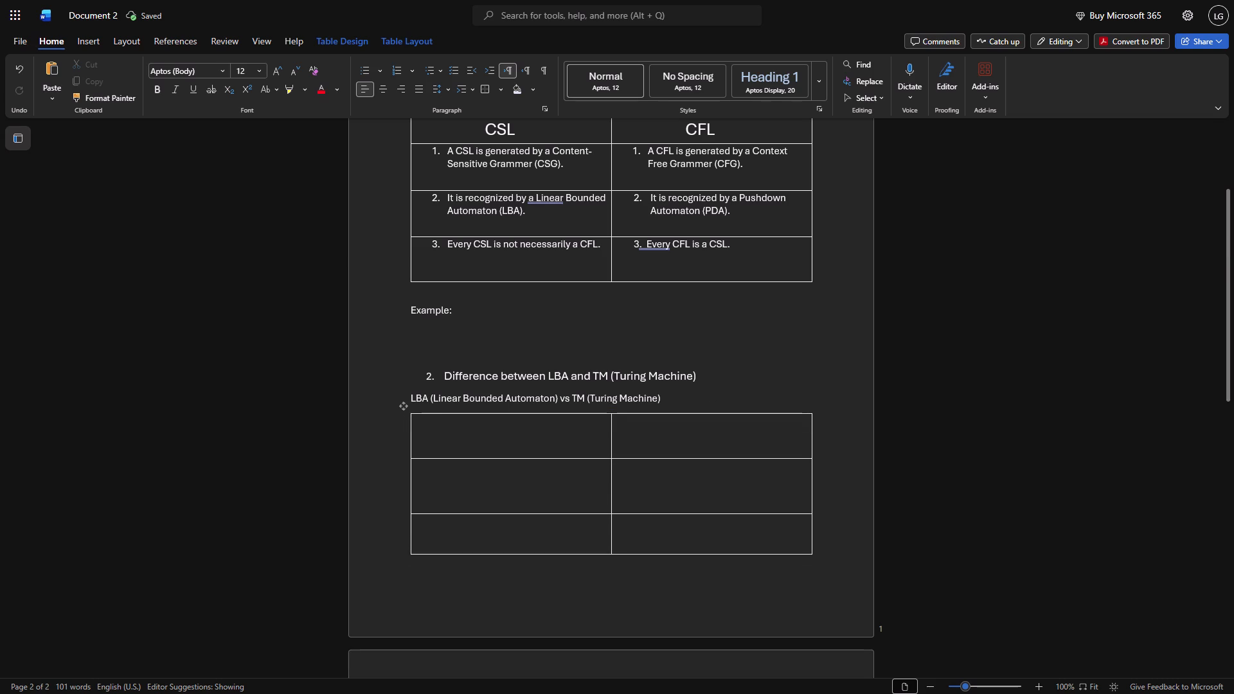
left_click_drag(675, 513, 675, 490)
left_click_drag(677, 458, 677, 441)
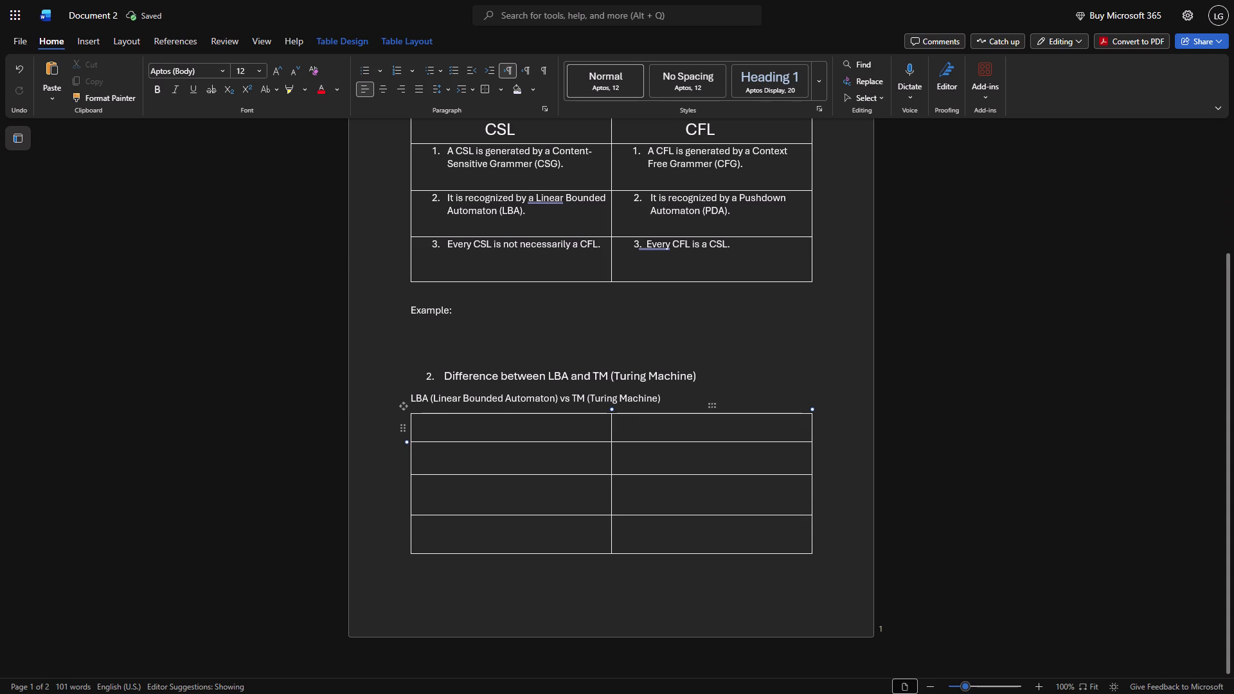
left_click_drag(677, 441, 677, 438)
left_click(921, 351)
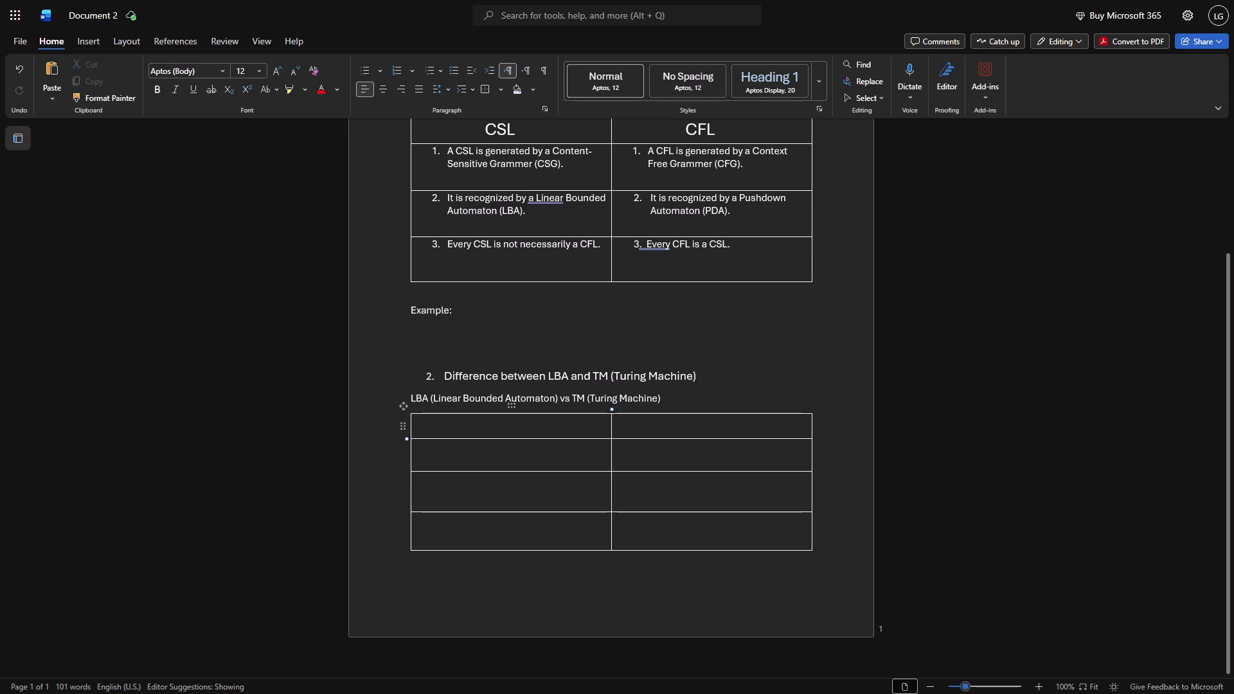
Write "LBA" in the first header cell of the new table, spaced in towards the middle of the cell.
left_click(481, 425)
key("space")
key("space")
key("space")
key("space")
key("space")
key("space")
key("space")
key("space")
key("space")
key("space")
key("space")
key("space")
key("space")
key("space")
key("space")
key("space")
key("space")
key("space")
key("space")
key("space")
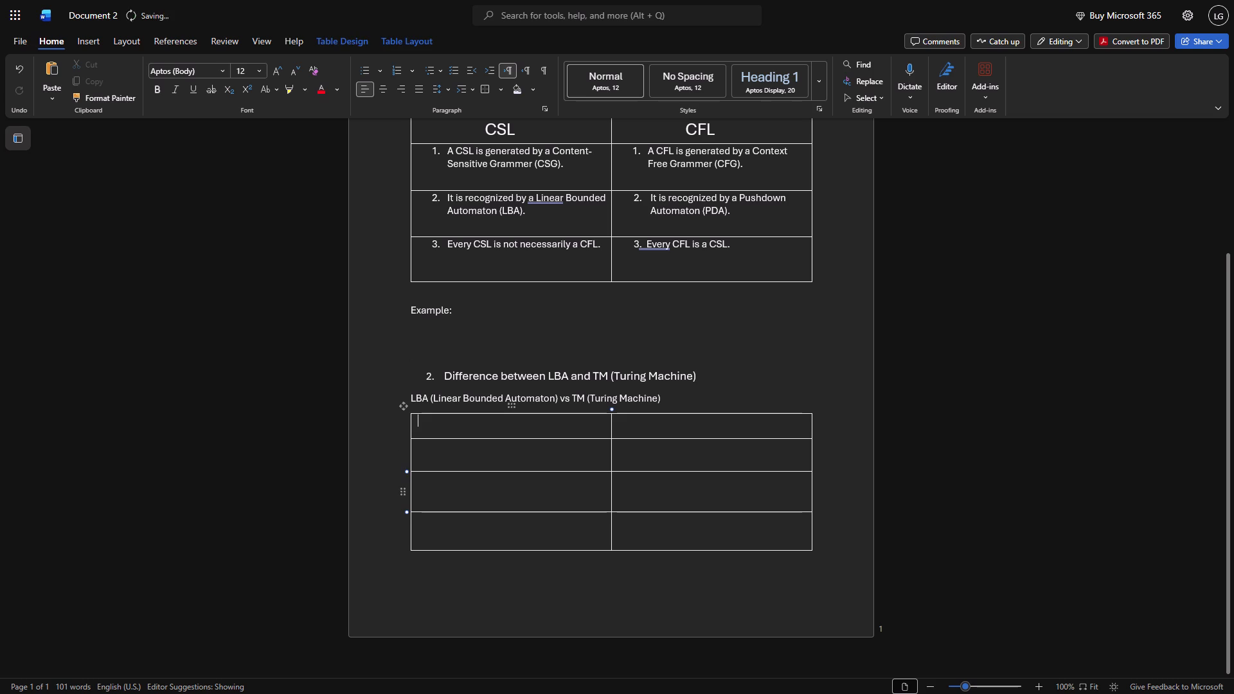
key("space")
Set the font size of the "LBA" column heading to 20.
left_click(471, 425)
left_click_drag(471, 424, 485, 424)
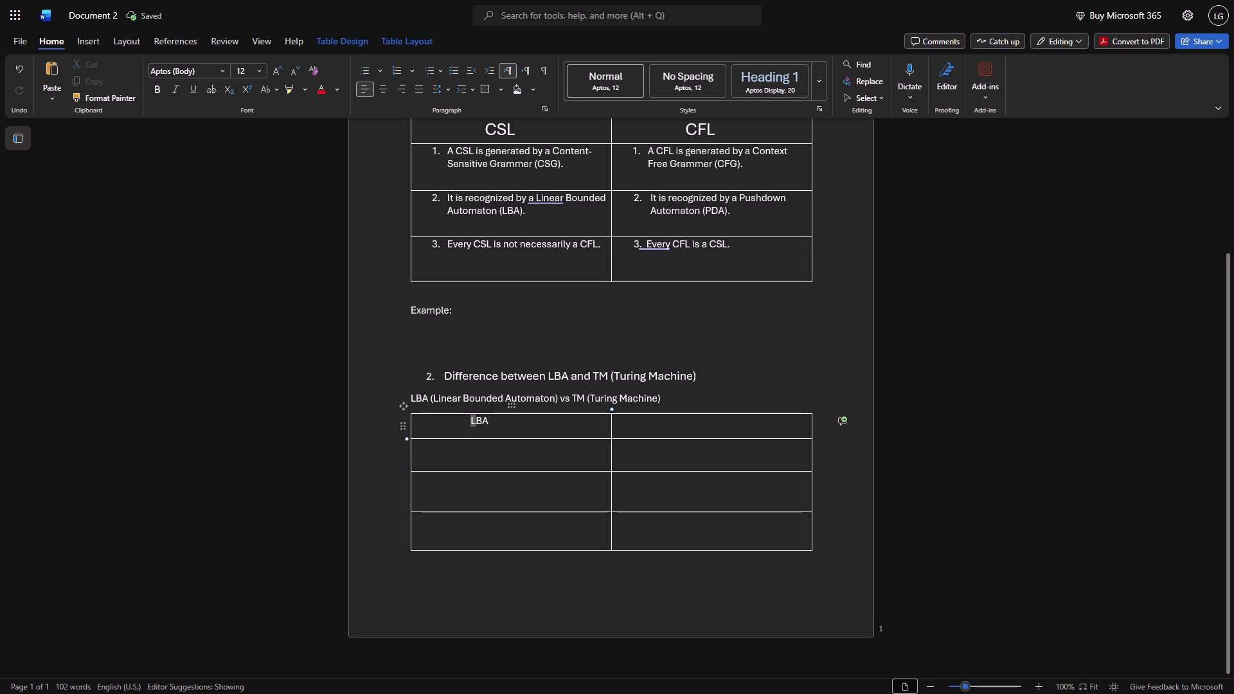
left_click_drag(485, 424, 489, 424)
left_click(263, 71)
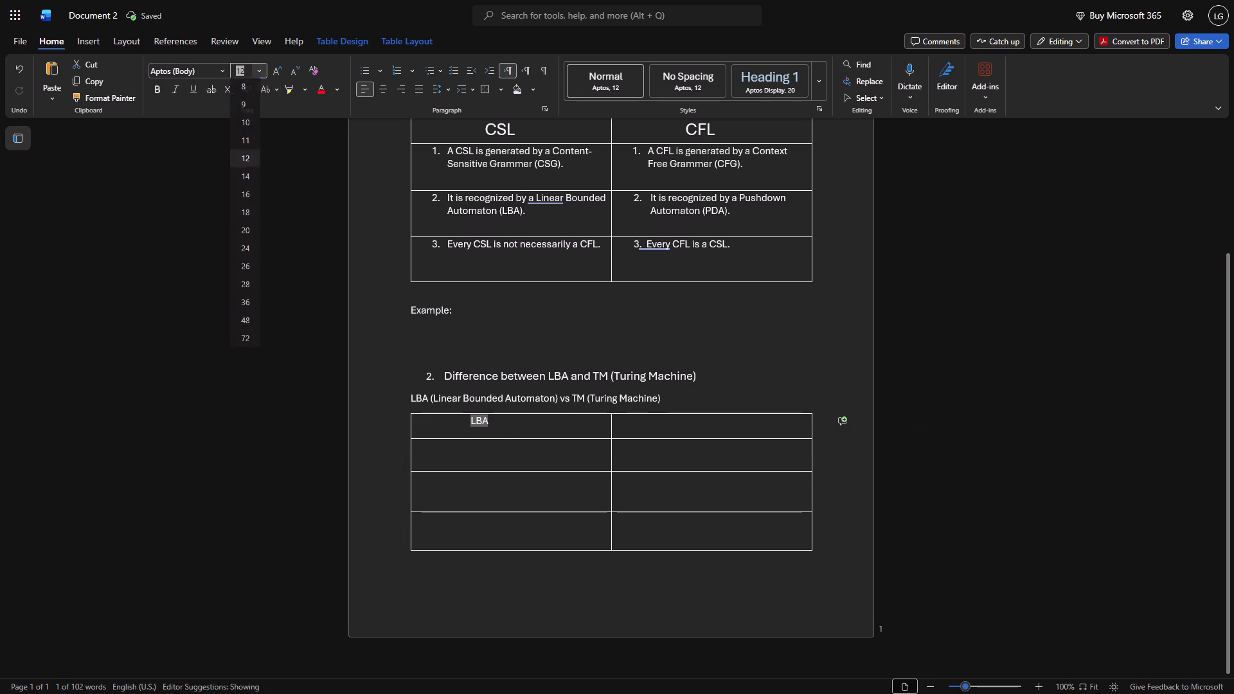
left_click(252, 233)
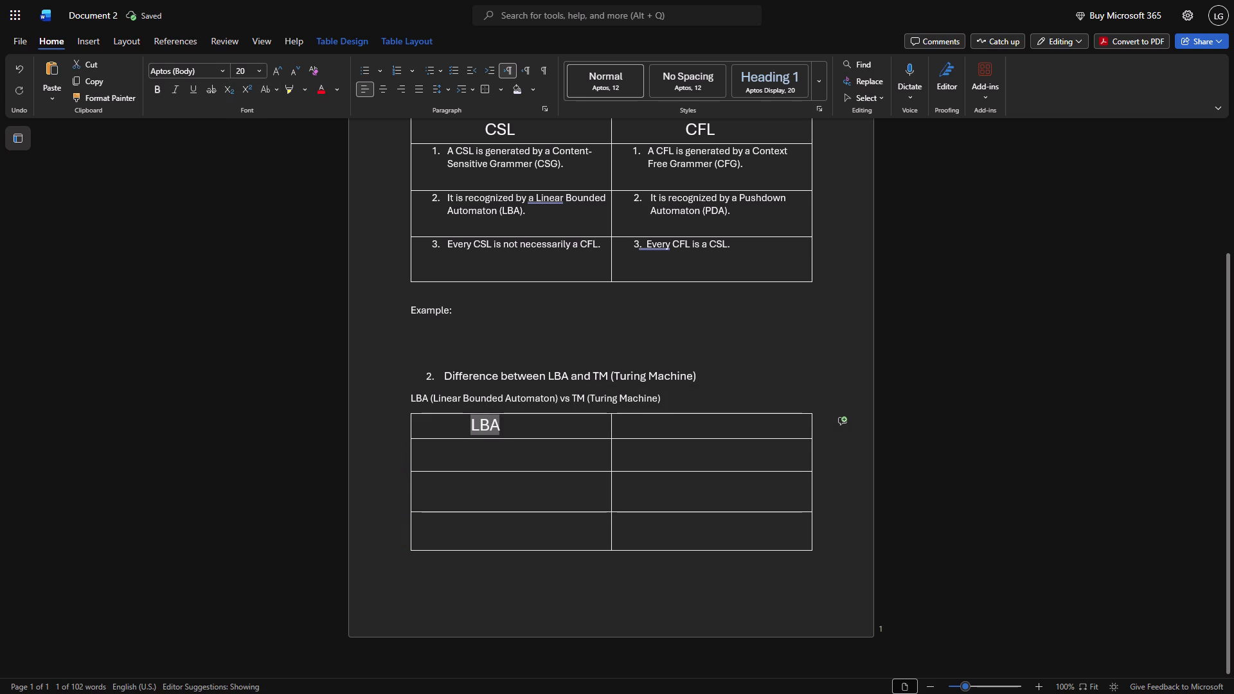
Write "TM" in the second header cell of the LBA vs TM table, spaced in towards the middle of the cell.
left_click(677, 427)
key("space")
key("space")
key("space")
key("space")
key("space")
key("space")
key("space")
key("space")
key("space")
key("space")
key("space")
key("space")
key("space")
key("space")
key("space")
key("space")
key("space")
key("space")
key("space")
key("space")
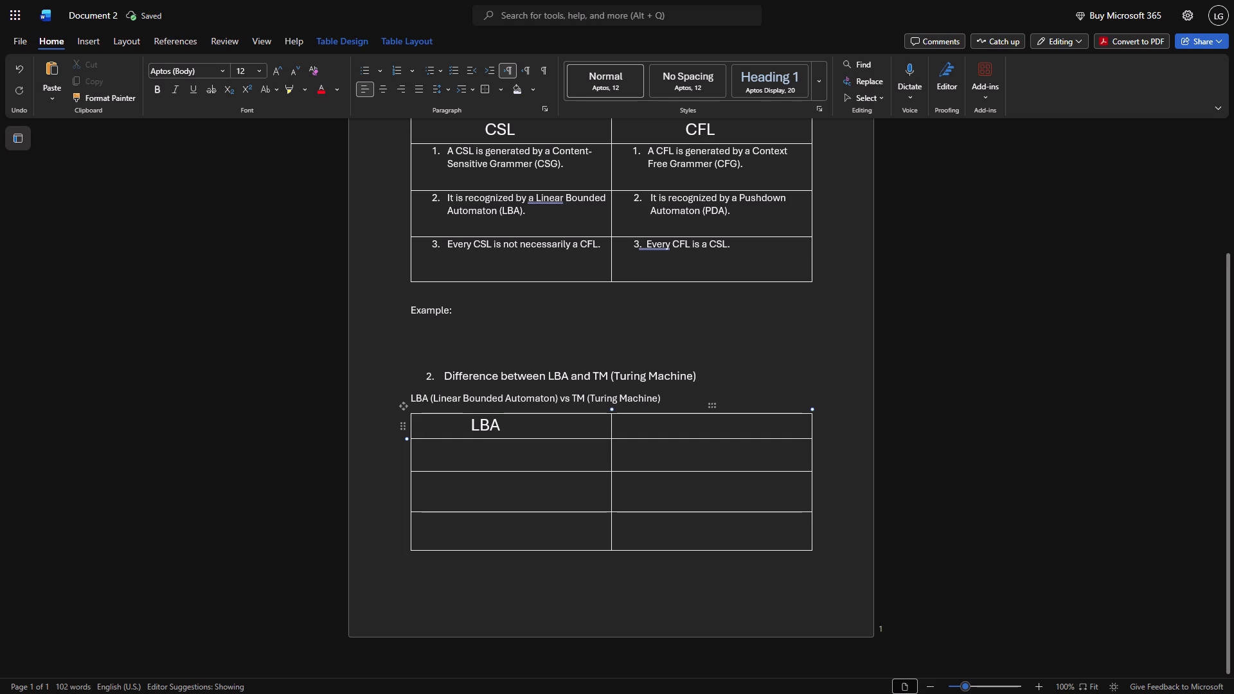
key("space")
key("space")
key("space")
key("space")
type("TM")
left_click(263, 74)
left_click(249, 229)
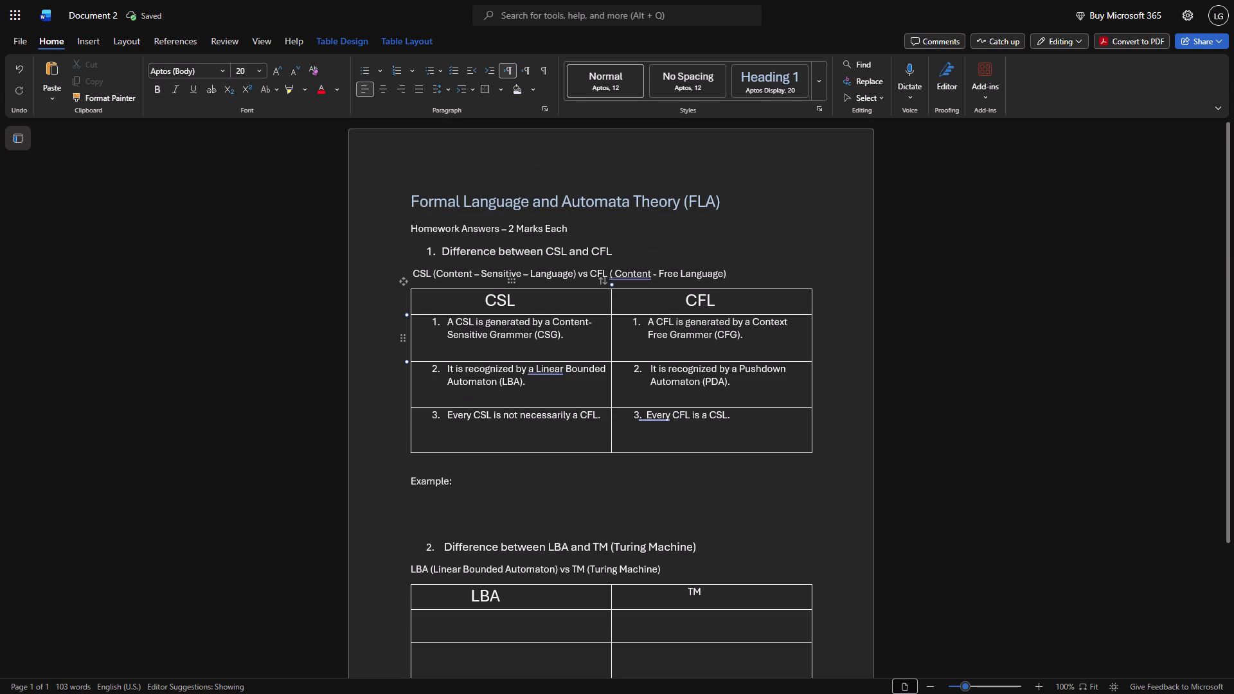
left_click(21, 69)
Set the font size of the "TM" column heading to 20.
scroll(557, 316, "down", 1)
left_click(684, 422)
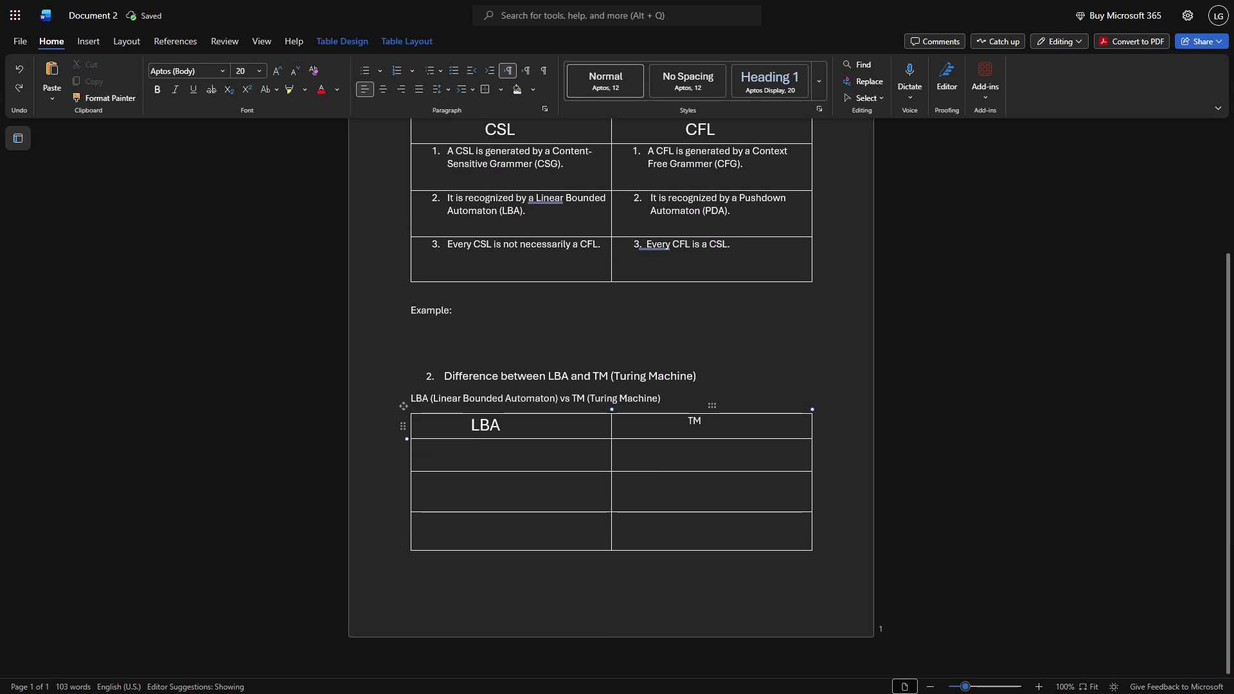
left_click(690, 419)
left_click_drag(690, 419, 708, 422)
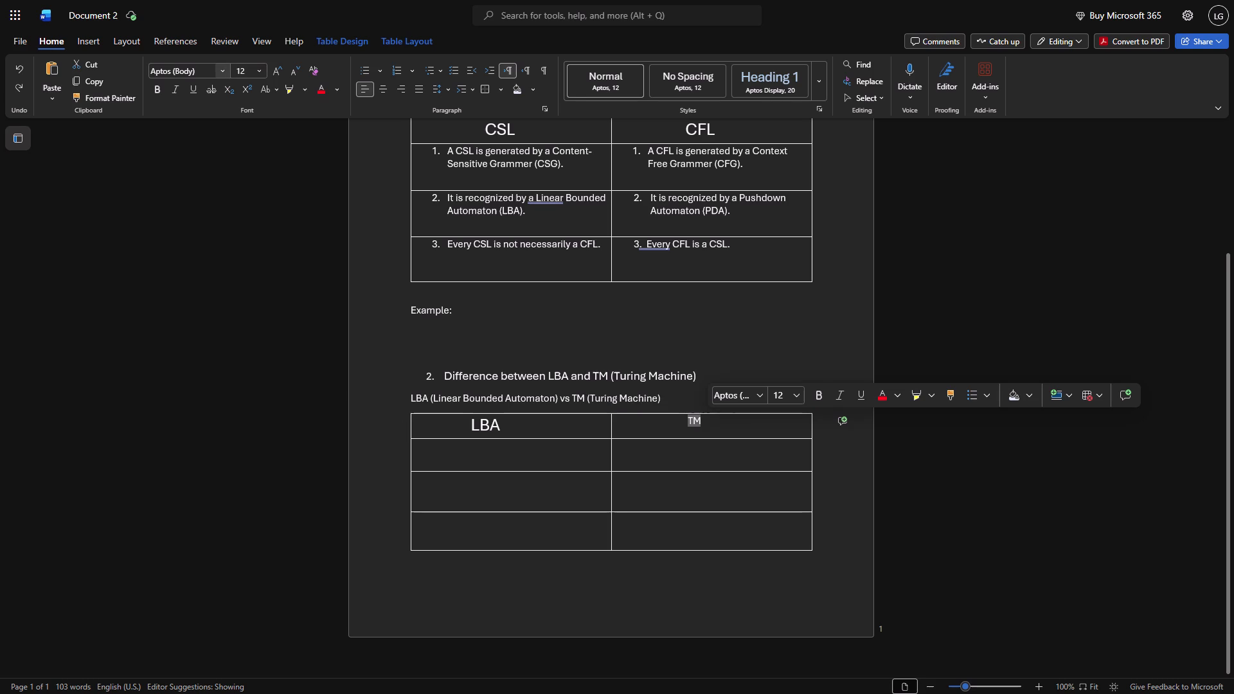
left_click(256, 76)
left_click(249, 230)
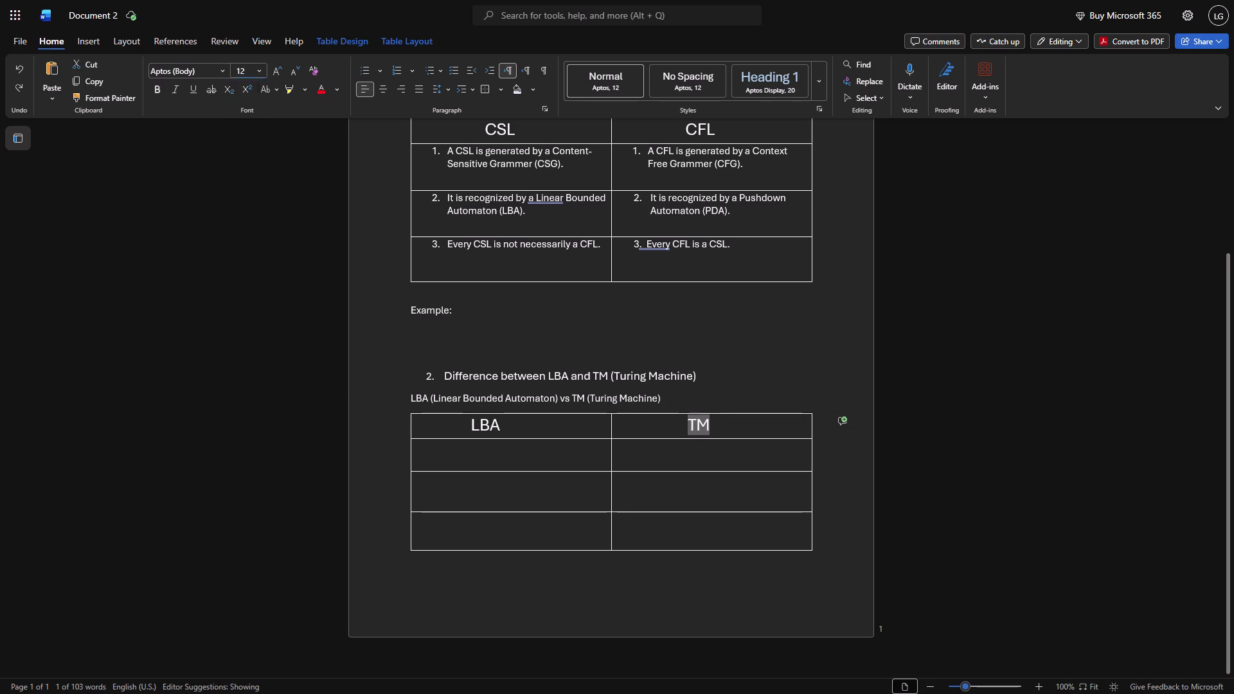
left_click(852, 360)
Write numbered point 1 in the LBA column: "An LBA uses tape space limited by a linear function of the input length.".
left_click(483, 464)
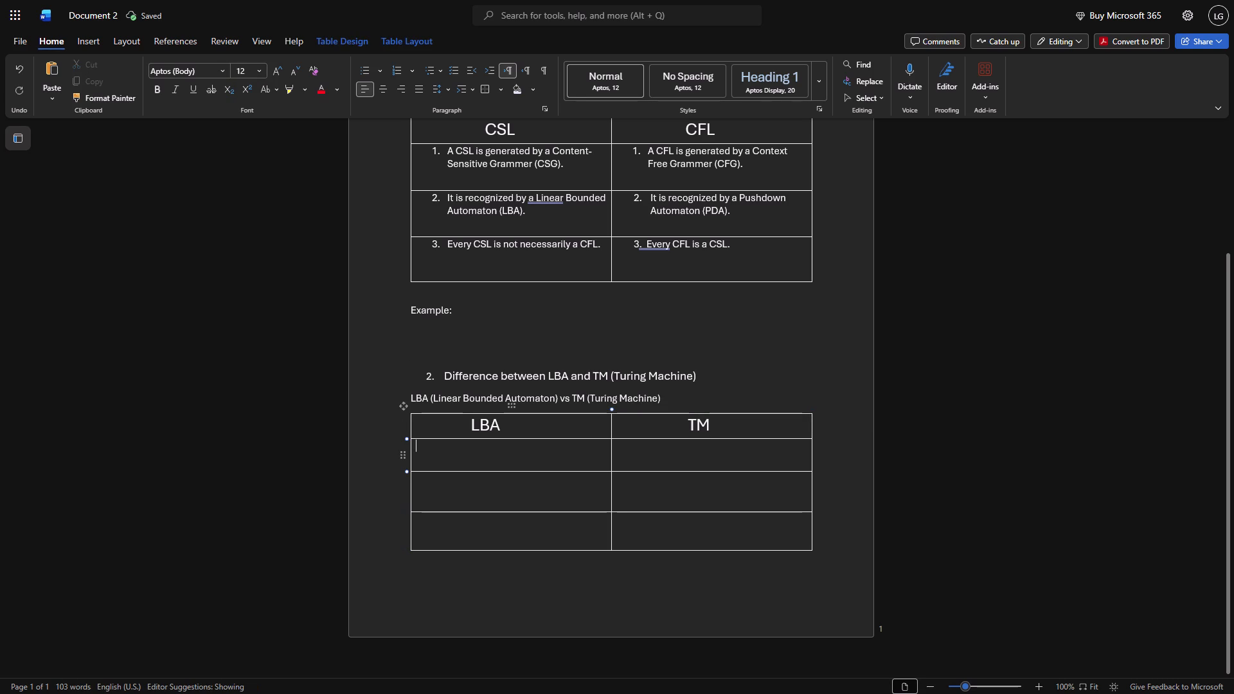
type("1.")
key("space")
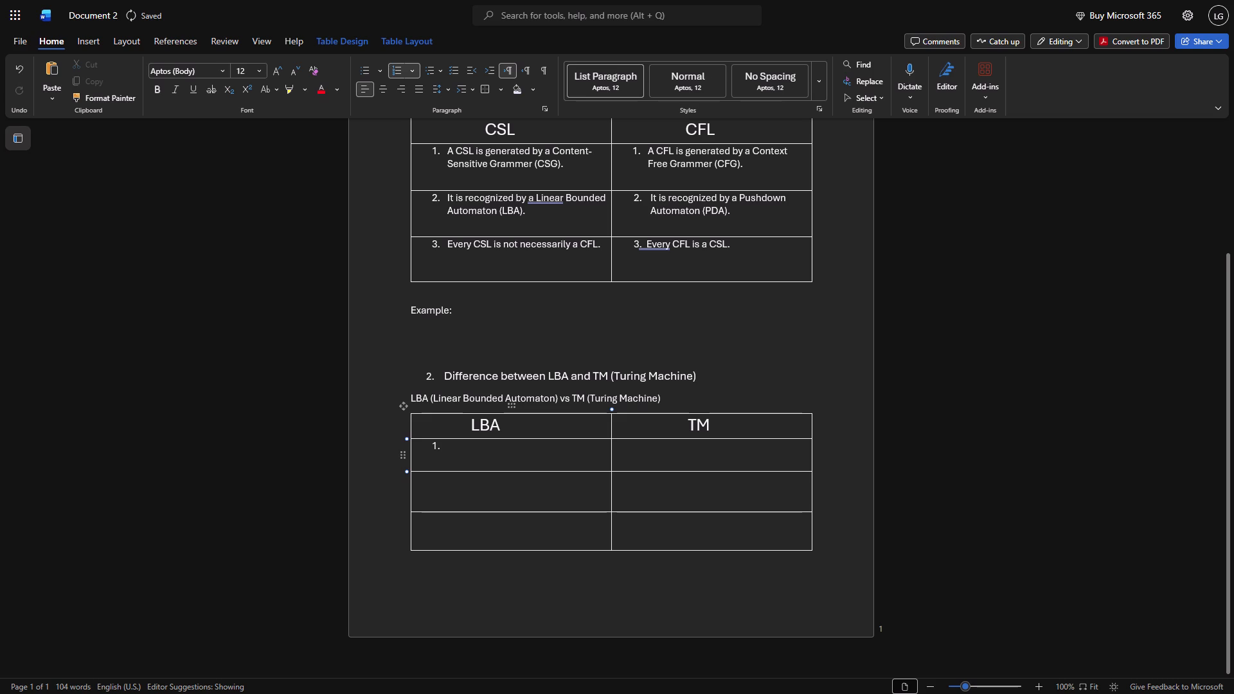
type("an")
key("space")
type("lba")
key("space")
key("BackSpace")
key("BackSpace")
key("BackSpace")
key("BackSpace")
key("l")
key("BackSpace")
key("shift+k")
key("shift+BackSpace")
type("LBA")
key("space")
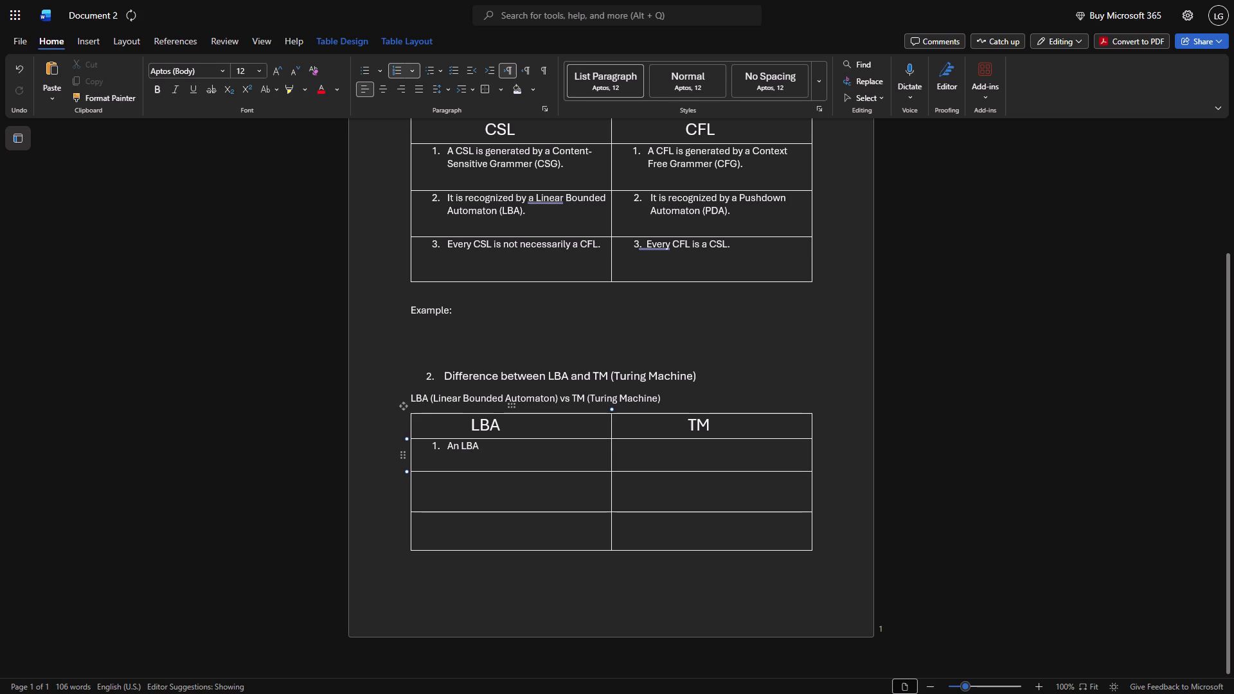
type("uses")
key("space")
type("tape")
key("space")
type("space")
key("space")
type("limited")
key("space")
type("by")
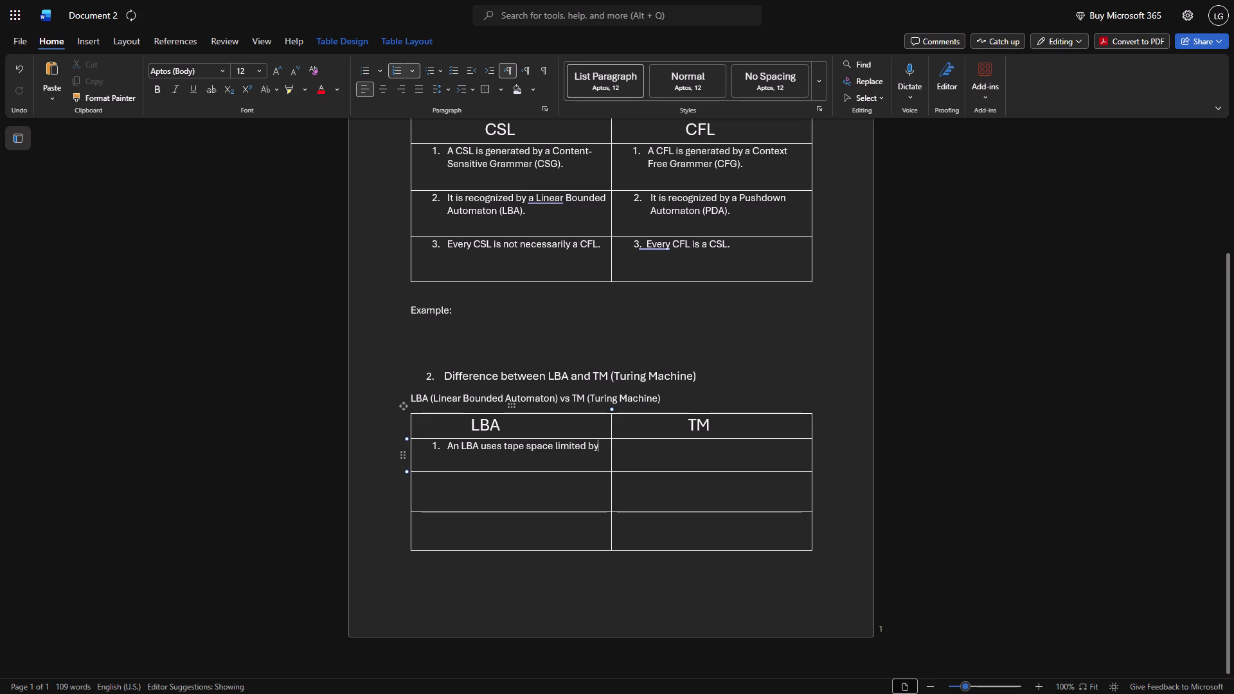
key("space")
type("a linw")
key("BackSpace")
type("ear")
key("space")
type("function")
key("space")
type("of the")
key("space")
type("input")
key("space")
type("lengr")
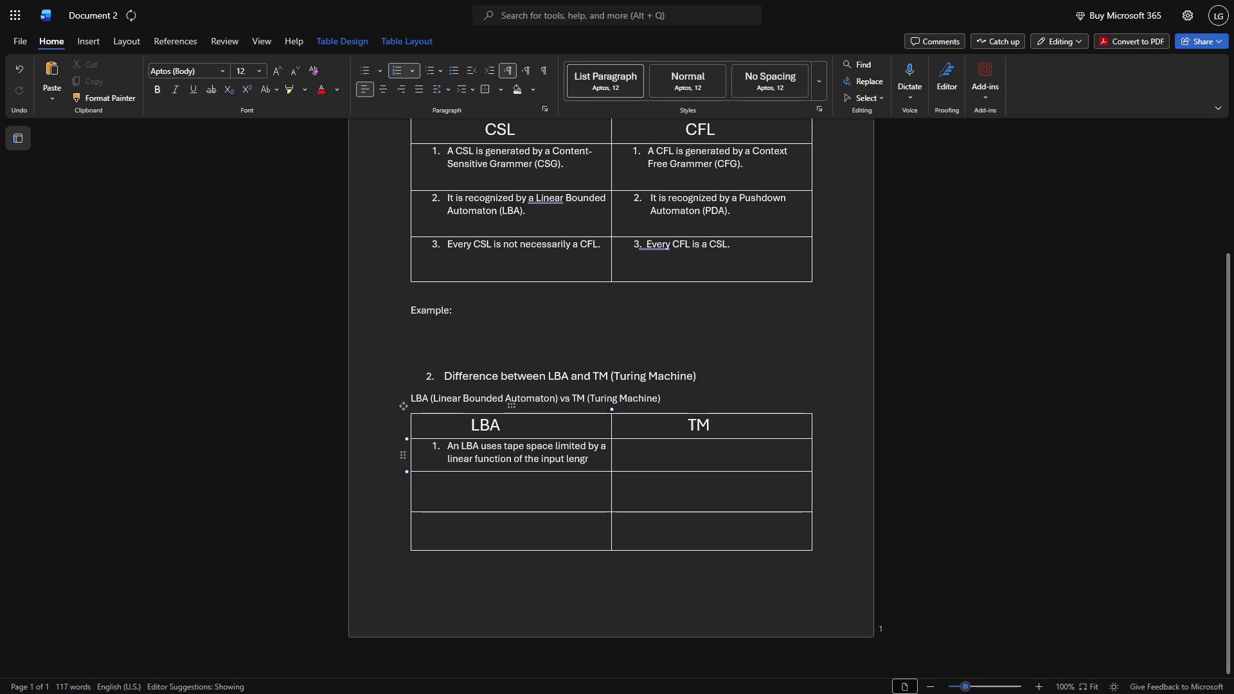
key("BackSpace")
type("th")
key("period")
Write numbered point 1 in the TM column: "A standard TM can use an unbounded amount of tape.".
key("Right")
key("1")
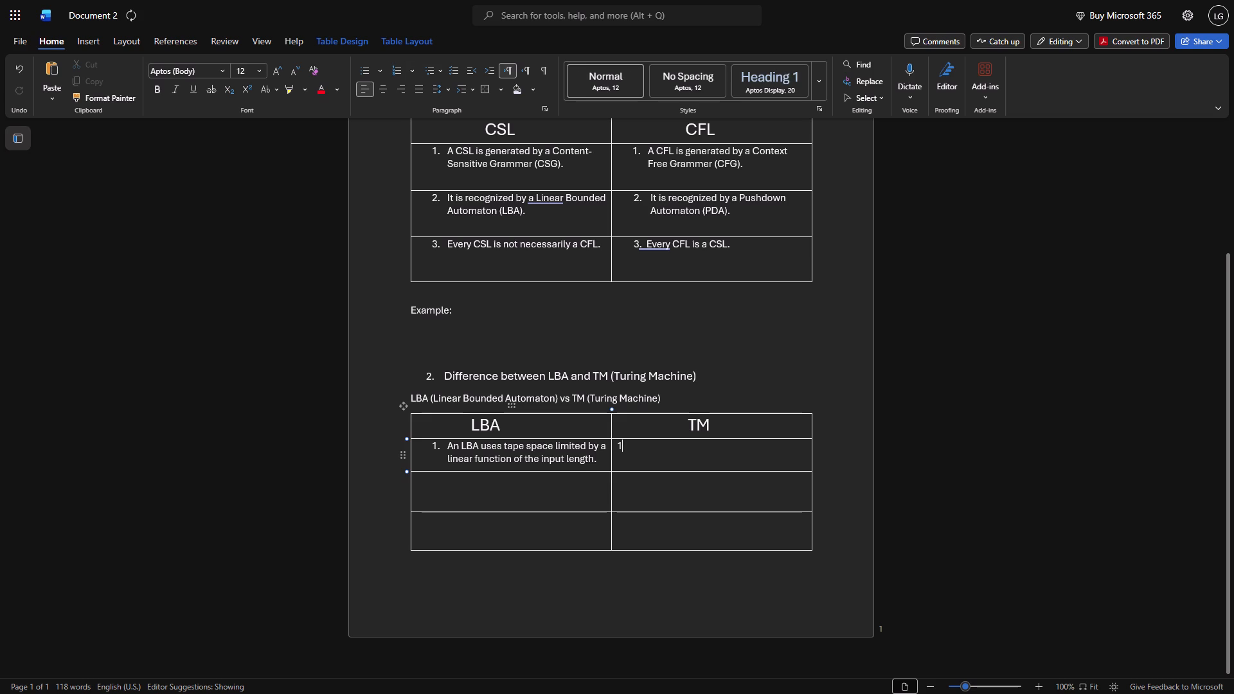
type(".")
key("space")
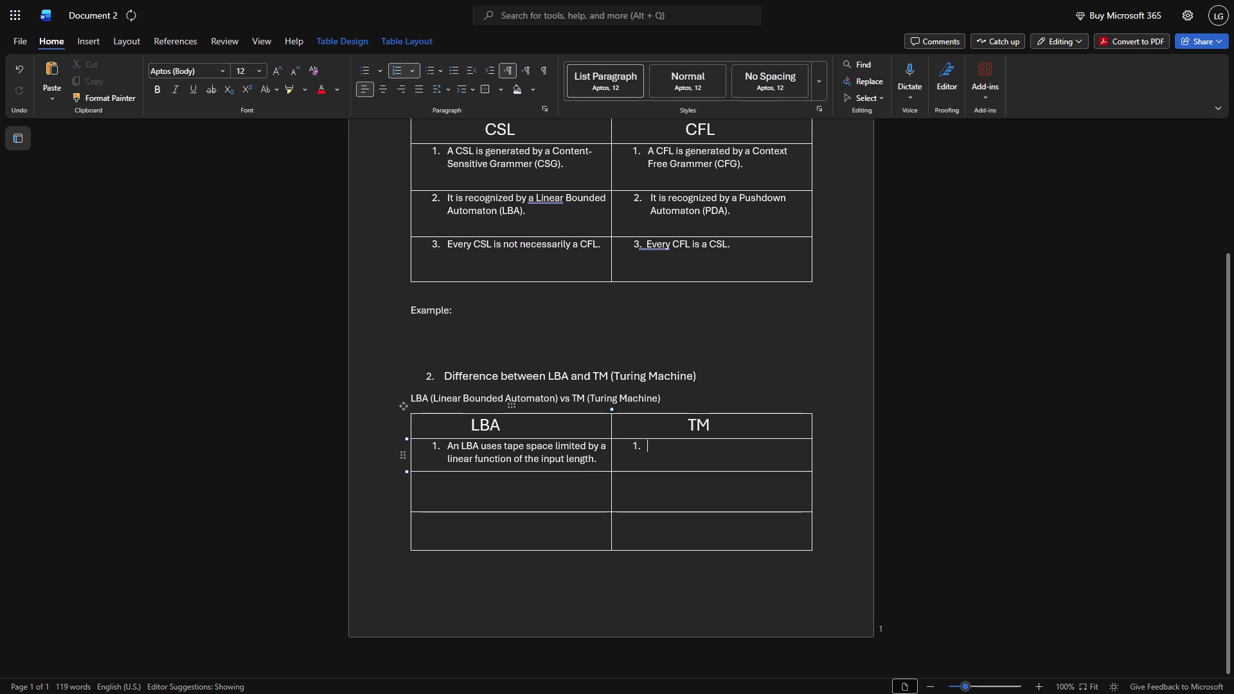
key("shift+a")
key("space")
type("standard")
key("space")
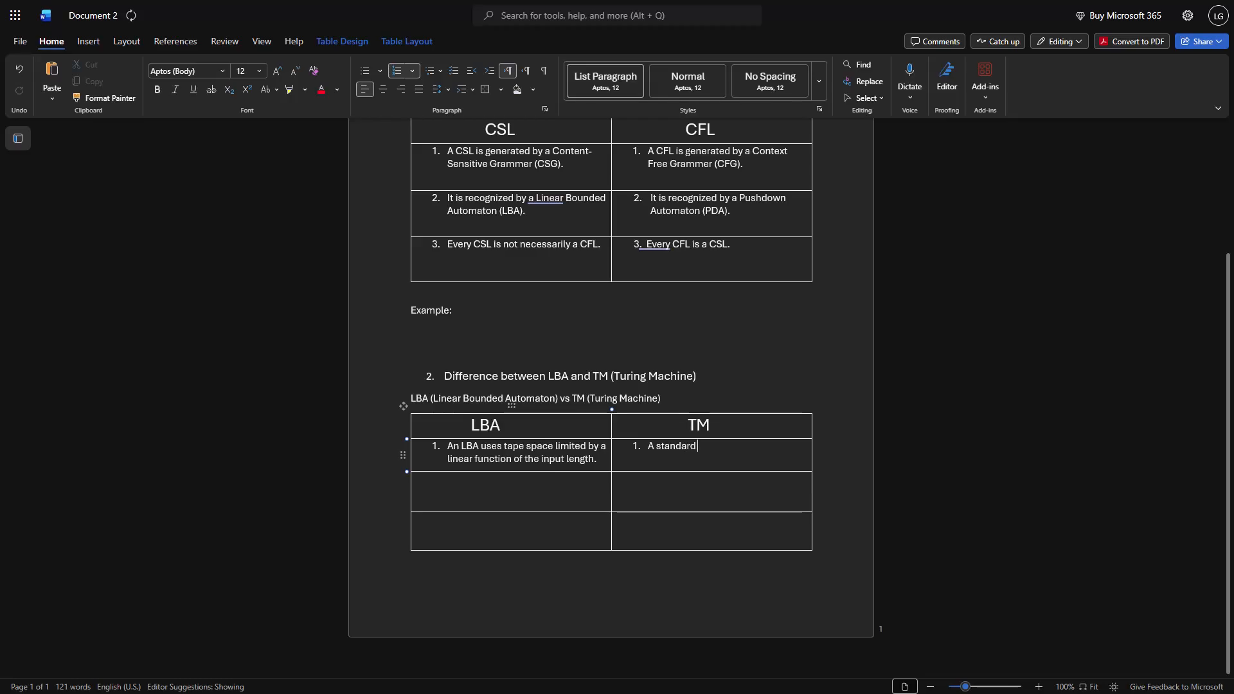
type("T")
key("shift+m")
key("space")
type("can")
key("space")
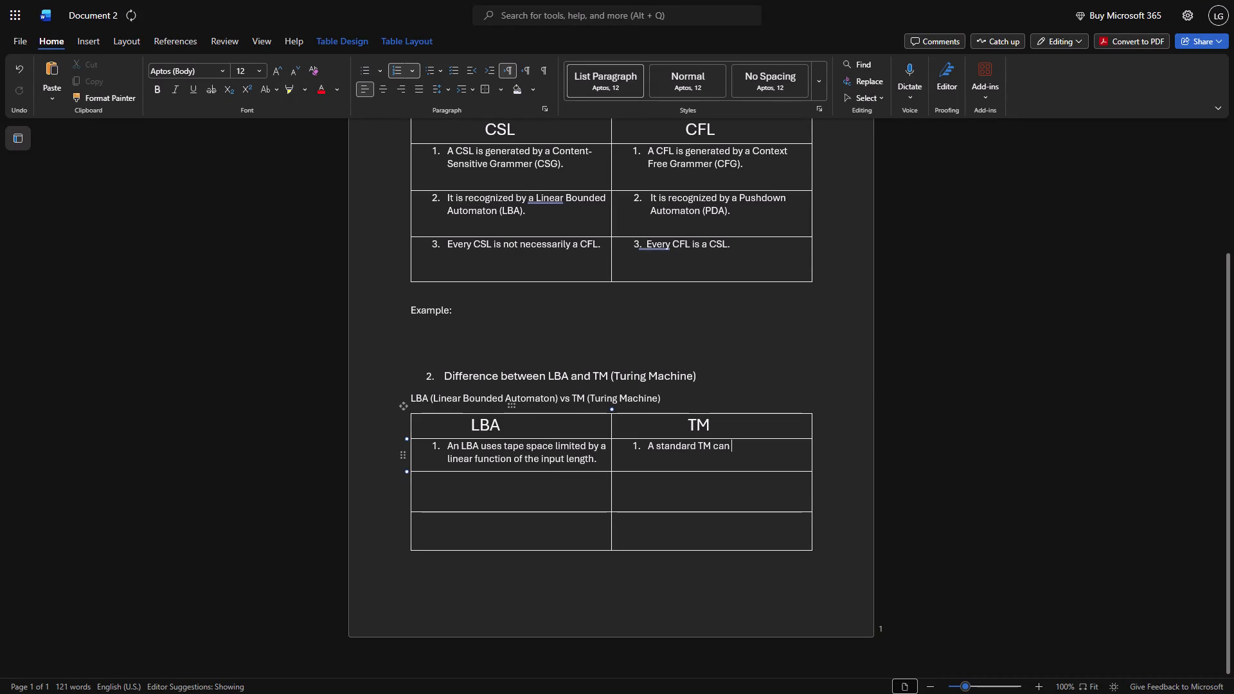
type("use")
key("space")
type("an unbo")
type("unded")
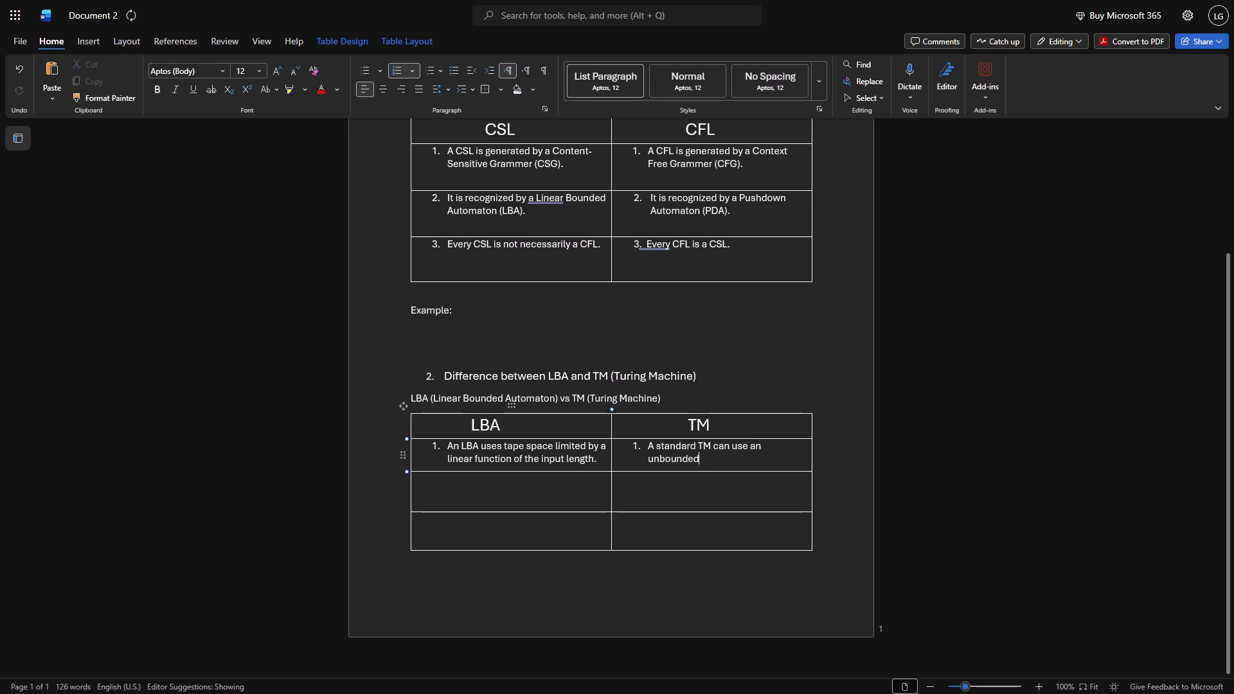
key("space")
type("amount")
key("space")
type("of tape")
key("period")
key("Right")
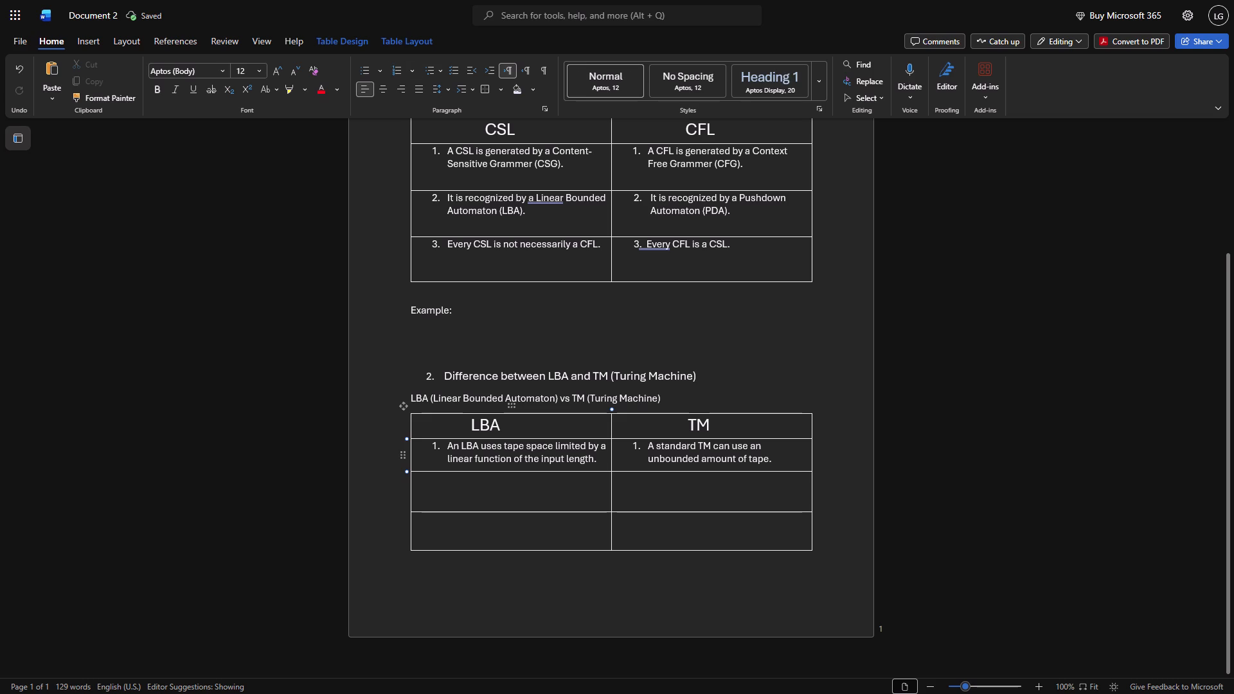
Write numbered point 2 in the LBA column: "It recognizes Content-Sensative Languages.".
key("2")
type(".")
key("space")
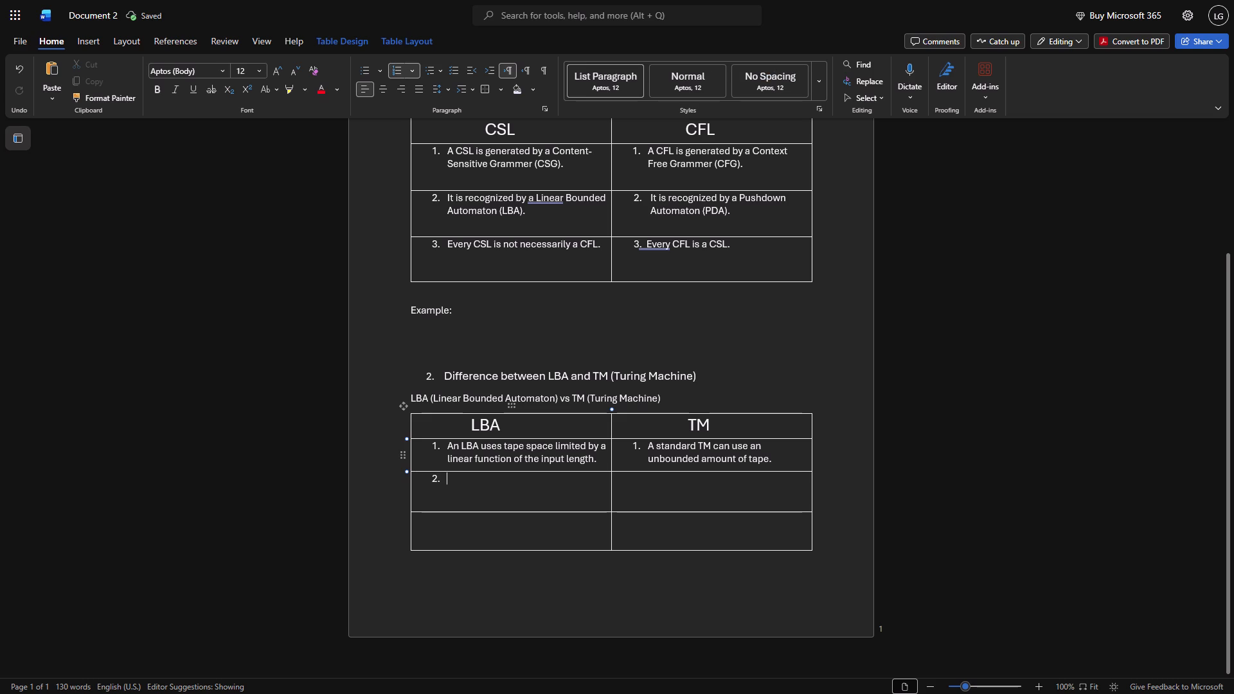
type("It")
key("space")
type("recogni")
type("zes")
key("space")
type("Conten")
key("t")
key("space")
key("BackSpace")
key("minus")
type("Sensat")
type("ive")
key("space")
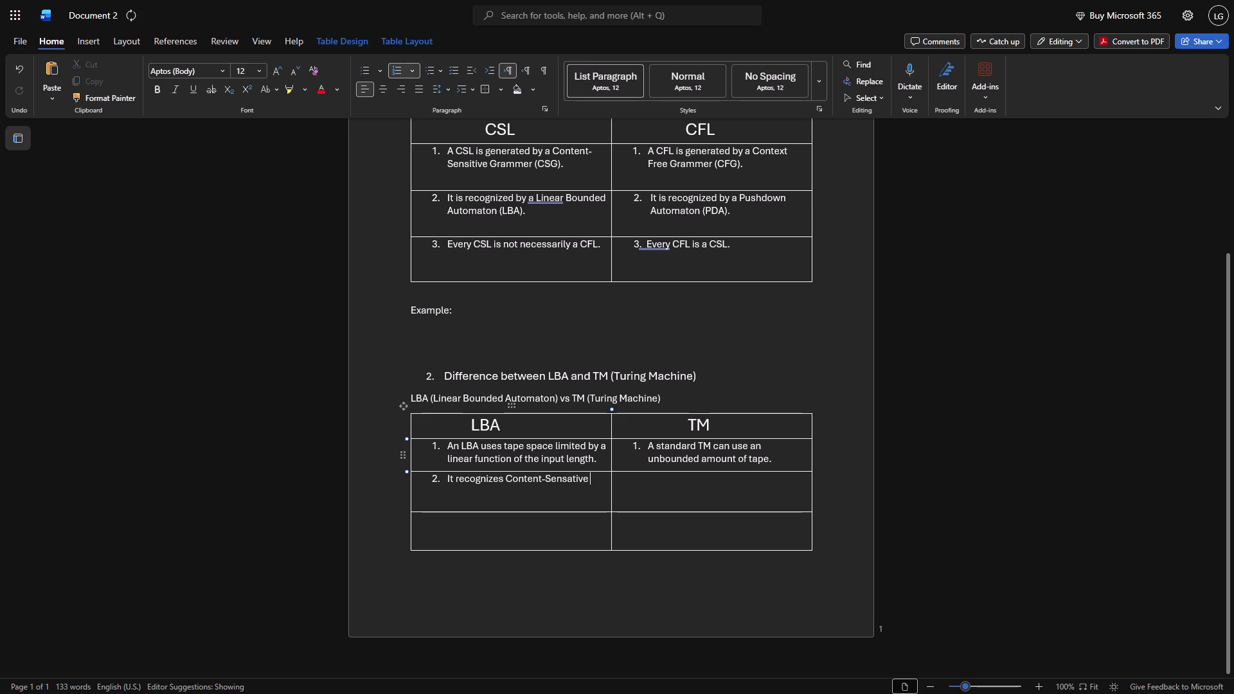
type("Lang")
type("ua")
type("ge")
key("s")
key("period")
key("Right")
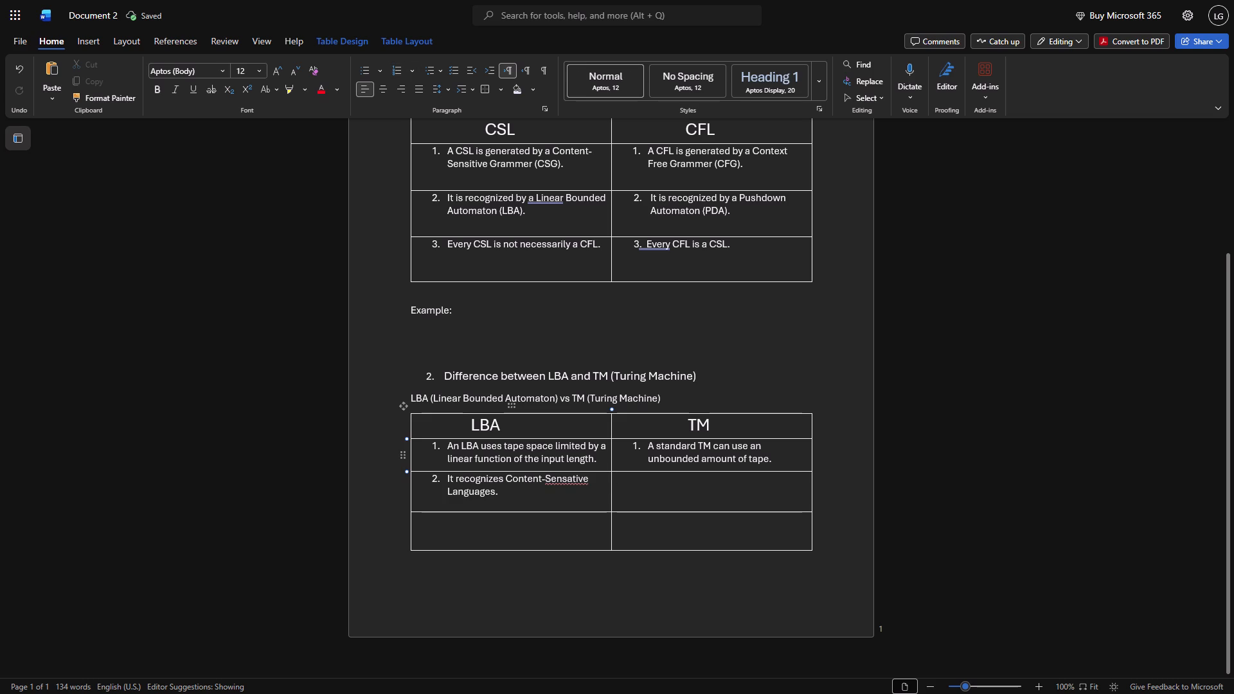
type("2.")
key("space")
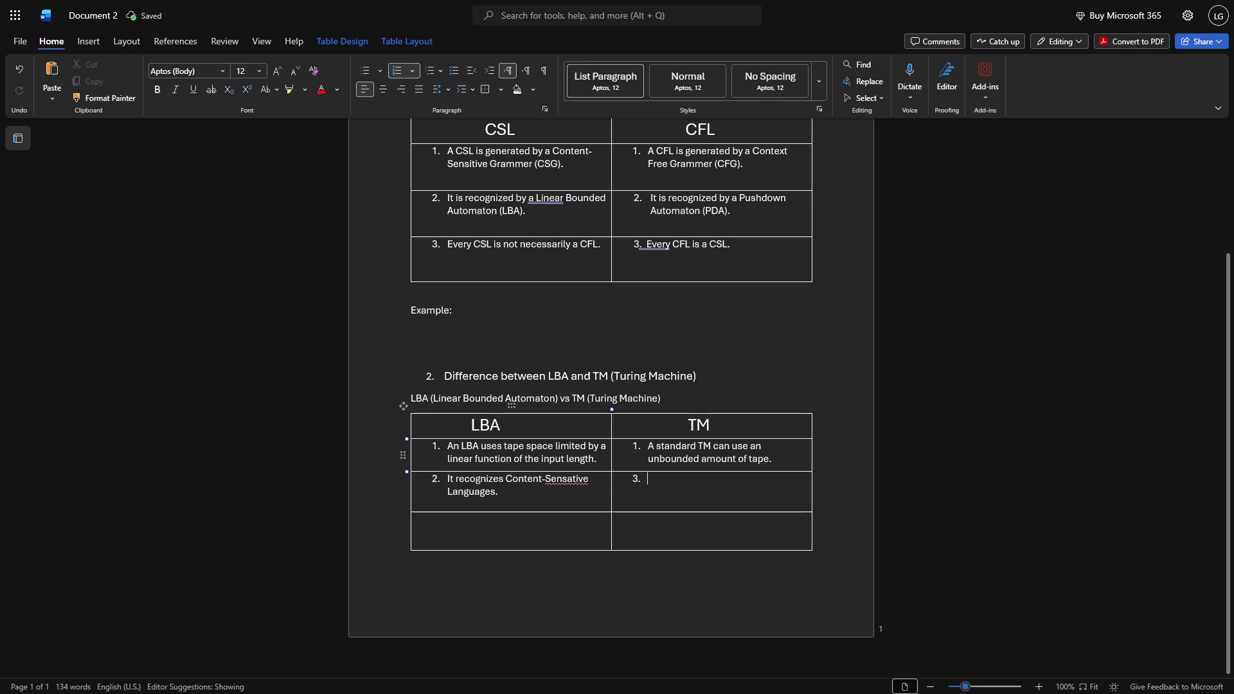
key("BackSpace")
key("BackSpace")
Indent the second-row TM cell with spaces and write the number "2." as plain text instead of an automatic list.
key("space")
key("space")
key("space")
key("space")
key("space")
key("space")
key("space")
key("space")
key("space")
key("space")
key("space")
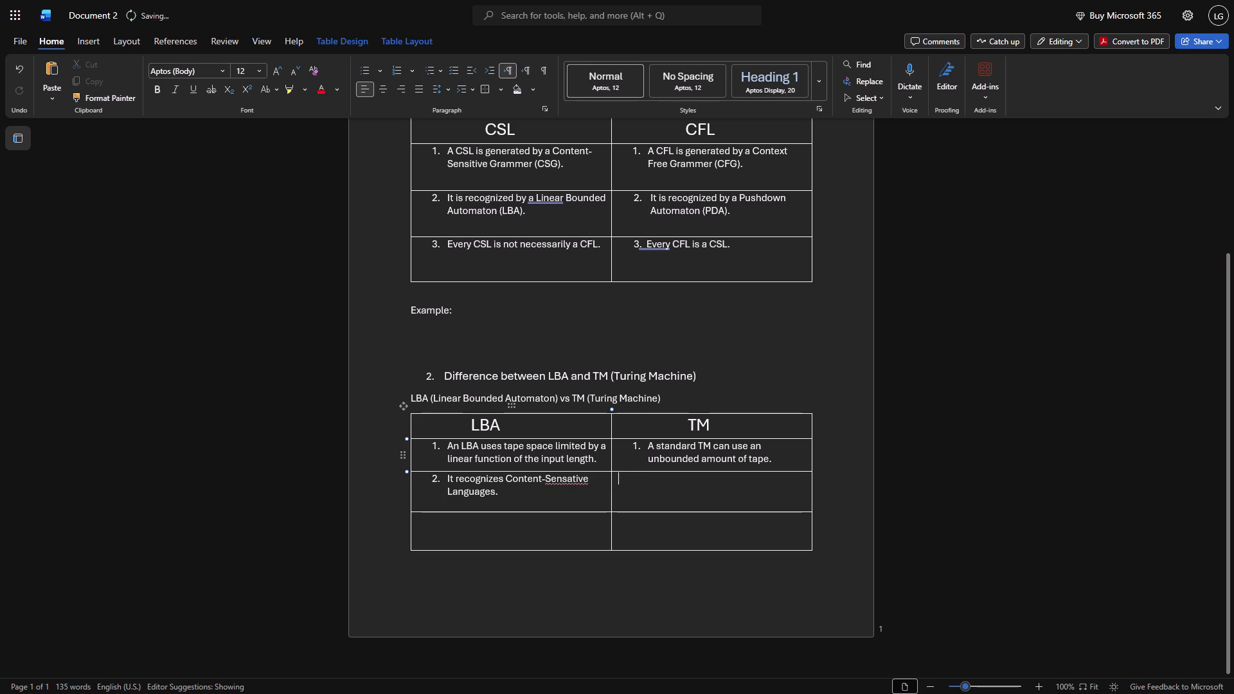
key("BackSpace")
key("BackSpace")
key("BackSpace")
key("space")
type("2.")
key("space")
Remove one leading space before the "2." in the TM column and add two spaces after the number.
key("Left")
key("Left")
key("Left")
key("BackSpace")
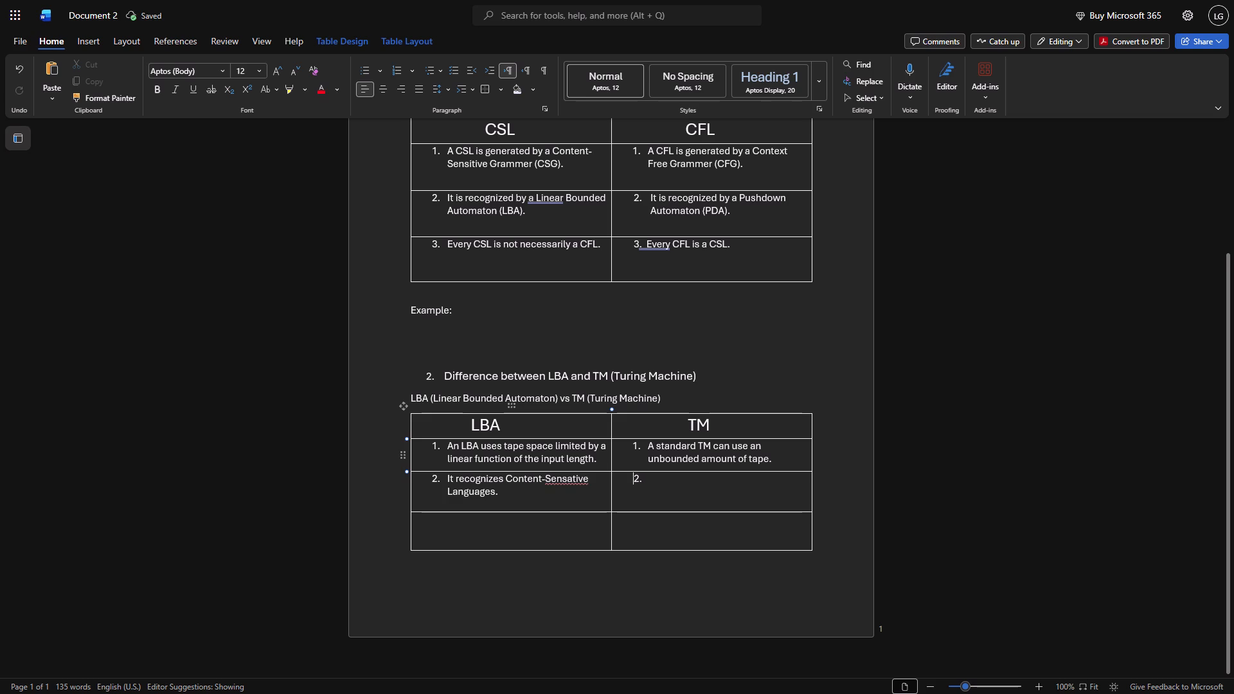
key("Right")
key("Right")
key("Right")
key("space")
key("space")
Write the text of point 2 in the TM column: "It recognizes Recursively Enumerable Languages.".
type("It reco")
type("gni")
type("zes")
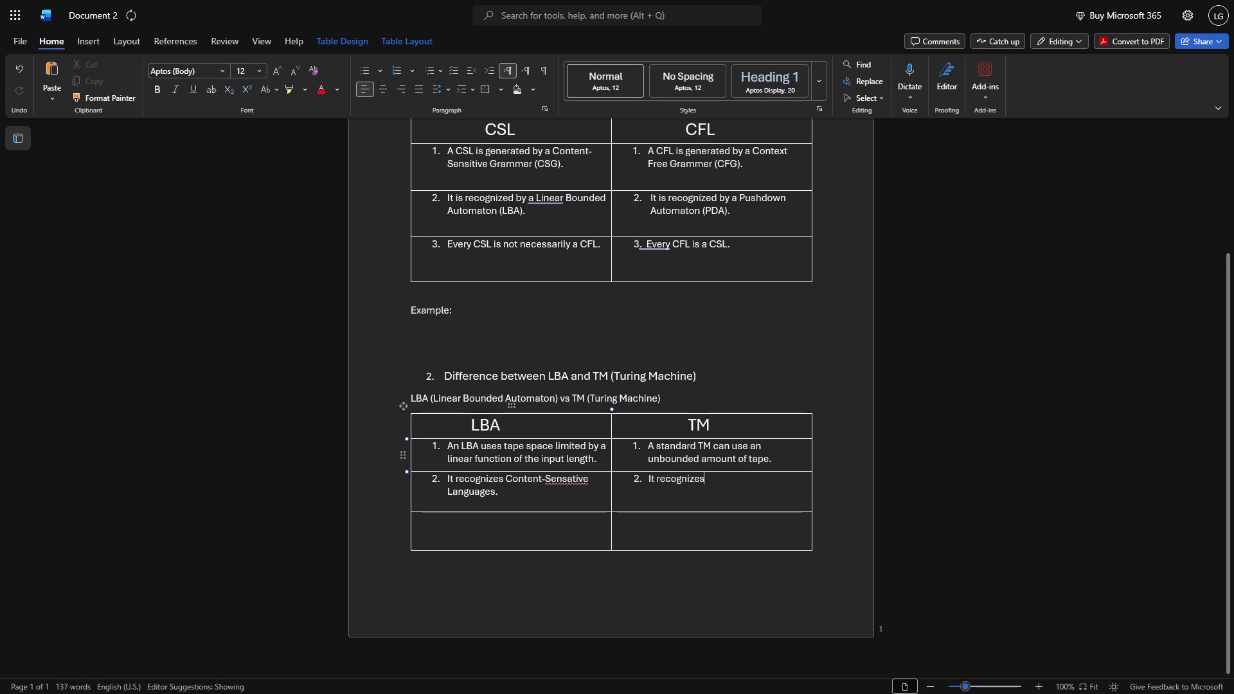
key("space")
type("Re")
type("cursively")
key("space")
type("Enu")
type("ma")
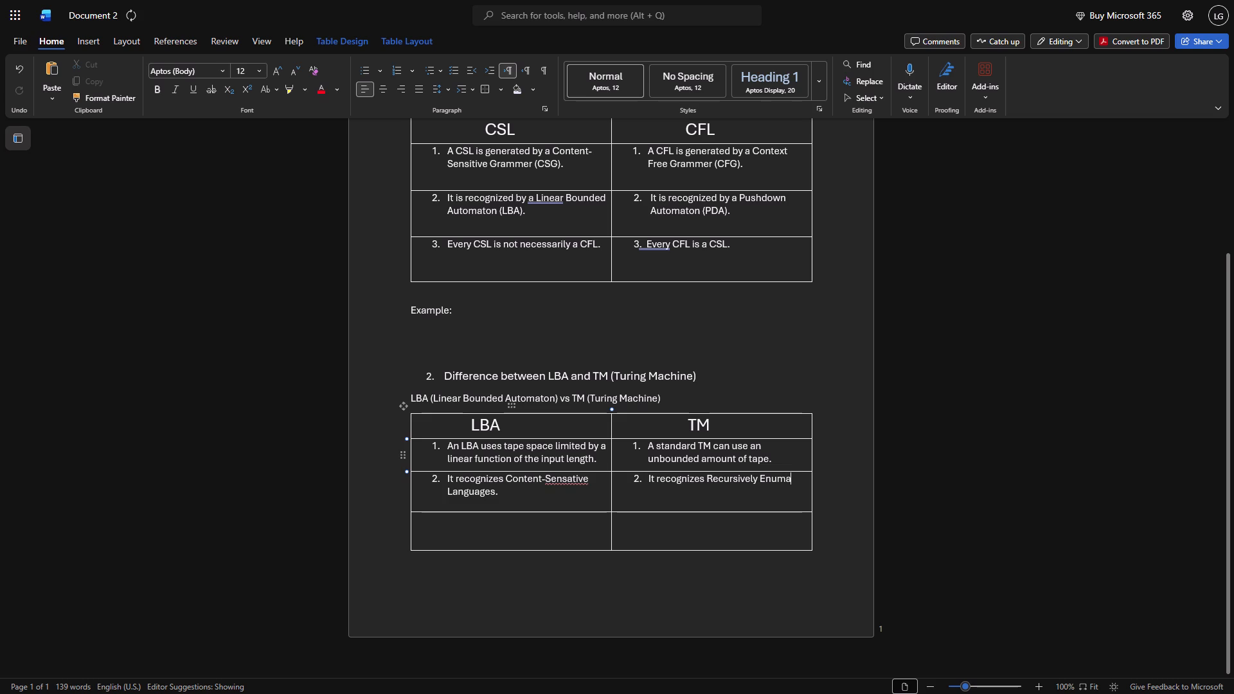
key("BackSpace")
type("ea")
key("BackSpace")
type("rable")
key("space")
type("Languag")
key("e")
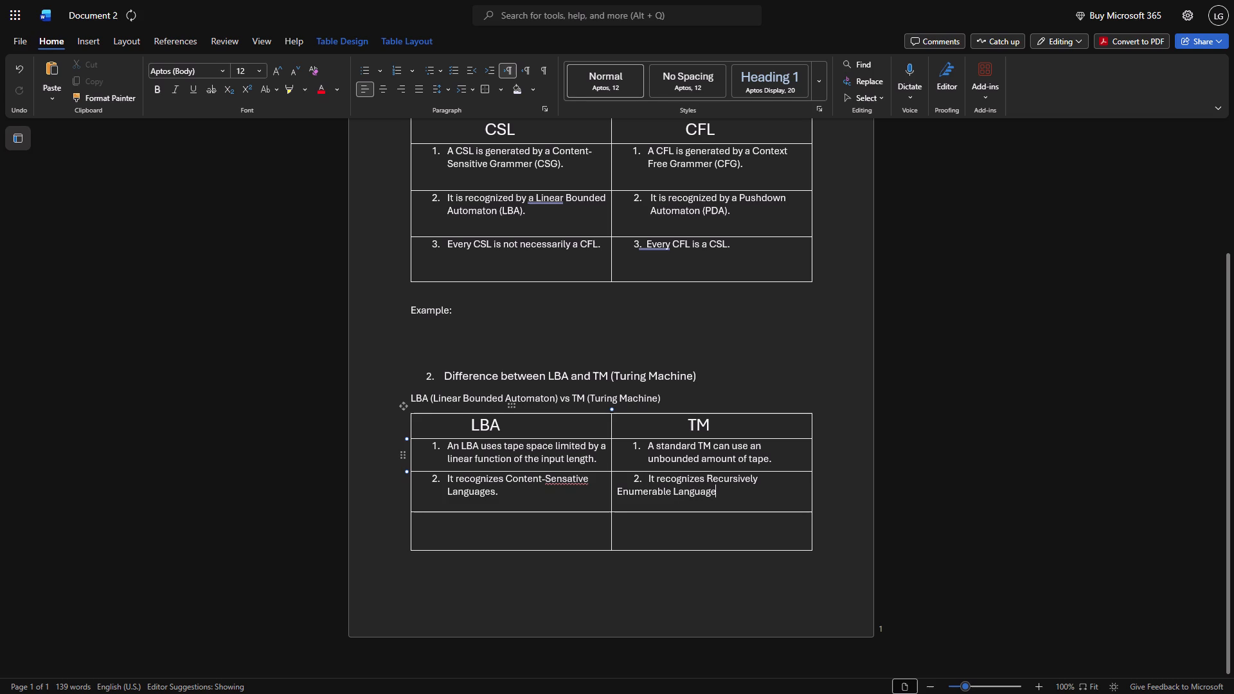
type("s.")
Insert spaces before "Enumerable Languages." in the TM column so the wrapped line aligns under "It recognizes".
key("Left")
key("Left")
key("Left")
key("Left")
key("Left")
key("Left")
key("Left")
key("Left")
key("Left")
key("Left")
key("Left")
key("Left")
key("Left")
key("Left")
key("Left")
key("Left")
key("Left")
key("Left")
key("Left")
key("Left")
key("Right")
key("Right")
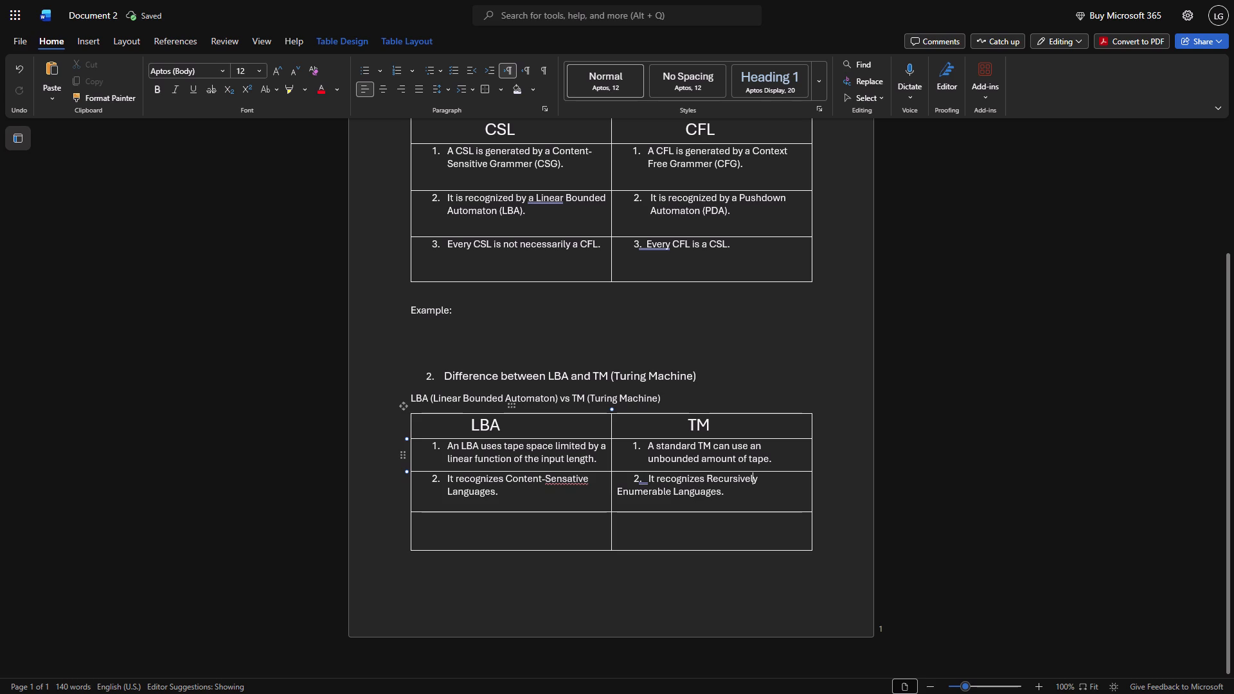
key("Right")
key("Right")
key("space")
key("space")
key("space")
key("space")
key("space")
key("space")
key("space")
key("space")
key("space")
key("space")
key("space")
key("space")
key("space")
key("space")
key("space")
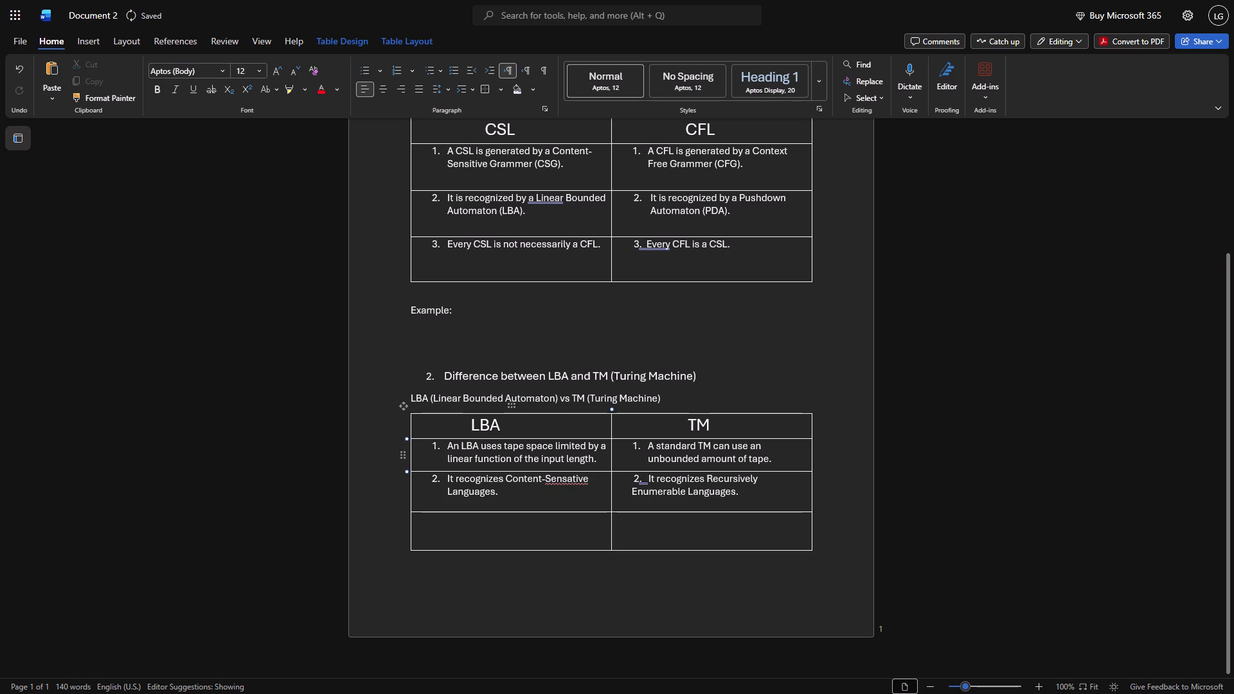
key("space")
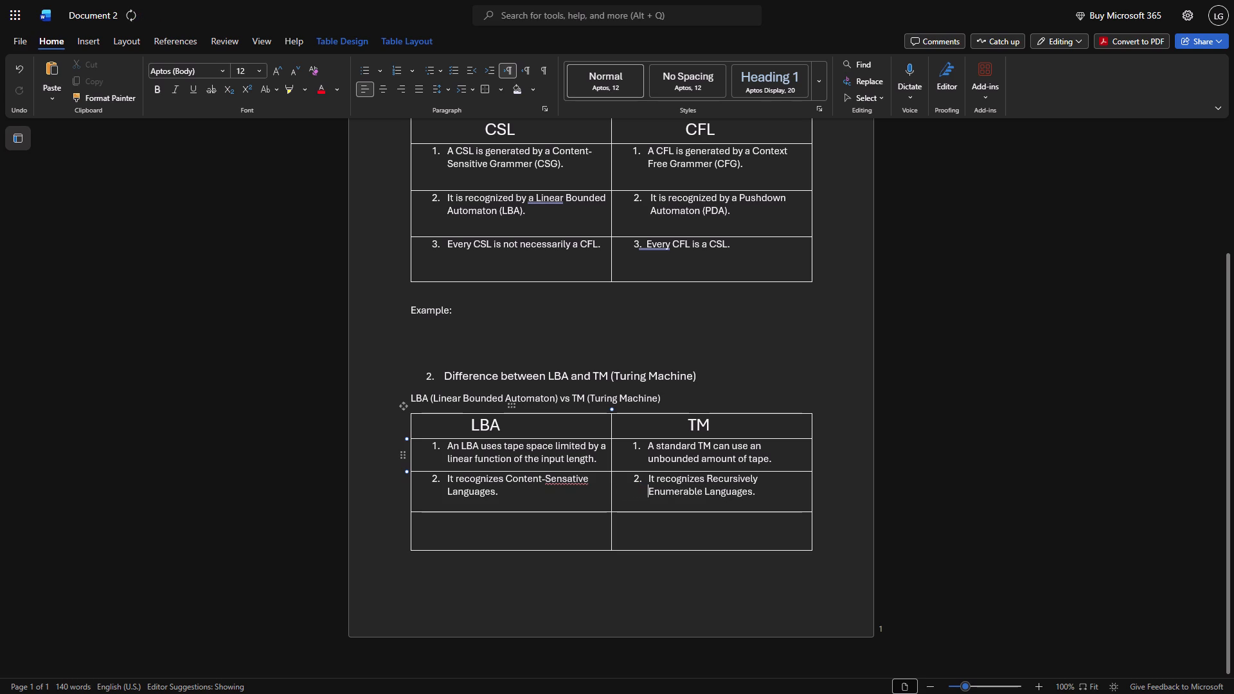
key("space")
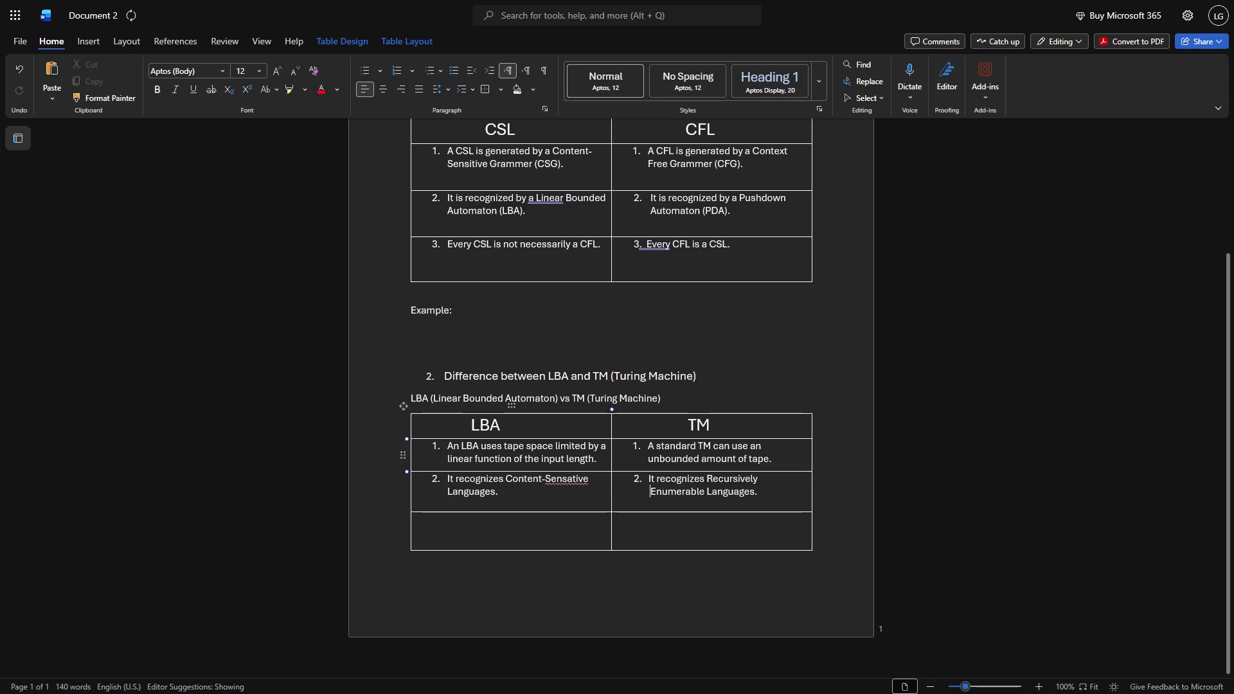
key("BackSpace")
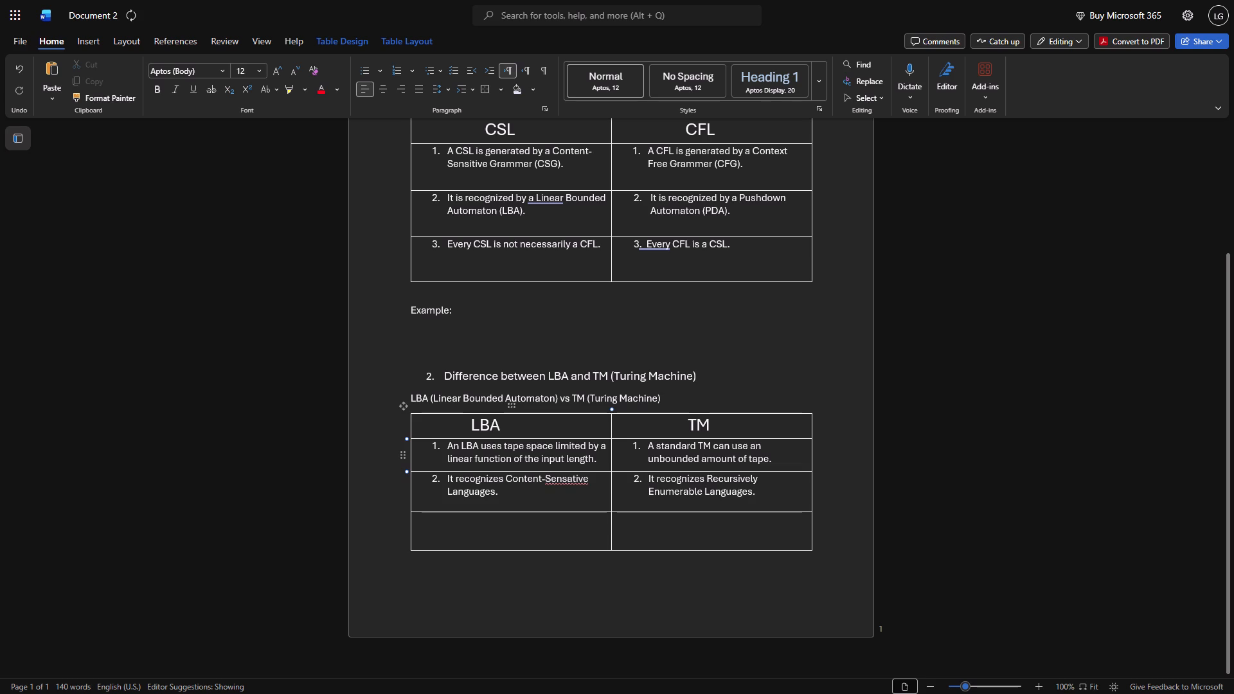
Number the third-row LBA cell as point 3 in the automatic numbered list.
key("Down")
key("Left")
type("3.")
key("space")
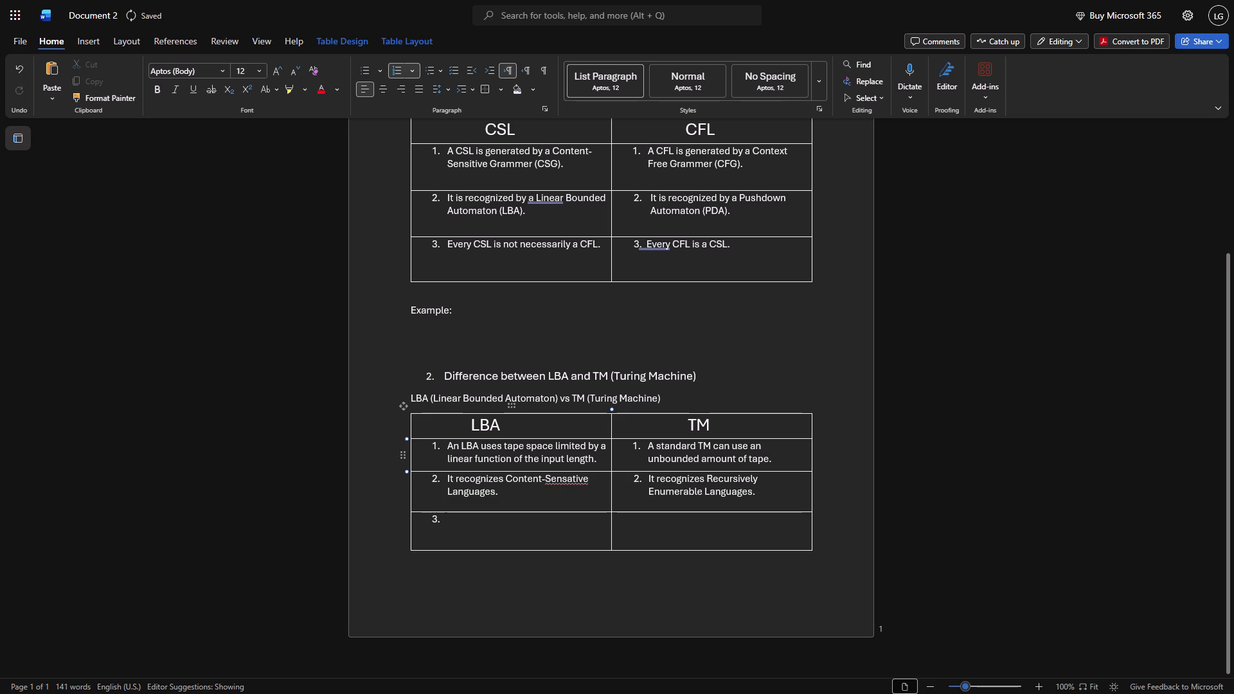
Write point 3 in the LBA column, "Its tape head is restricted to a bounded portion of the tape.", and move to the adjacent TM cell.
type("Its ta")
type("pe")
key("space")
type("head")
key("space")
type("is")
key("space")
type("res")
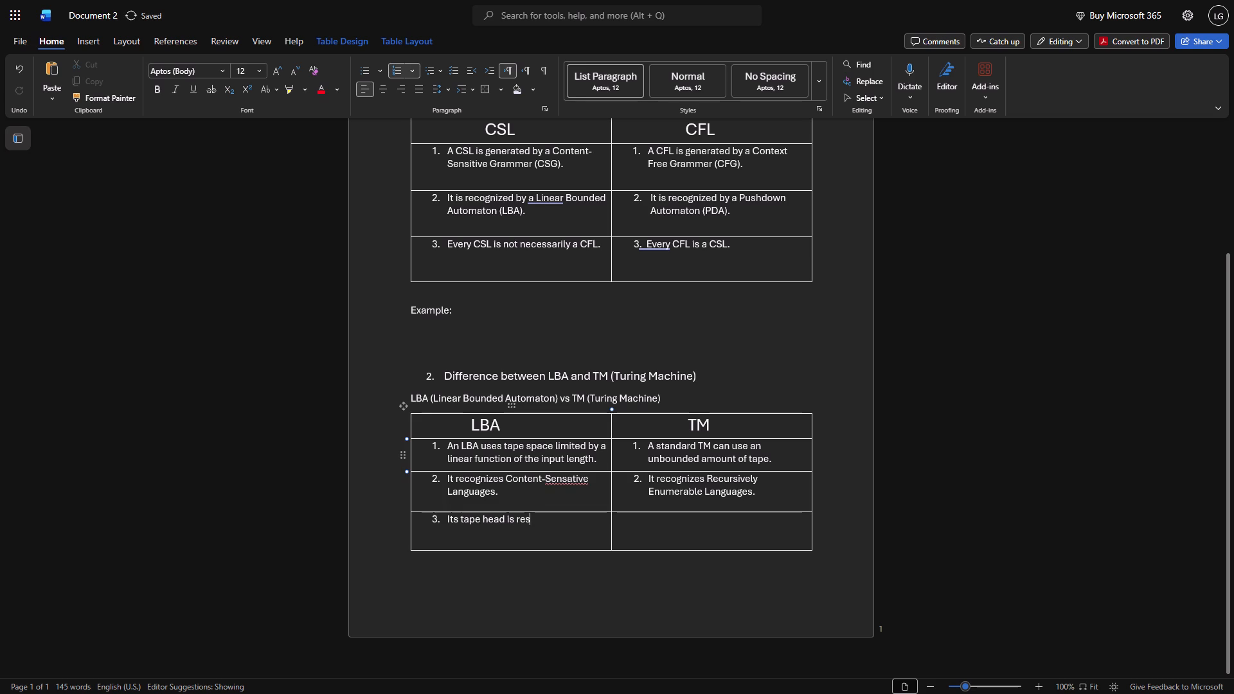
type("tri")
type("cted to a")
key("space")
type("boun")
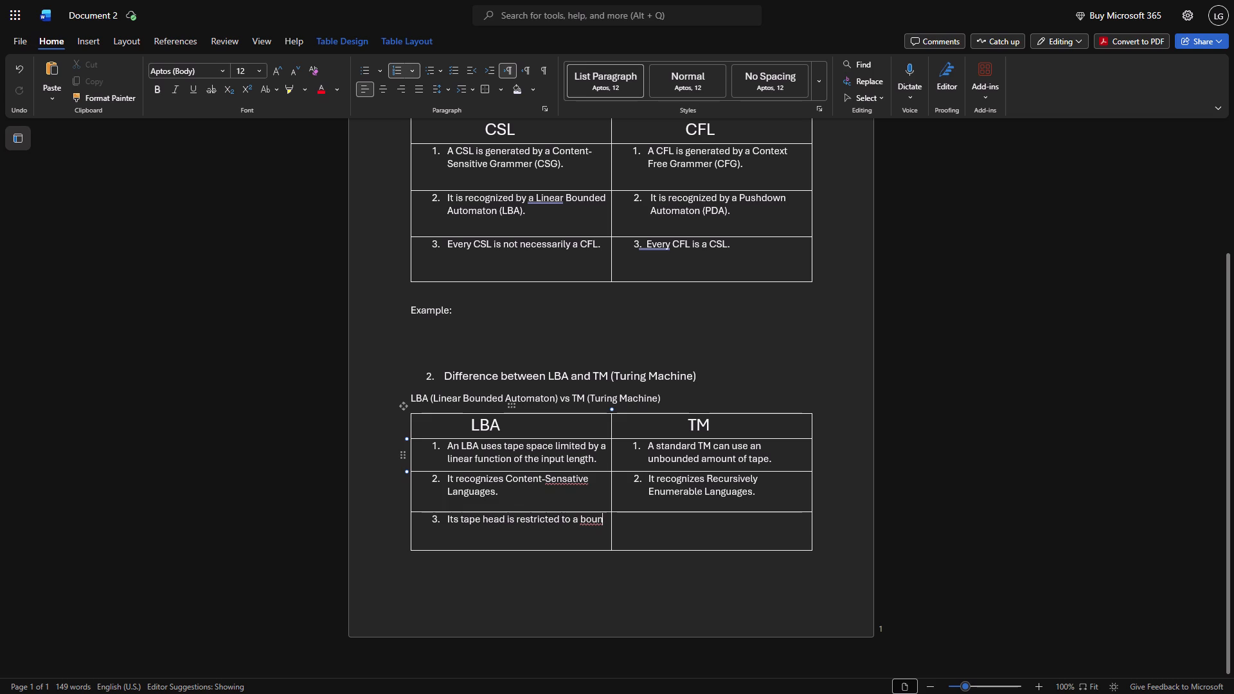
type("ded")
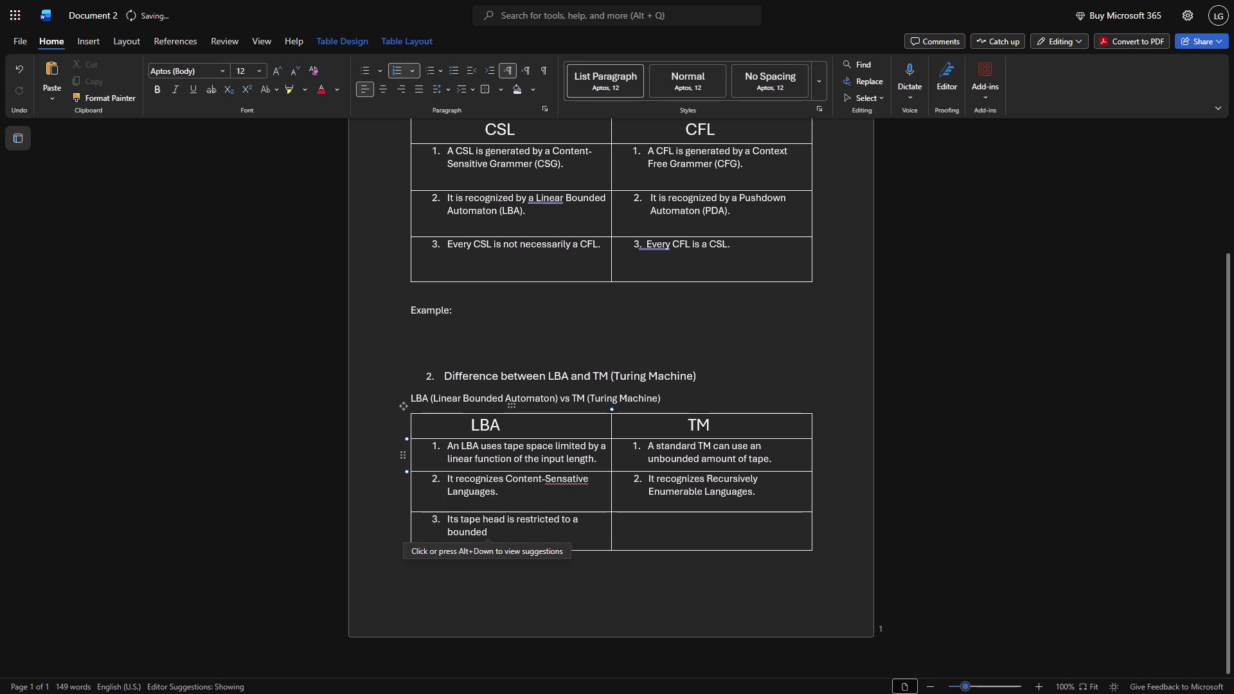
key("space")
type("portion")
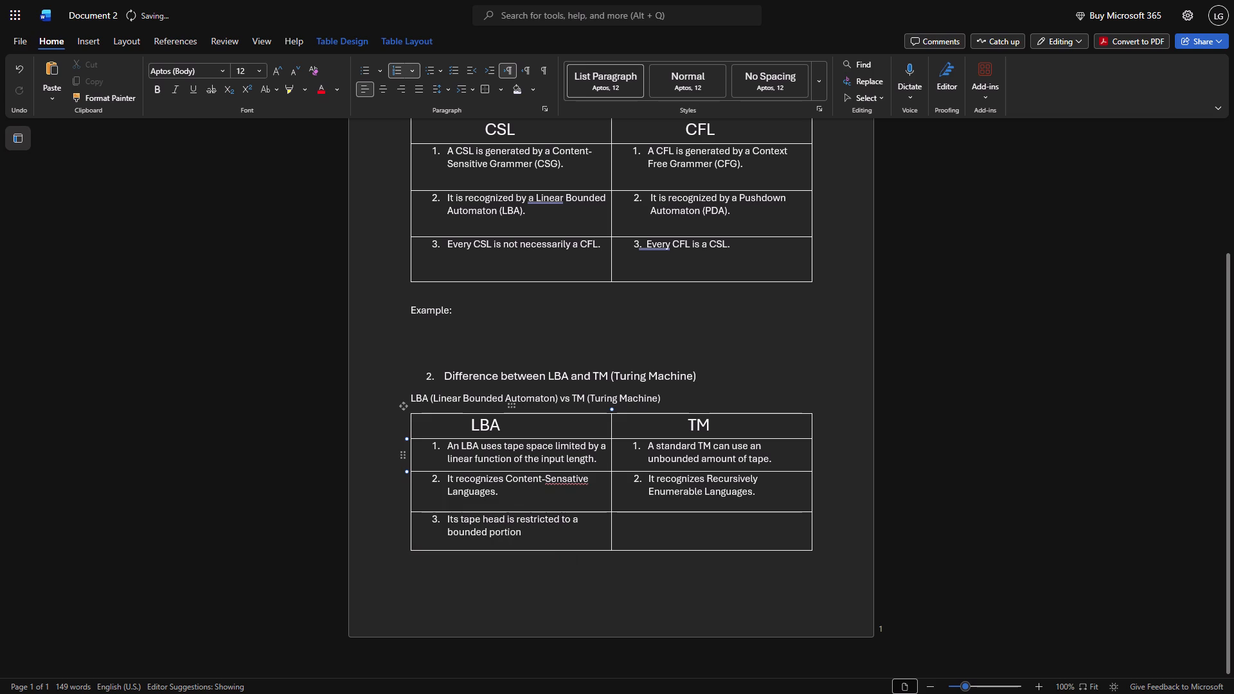
key("space")
type("of")
key("space")
type("the tao")
key("BackSpace")
type("pe")
key("period")
key("Right")
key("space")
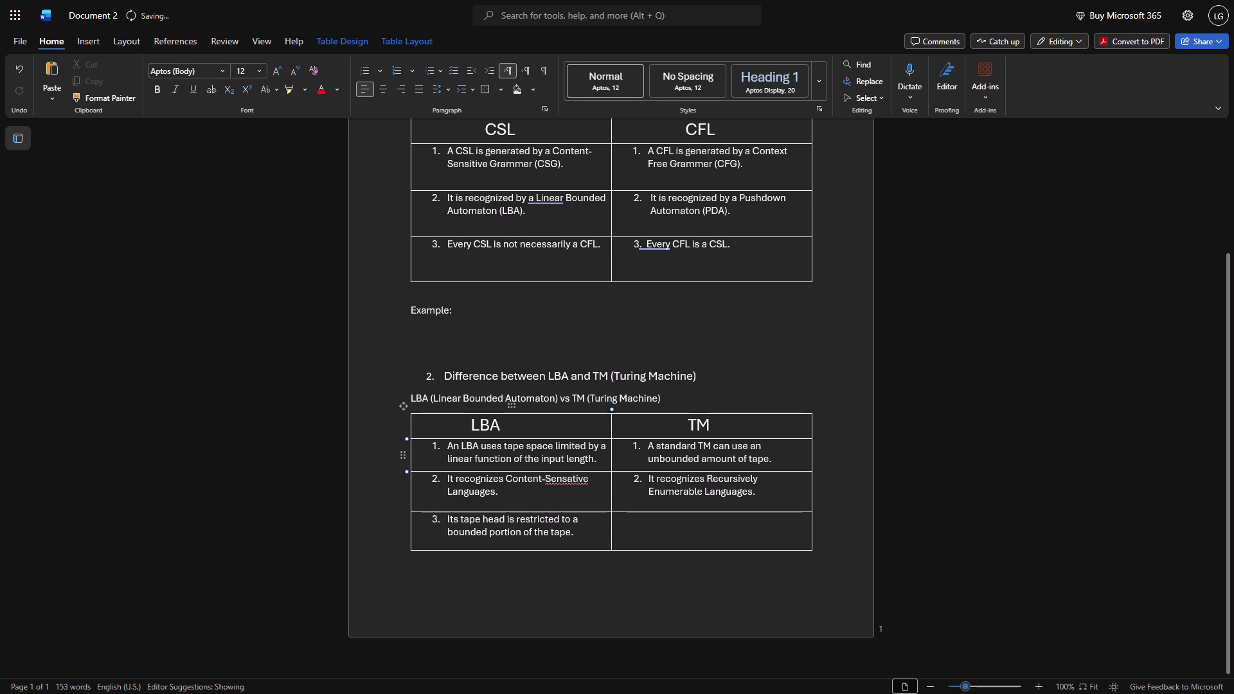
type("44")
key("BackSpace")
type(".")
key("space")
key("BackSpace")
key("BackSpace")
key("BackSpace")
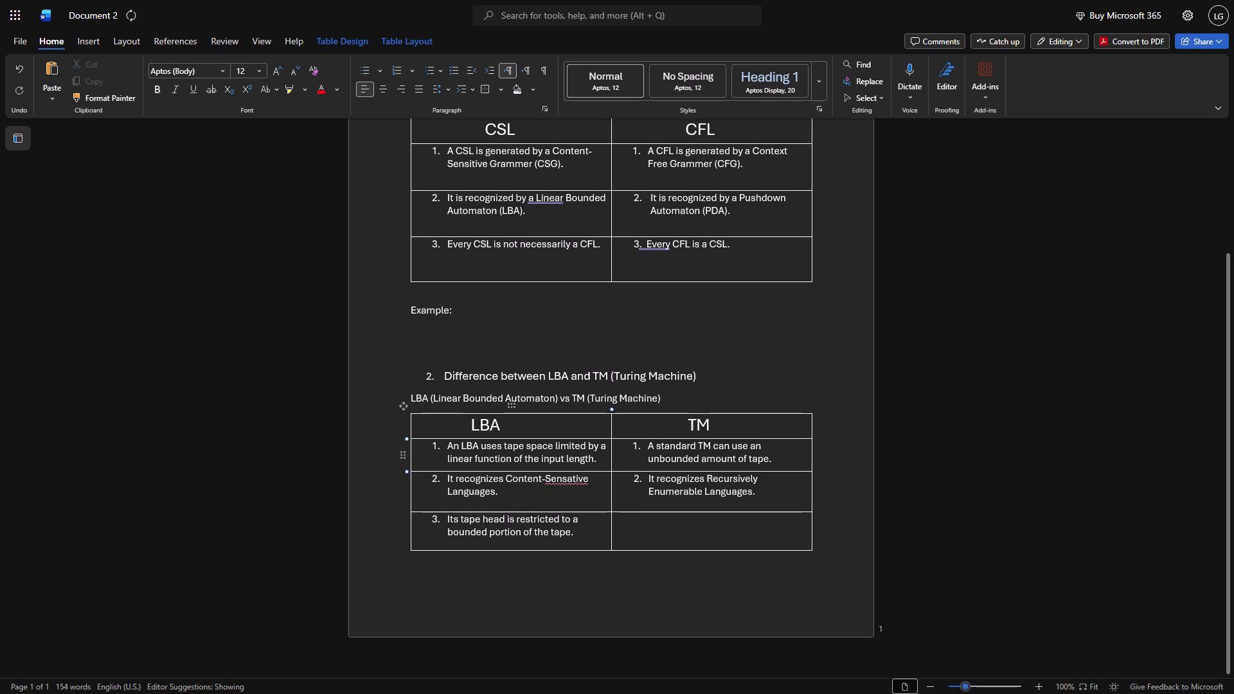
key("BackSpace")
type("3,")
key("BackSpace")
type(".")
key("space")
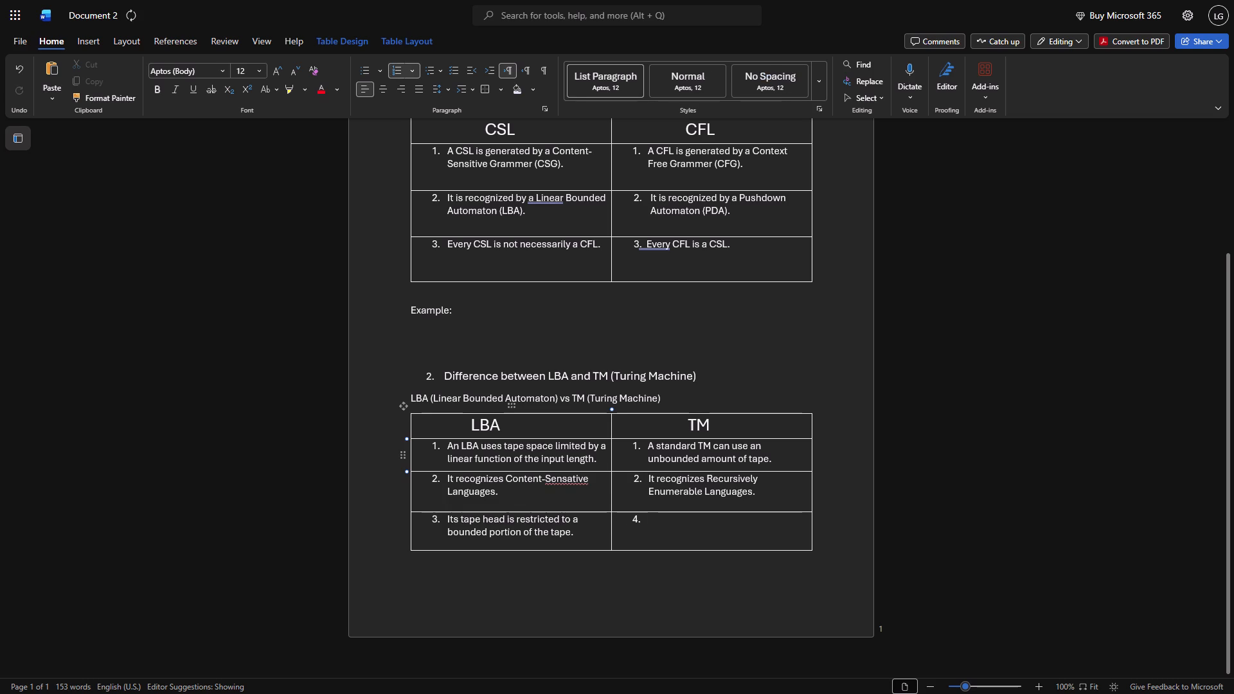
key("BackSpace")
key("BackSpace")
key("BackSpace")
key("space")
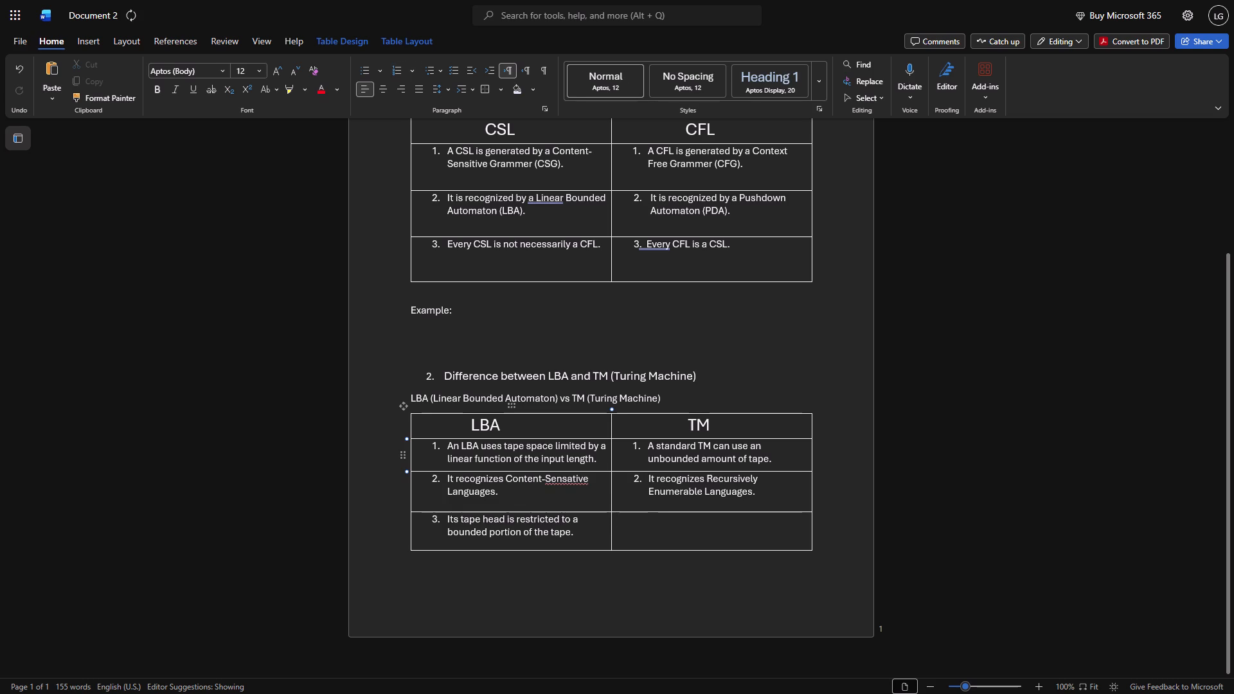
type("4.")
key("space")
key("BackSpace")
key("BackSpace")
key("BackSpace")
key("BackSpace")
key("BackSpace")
Write the number "3." as plain text in the third-row TM cell.
type("3.")
key("space")
key("Left")
key("Left")
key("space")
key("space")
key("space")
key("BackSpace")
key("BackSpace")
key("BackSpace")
Insert seven spaces before the "3." in the TM column to align it with the numbers above.
key("Left")
key("space")
key("space")
key("space")
key("space")
key("space")
key("space")
key("space")
key("space")
key("space")
key("space")
key("space")
key("BackSpace")
key("BackSpace")
key("BackSpace")
key("BackSpace")
Add three spaces after the "3." in the TM column so its text starts in line with the points above.
key("Right")
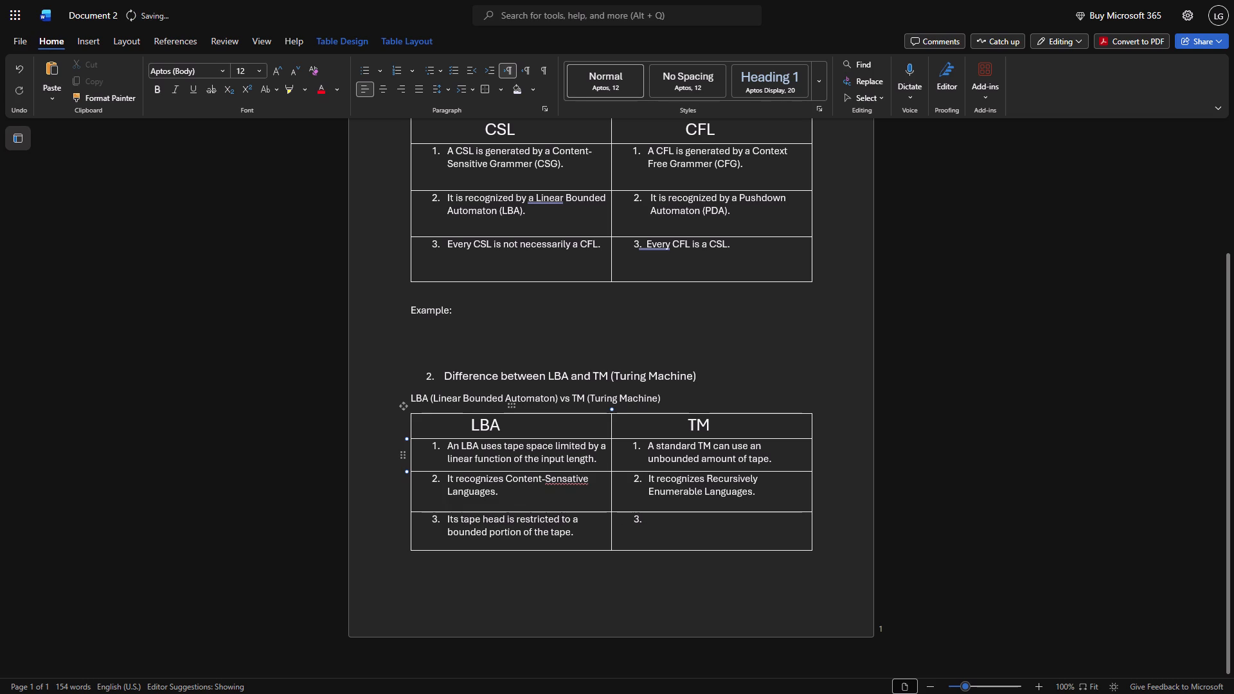
key("Right")
key("space")
key("space")
key("space")
Write the text of point 3 in the TM column: "Its tape head can move over the available unbounded".
type("Its")
key("space")
type("tao")
key("BackSpace")
type("pe head can")
key("space")
type("move")
key("space")
type("over")
key("space")
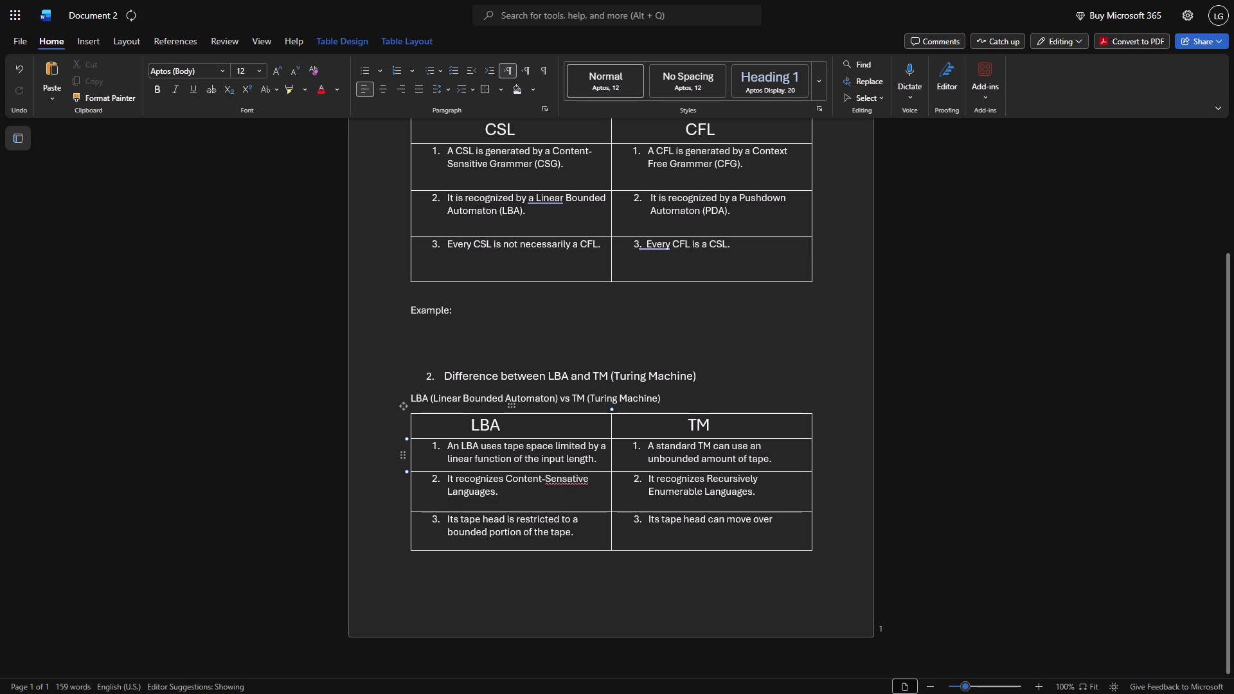
type("the")
key("space")
type("available")
key("space")
type("unbounded")
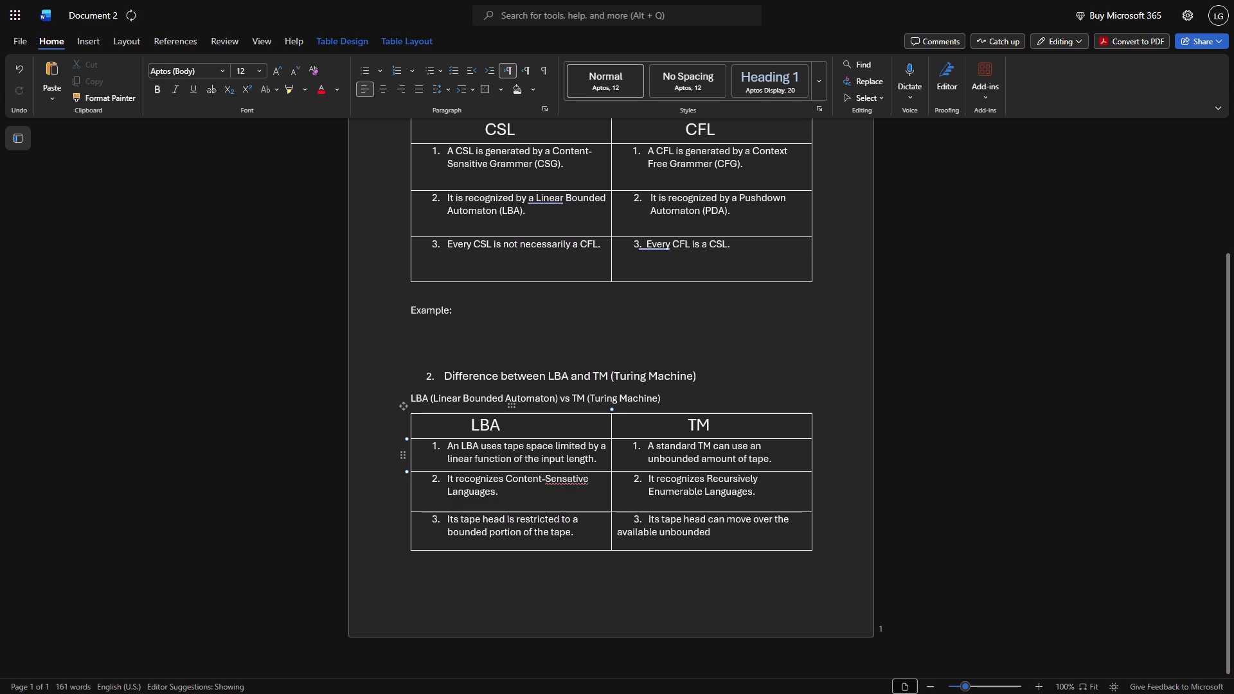
Add the word "tape" to the end of point 3 in the TM column.
key("space")
type("tape")
Insert six spaces before "available" in point 3 of the TM column so its second line aligns with the first line's text.
key("Left")
key("Left")
key("Left")
key("Left")
key("Left")
key("Left")
key("Left")
key("Left")
key("Left")
key("Left")
key("Left")
key("Left")
key("Left")
key("Left")
key("Left")
key("Left")
key("Left")
key("Left")
key("Left")
key("Left")
key("Left")
key("Left")
key("Left")
key("Left")
key("space")
key("space")
key("space")
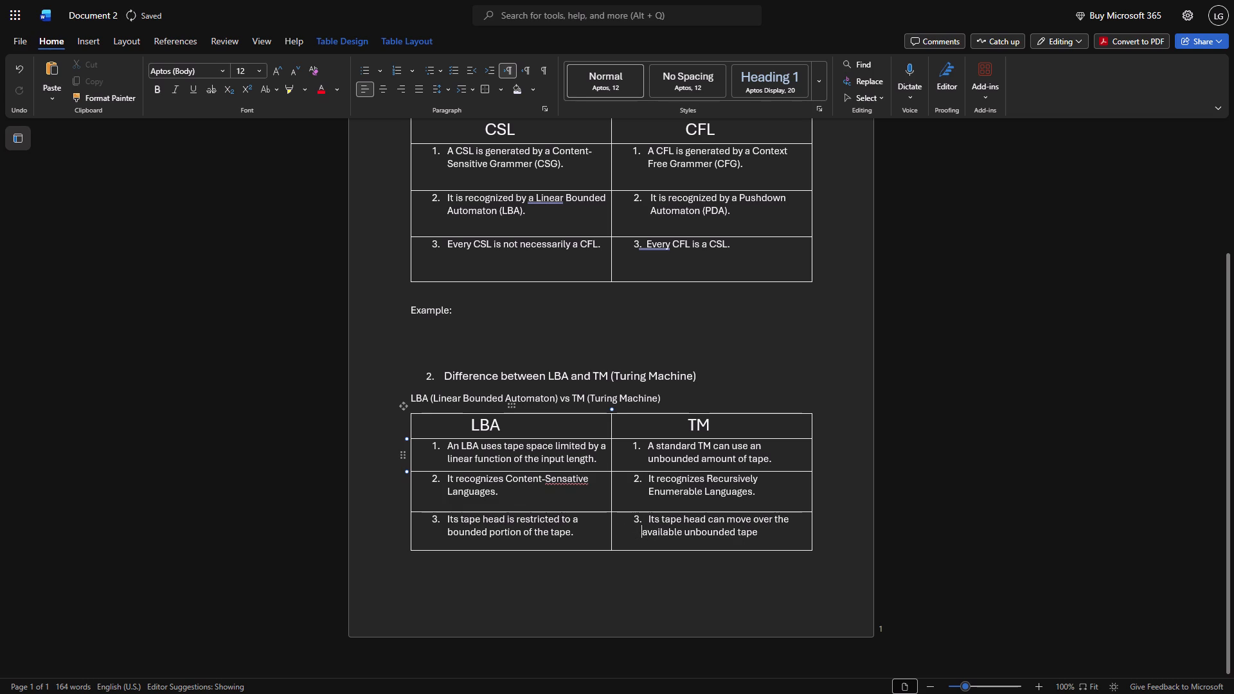
key("space")
key("space")
key("space")
key("space")
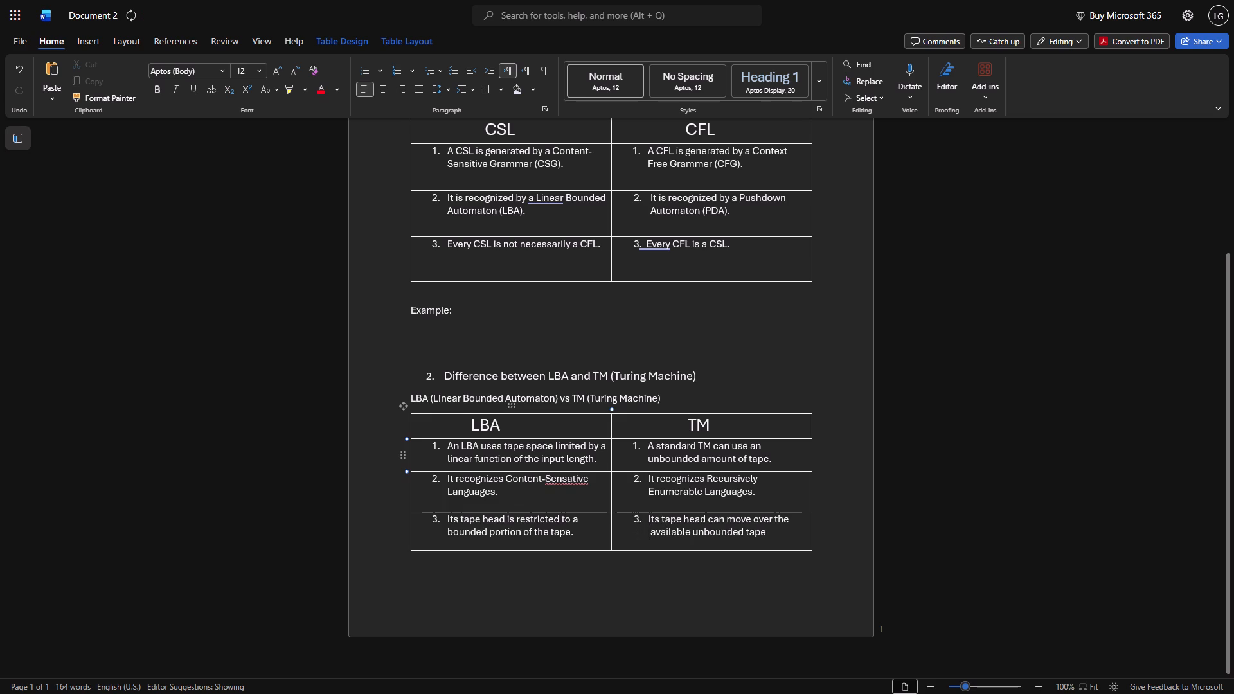
key("BackSpace")
End the text of point 3 in the TM column with a period after "tape".
key("Right")
key("Right")
key("Right")
key("Right")
key("Right")
key("Right")
key("Right")
key("Right")
key("Right")
key("Right")
key("Right")
key("Right")
key("Right")
key("Right")
key("Right")
key("Right")
key("Right")
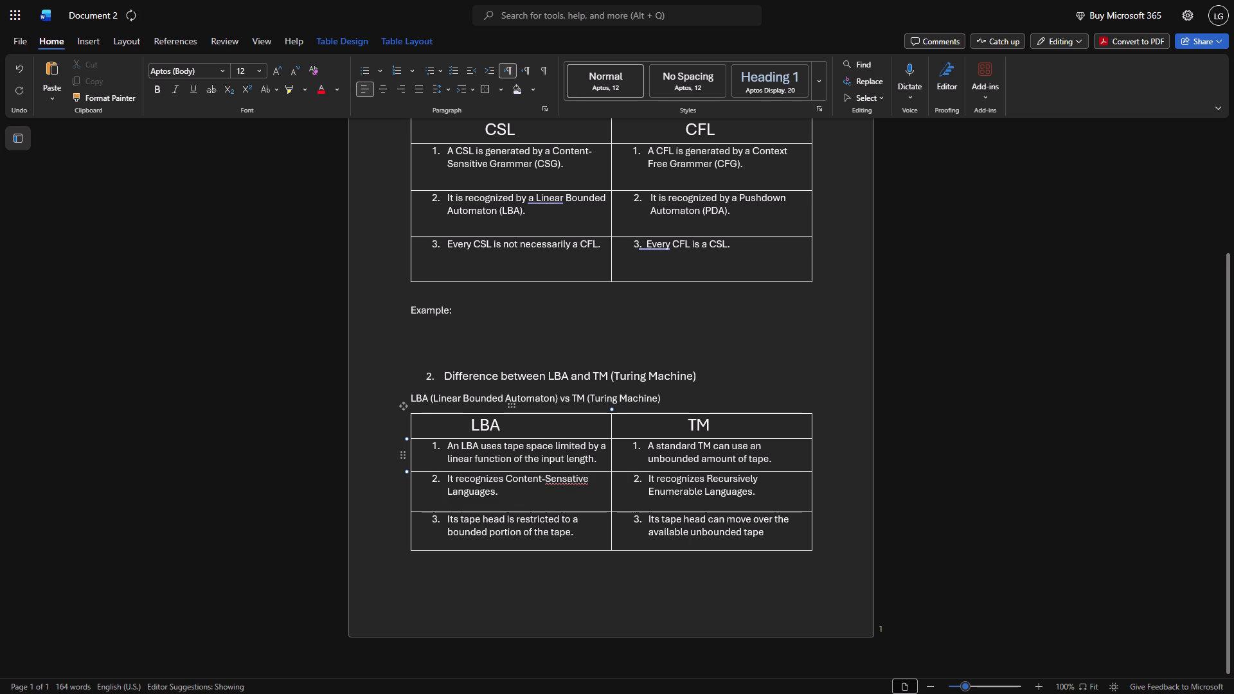
key("Right")
key("Right")
key("Right")
key("Right")
key("Right")
key("Right")
key("Right")
key("period")
Place the text cursor on the empty line directly below the LBA versus TM table.
left_click(431, 579)
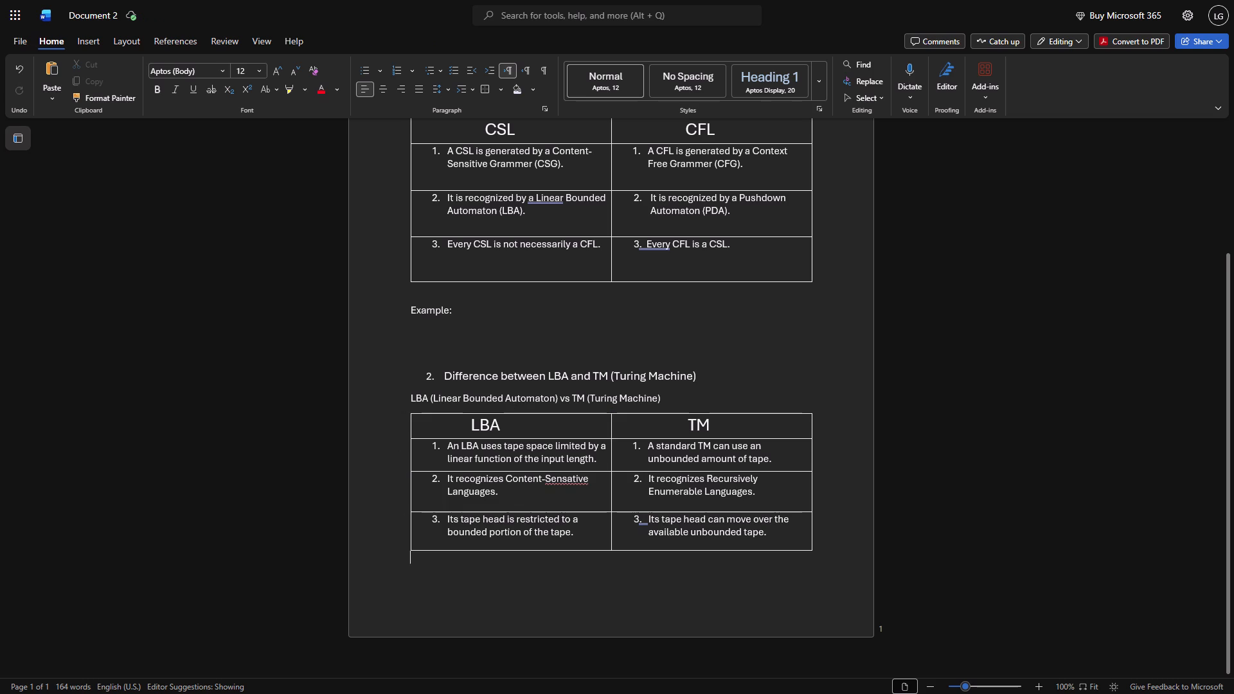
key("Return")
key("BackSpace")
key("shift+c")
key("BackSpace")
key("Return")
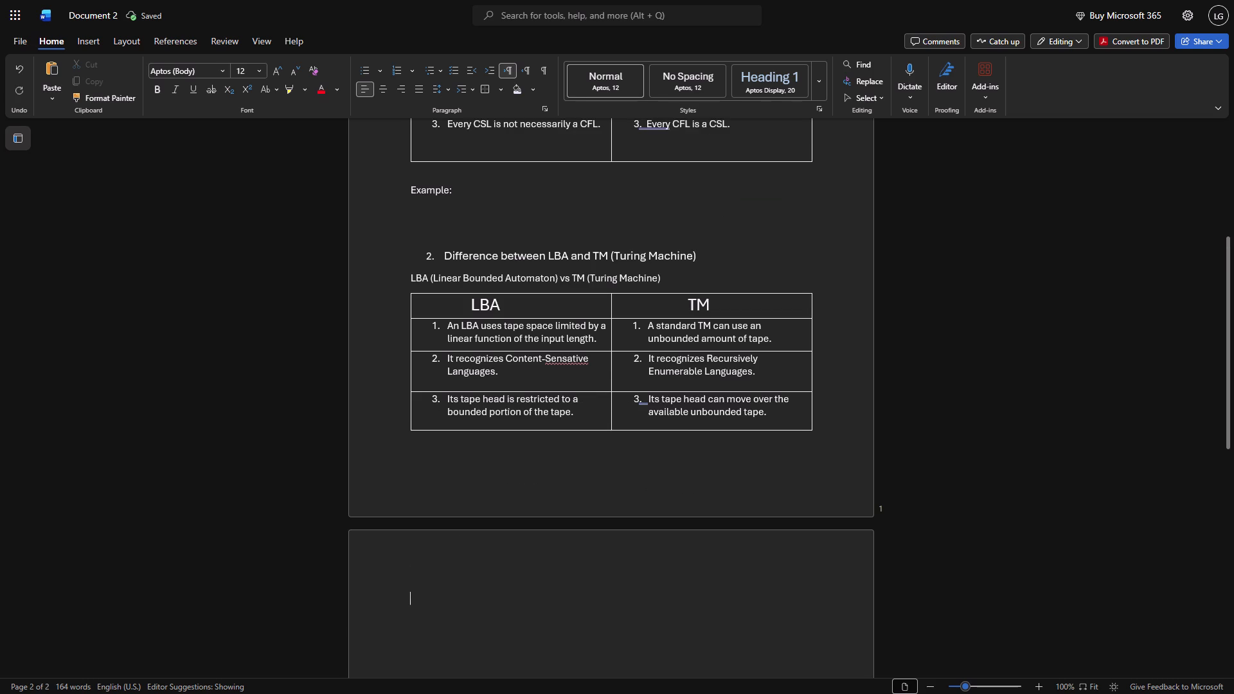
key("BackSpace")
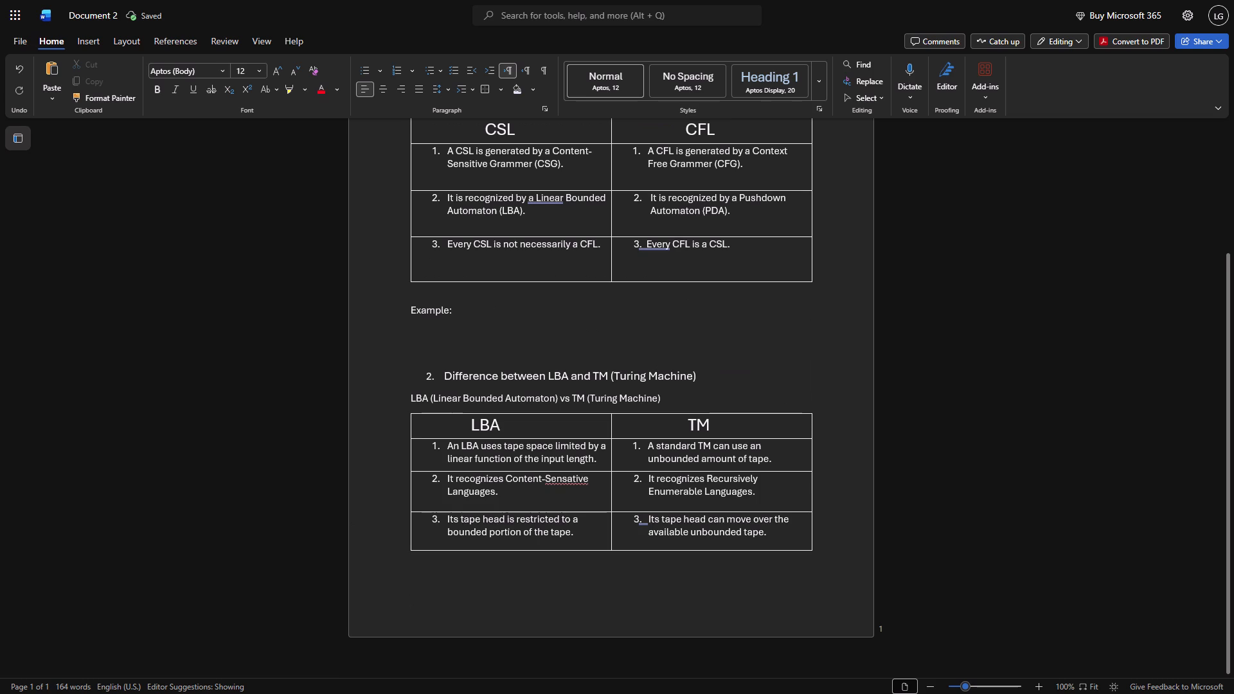
Write "Conclusion: An LBA is a restricted form of a Turing Machine." directly below the LBA versus TM table.
type("Conclusion")
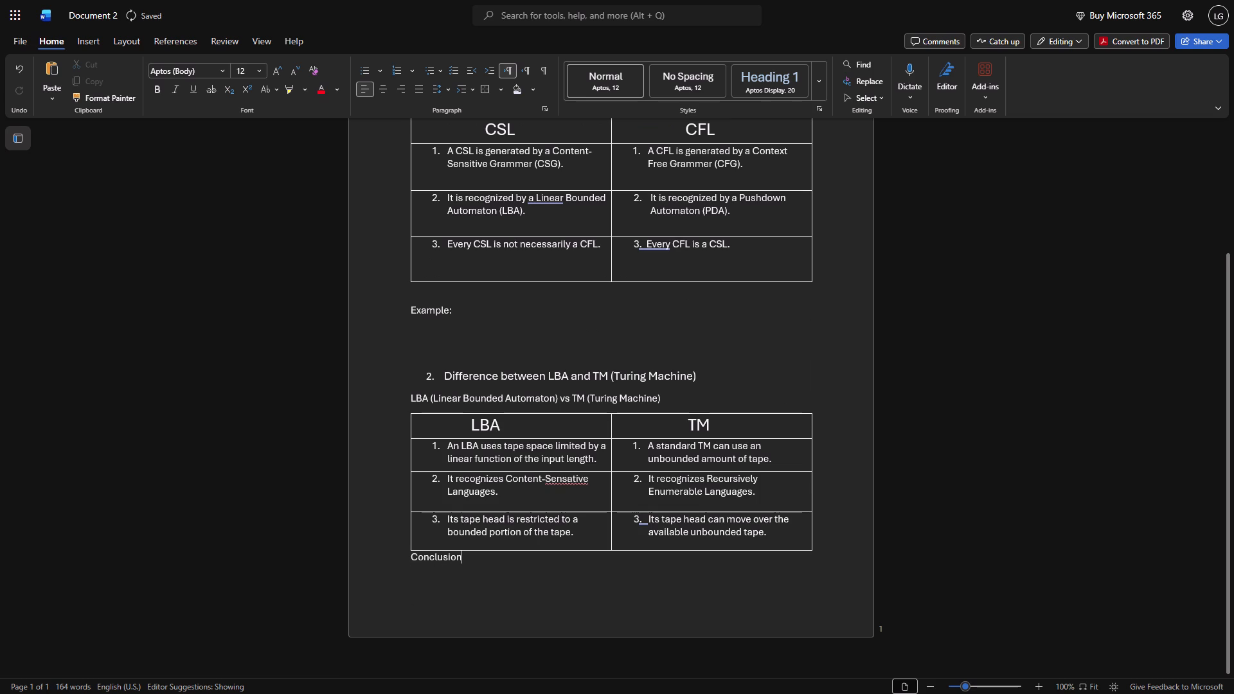
type(":")
key("space")
type("AN")
key("space")
key("BackSpace")
key("BackSpace")
key("BackSpace")
type("An")
key("space")
type("LBA is a")
key("space")
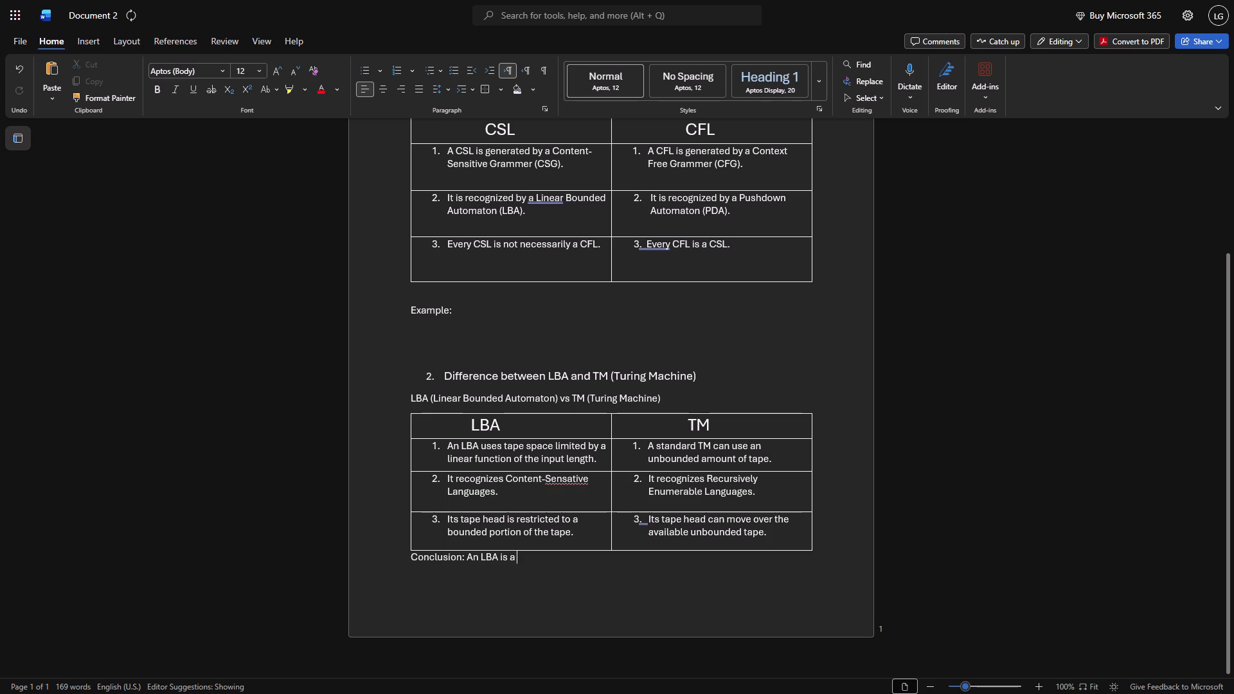
type("res")
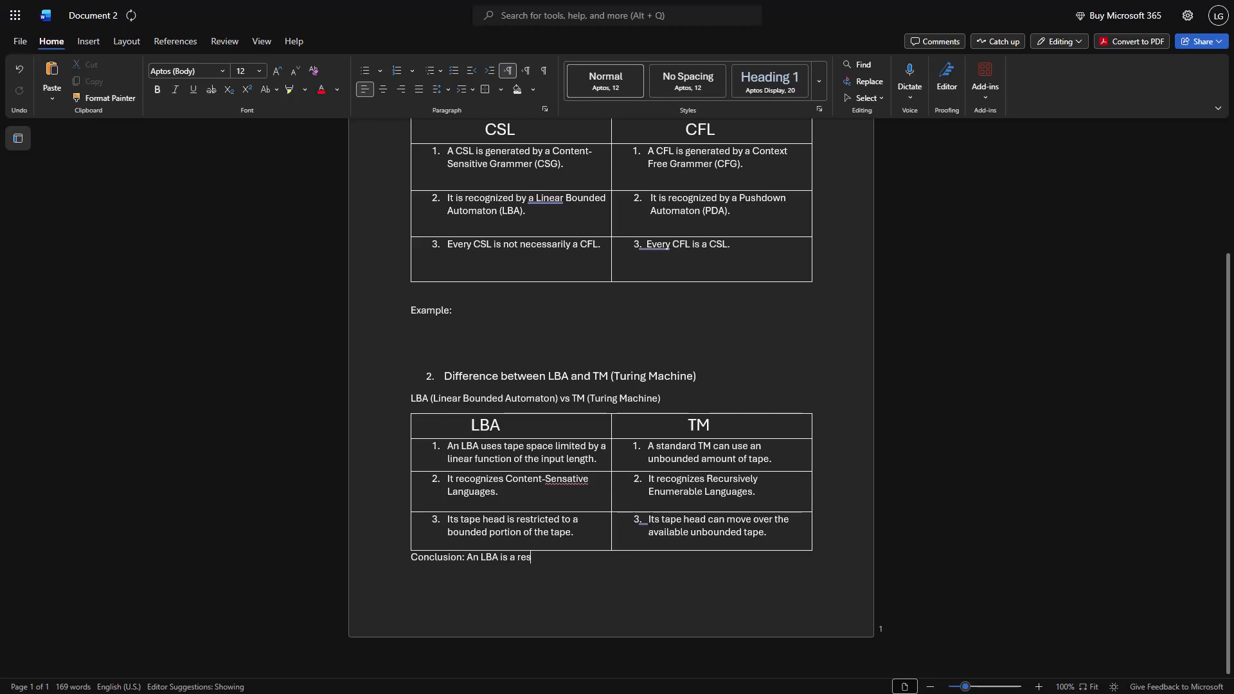
type("tricted")
key("space")
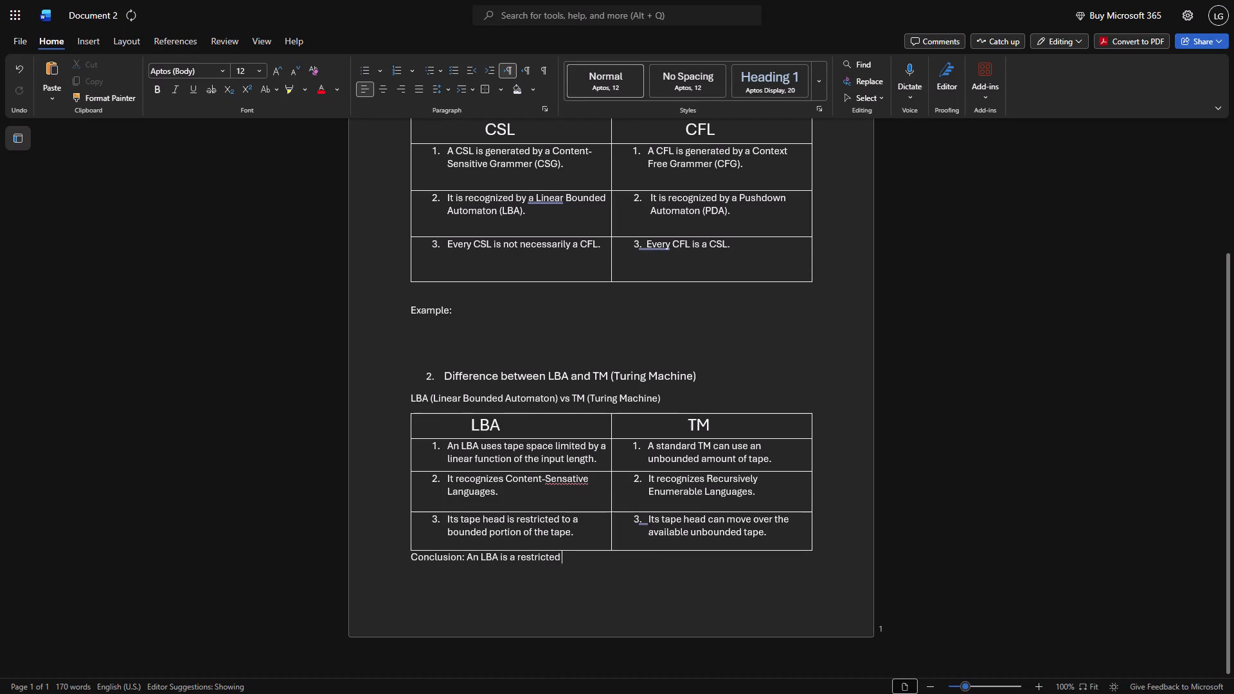
type("f")
type("orm of")
key("space")
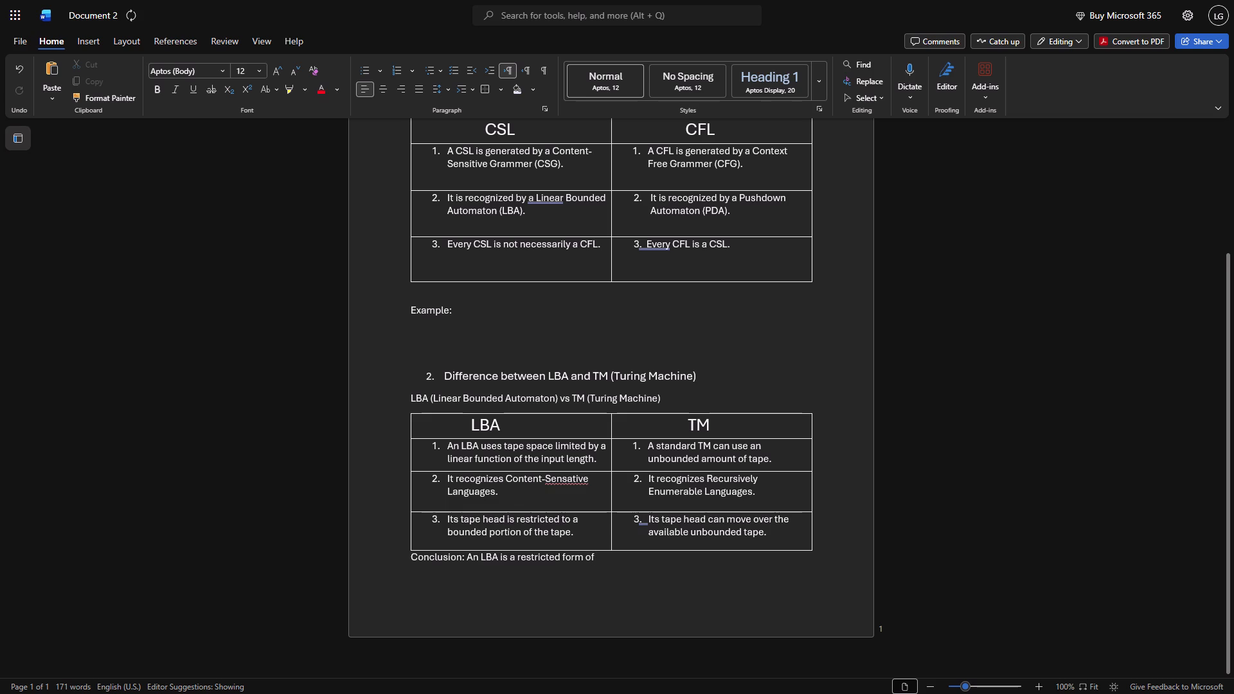
type("a")
key("space")
key("shift+t")
type("ur")
type("ing")
key("space")
type("Machine")
key("period")
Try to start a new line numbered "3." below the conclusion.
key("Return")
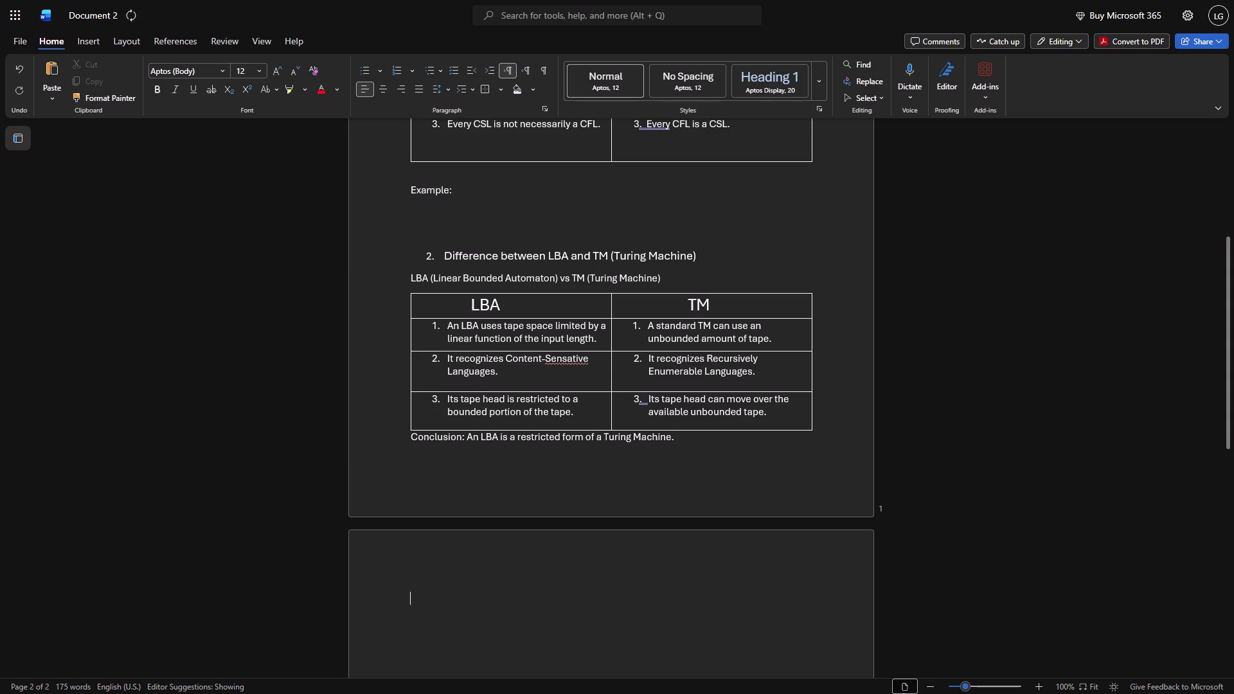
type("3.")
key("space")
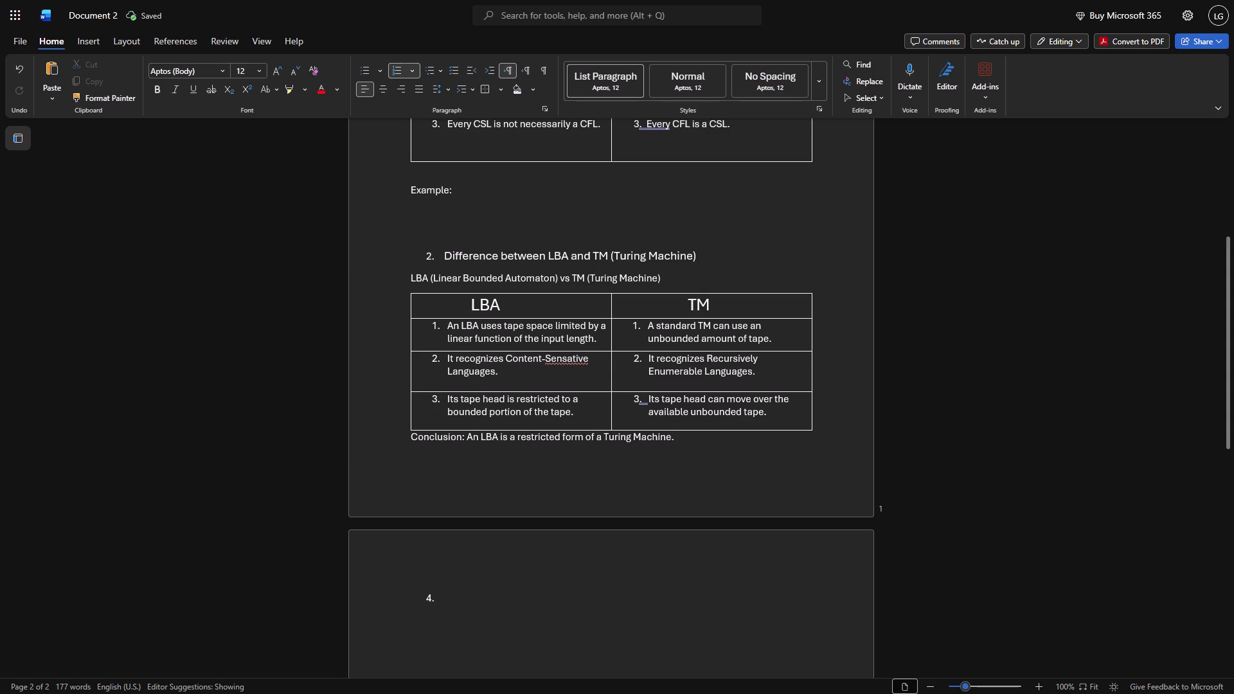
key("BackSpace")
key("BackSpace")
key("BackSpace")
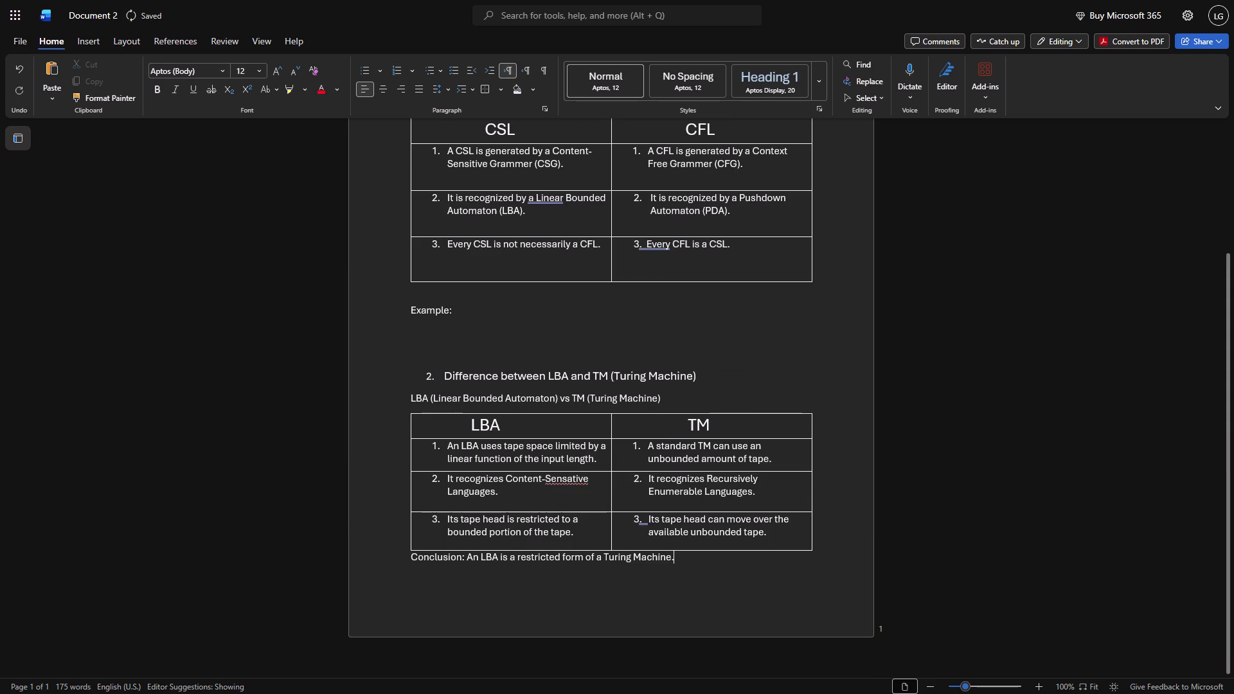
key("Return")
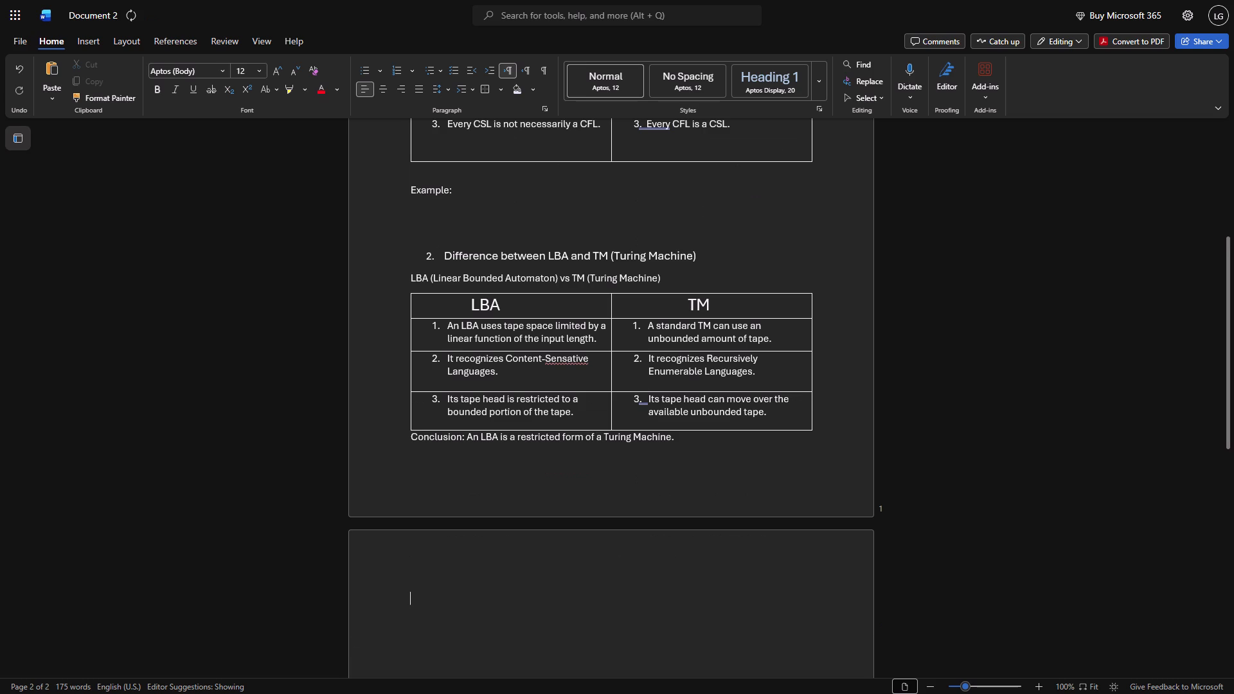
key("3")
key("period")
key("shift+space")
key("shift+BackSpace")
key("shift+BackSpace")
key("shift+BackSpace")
Start a new line after the conclusion with one leading space and the number "3." as plain text.
key("Return")
key("space")
type("3")
type(".")
Begin the question 3 heading with "Difference between" after the plain-text number "3.".
key("space")
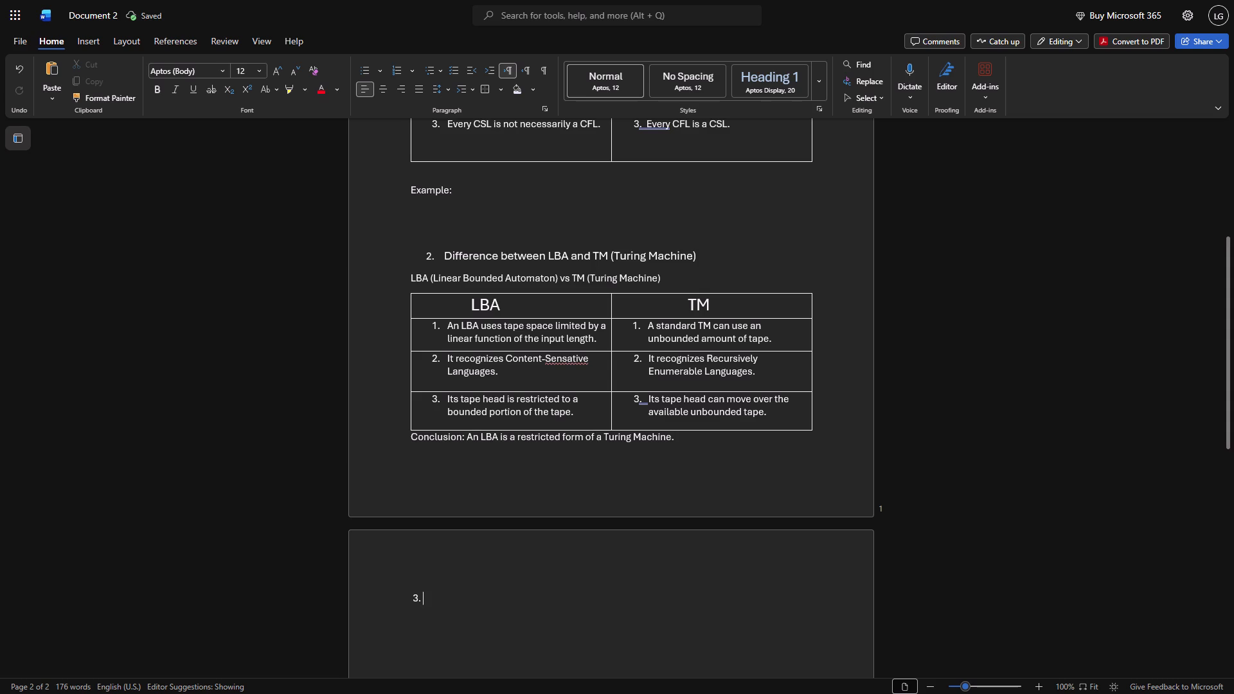
type("Difference")
key("space")
type("between")
key("space")
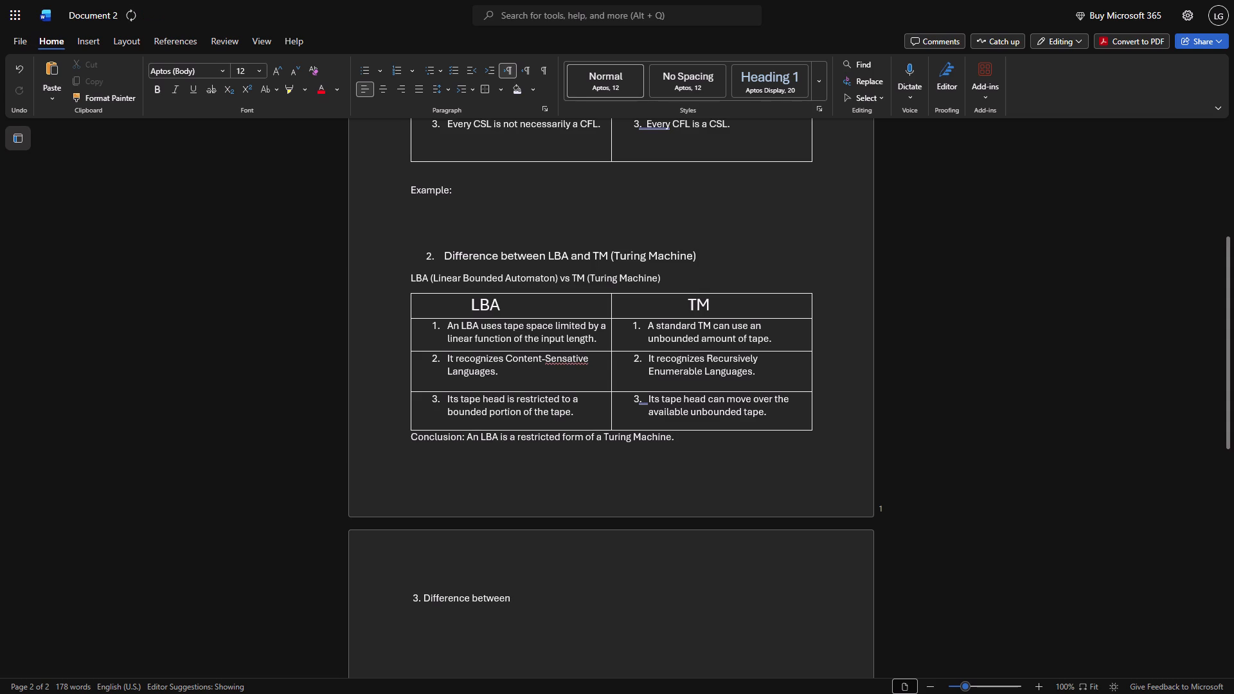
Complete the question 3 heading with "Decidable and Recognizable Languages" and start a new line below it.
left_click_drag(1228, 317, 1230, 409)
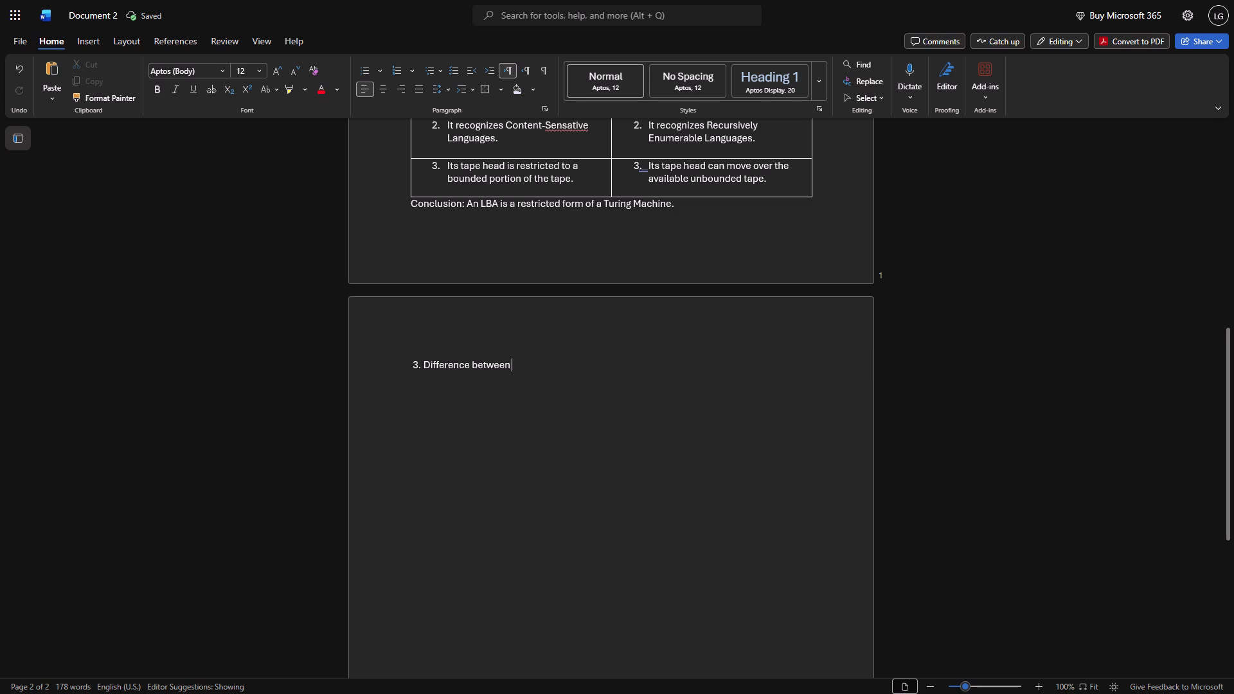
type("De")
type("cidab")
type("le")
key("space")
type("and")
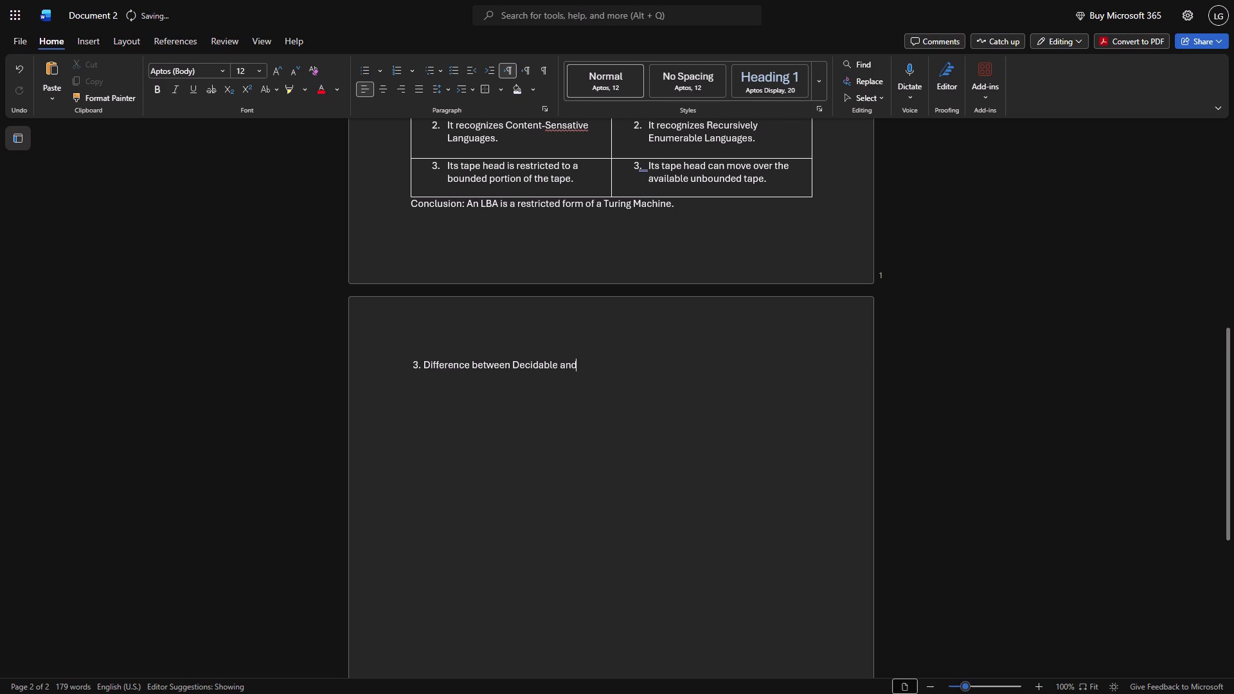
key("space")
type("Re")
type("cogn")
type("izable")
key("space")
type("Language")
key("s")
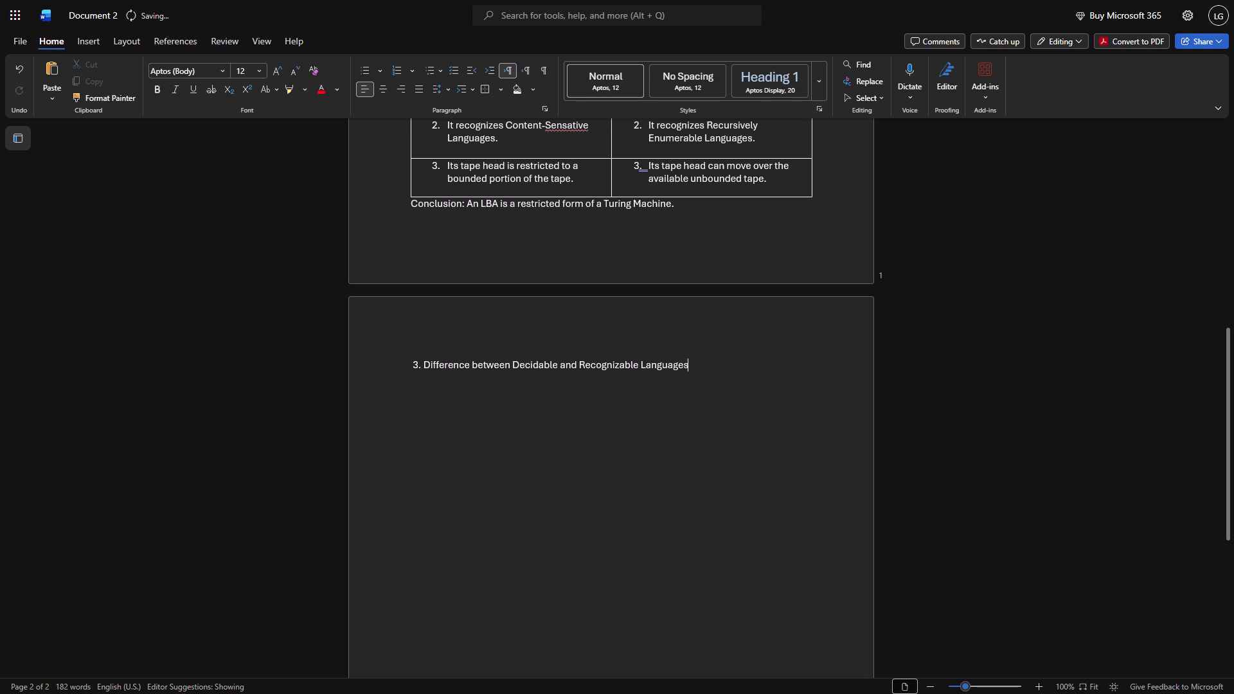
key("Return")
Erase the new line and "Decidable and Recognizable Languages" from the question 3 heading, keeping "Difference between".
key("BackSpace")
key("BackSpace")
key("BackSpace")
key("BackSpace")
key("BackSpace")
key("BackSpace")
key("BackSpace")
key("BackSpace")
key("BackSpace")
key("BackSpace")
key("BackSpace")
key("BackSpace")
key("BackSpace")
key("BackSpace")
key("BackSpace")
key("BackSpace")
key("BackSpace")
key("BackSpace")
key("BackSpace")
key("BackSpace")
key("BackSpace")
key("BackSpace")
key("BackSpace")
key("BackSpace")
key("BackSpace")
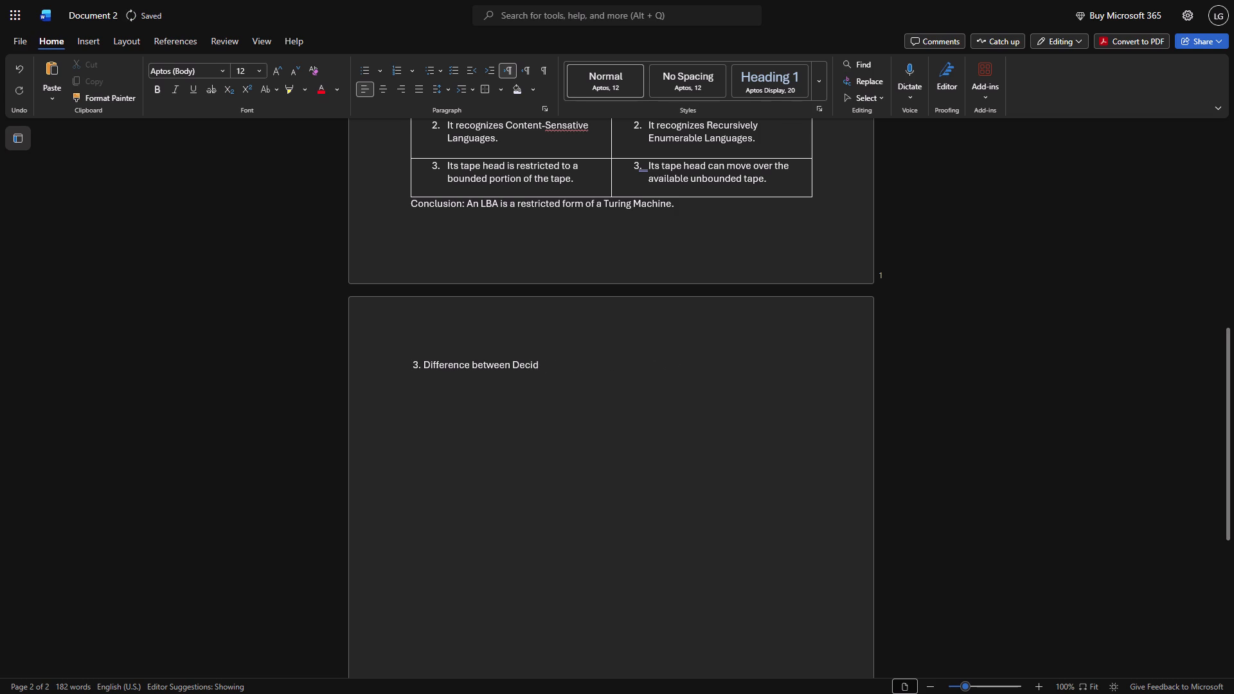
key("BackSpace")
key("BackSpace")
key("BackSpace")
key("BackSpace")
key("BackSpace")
Complete the question 3 heading with "DTM and NTM" after "Difference between".
type("DTM")
key("space")
type("and MT")
key("shift+m")
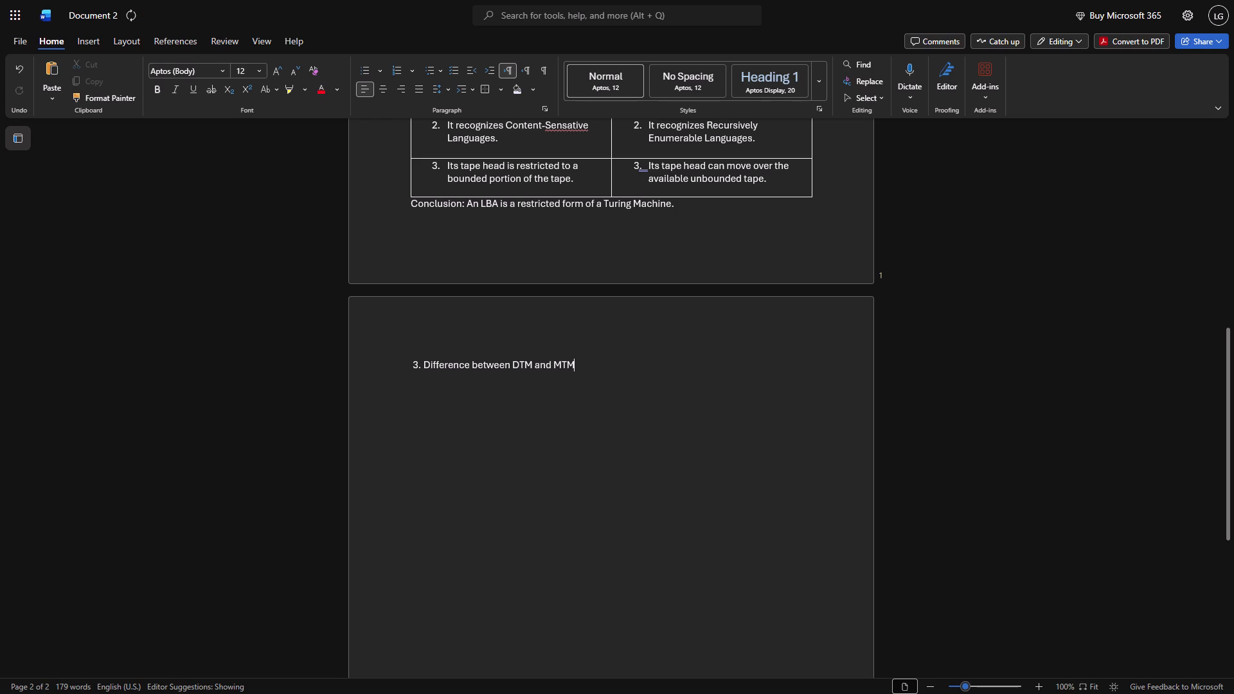
key("Left")
key("Left")
key("BackSpace")
key("shift+n")
key("Right")
key("Right")
key("Right")
On a new line below the question 3 heading, write "DTM (Deterministic Turing Machine)".
key("Return")
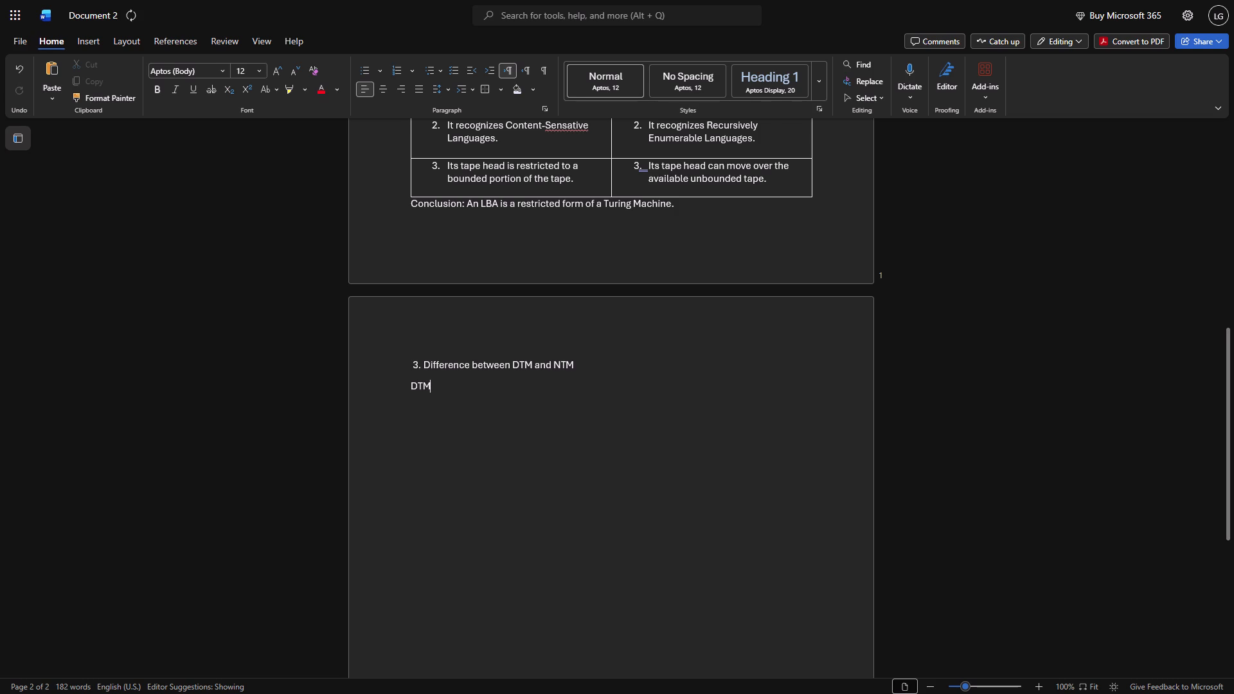
key("space")
type("(")
type("dETER")
key("BackSpace")
key("BackSpace")
key("BackSpace")
key("BackSpace")
key("BackSpace")
key("d")
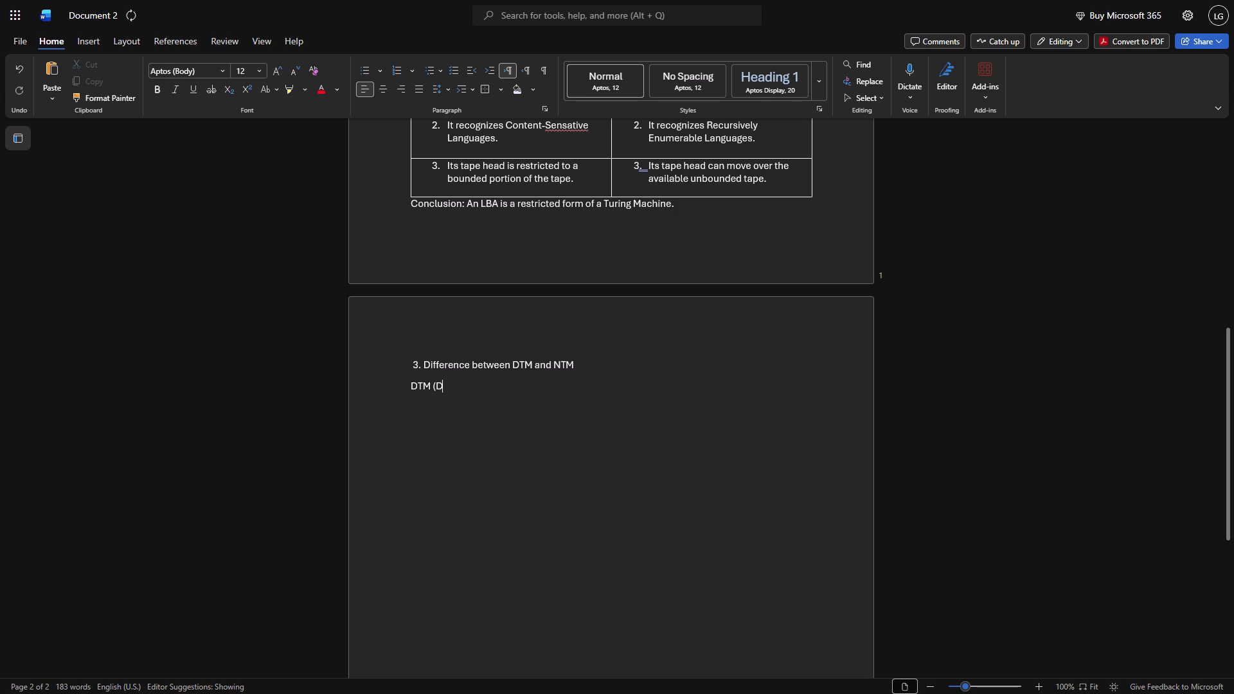
type("eter")
type("minis")
type("tic")
key("space")
type("Turing")
key("space")
type("Machne")
key("BackSpace")
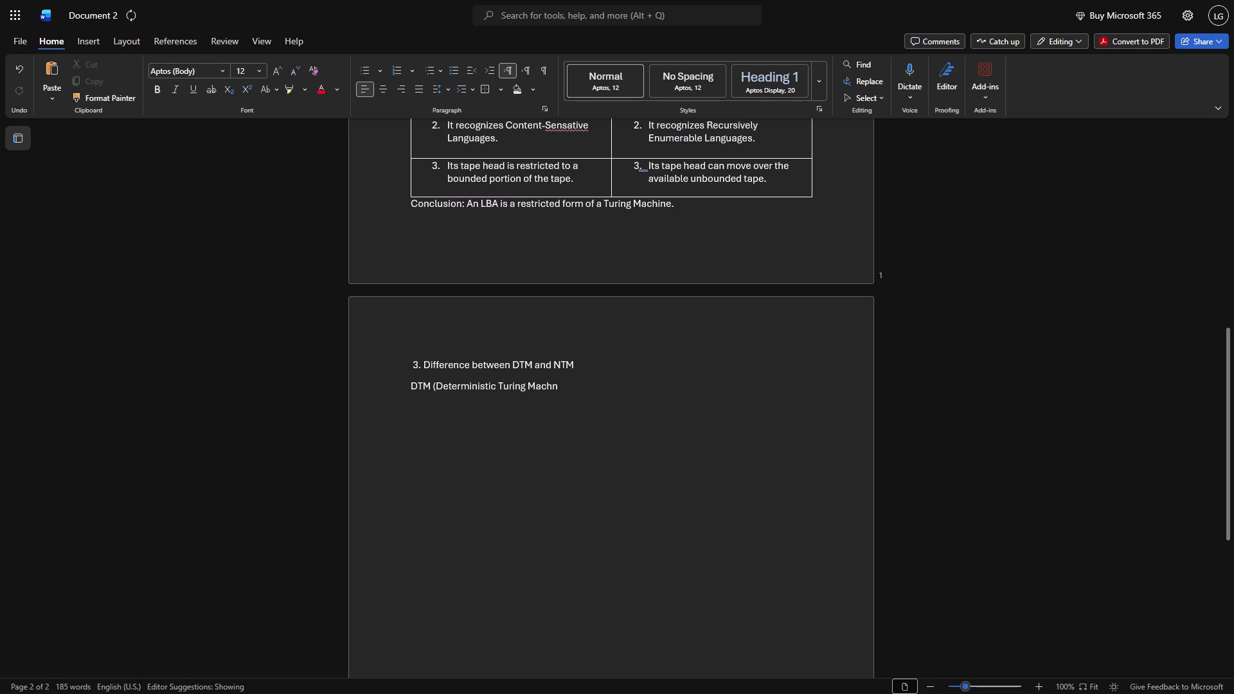
key("BackSpace")
type("ine")
key("shift+parenright")
key("space")
Continue the line after "DTM (Deterministic Turing Machine)" with "vs NTM (Non-determnistic".
type("vs")
key("space")
type("NTM")
key("space")
key("shift+parenleft")
type("Non")
key("minus")
type("deter")
type("mni")
type("stic")
Insert the missing "i" in the last word so that it reads "Non-deterministic", and return to the line's end.
key("Left")
key("Left")
key("Left")
key("Left")
key("Left")
key("Left")
key("Left")
key("Right")
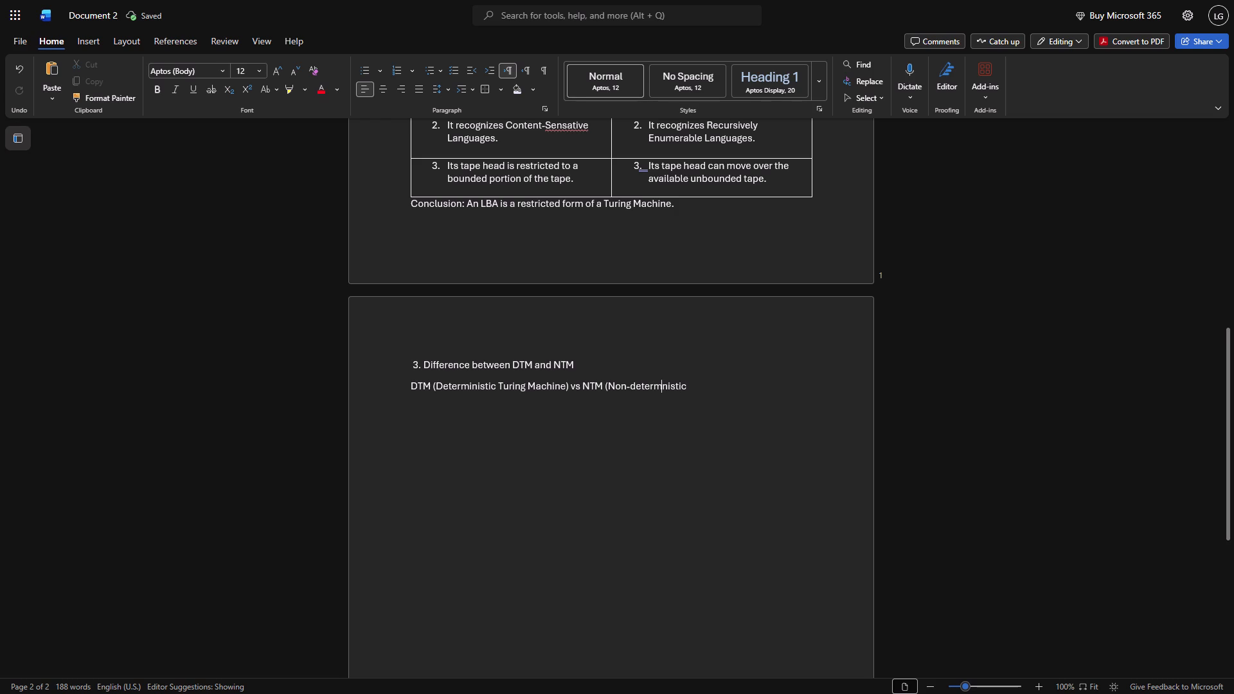
key("i")
key("Right")
key("Right")
key("Right")
key("Right")
key("Right")
key("Right")
key("Right")
Complete the comparison line with "Turing Machine)" after "Non-deterministic".
key("space")
type("Turing")
key("space")
type("Machine")
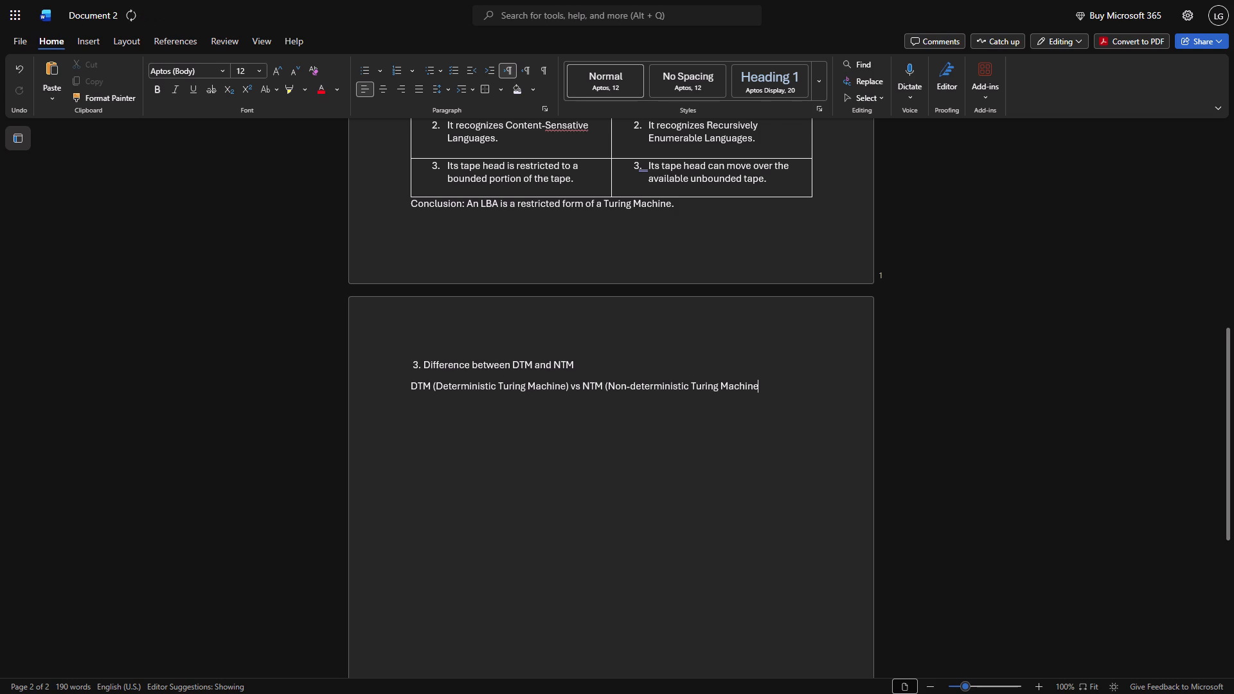
key("shift+parenright")
Leave a blank line below the comparison line and insert a table with two columns and one row.
key("Return")
key("Return")
left_click(89, 40)
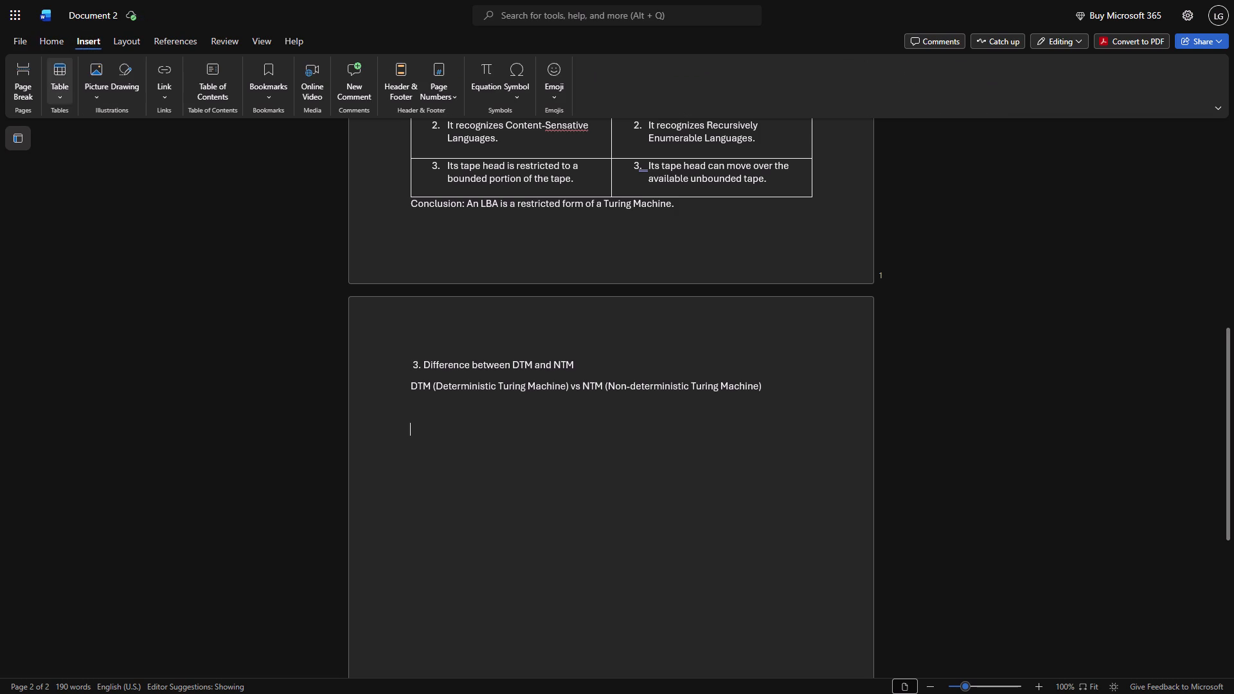
left_click(62, 67)
left_click(69, 124)
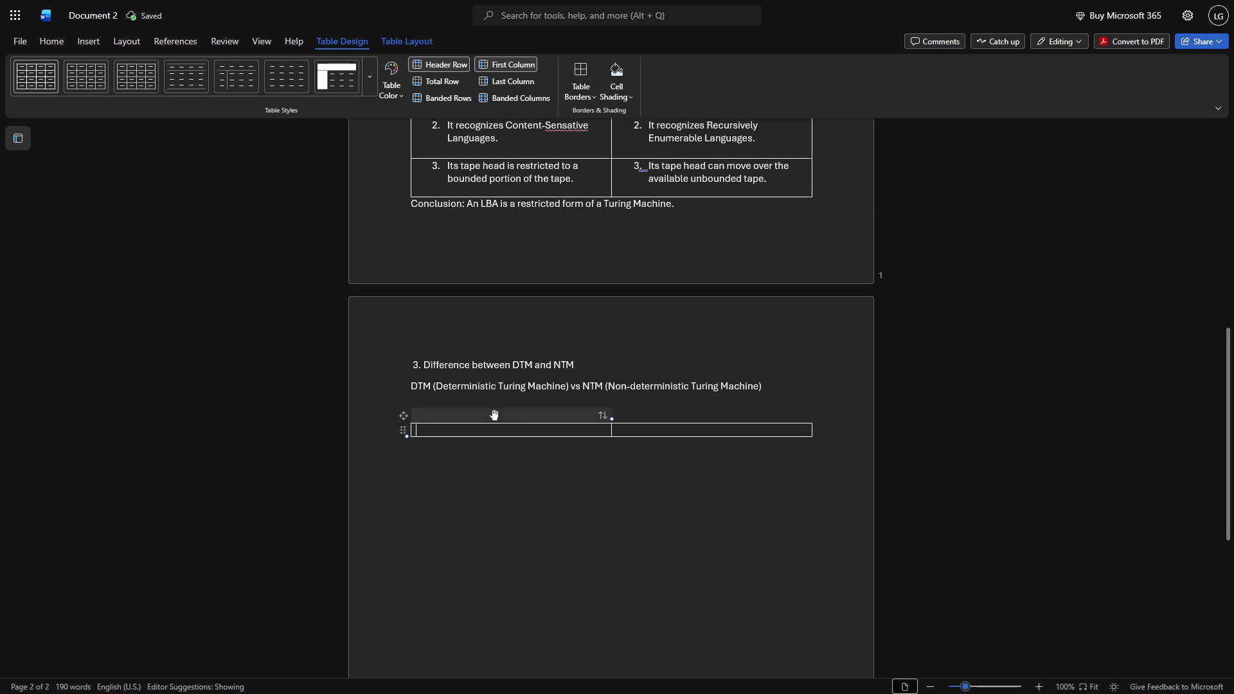
scroll(497, 397, "up", 1)
scroll(497, 398, "down", 1)
Add three rows to the new table, making it four rows by two columns.
right_click(523, 438)
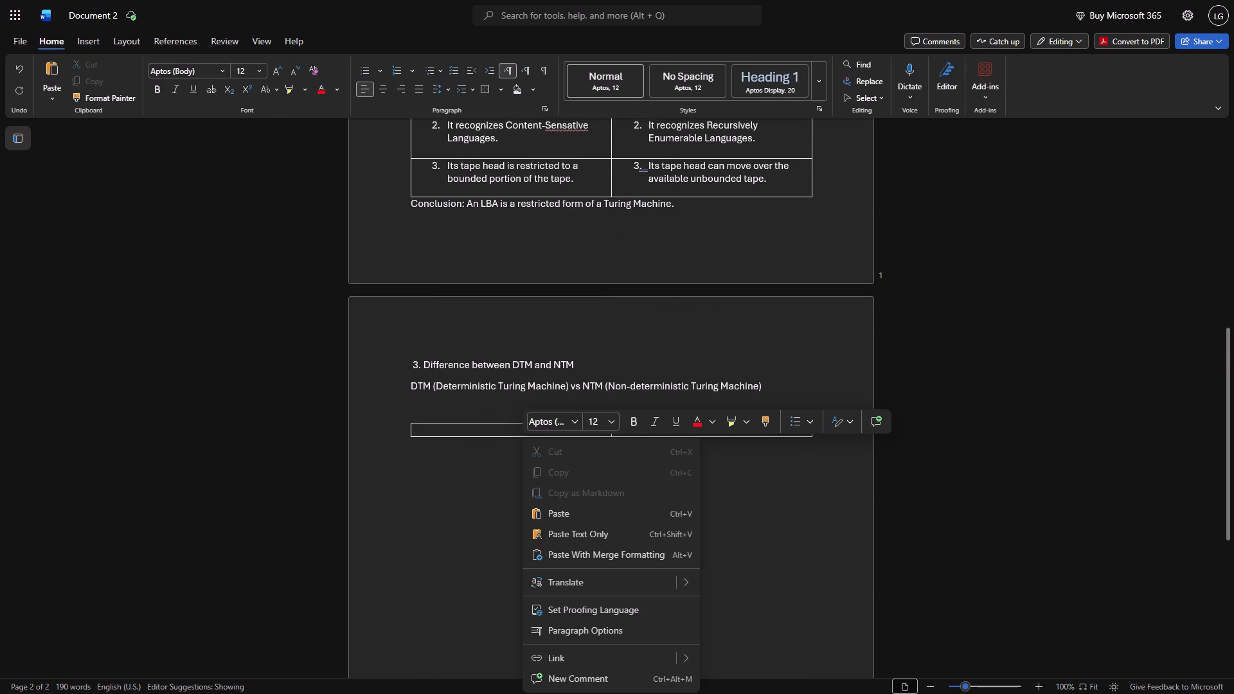
left_click(507, 432)
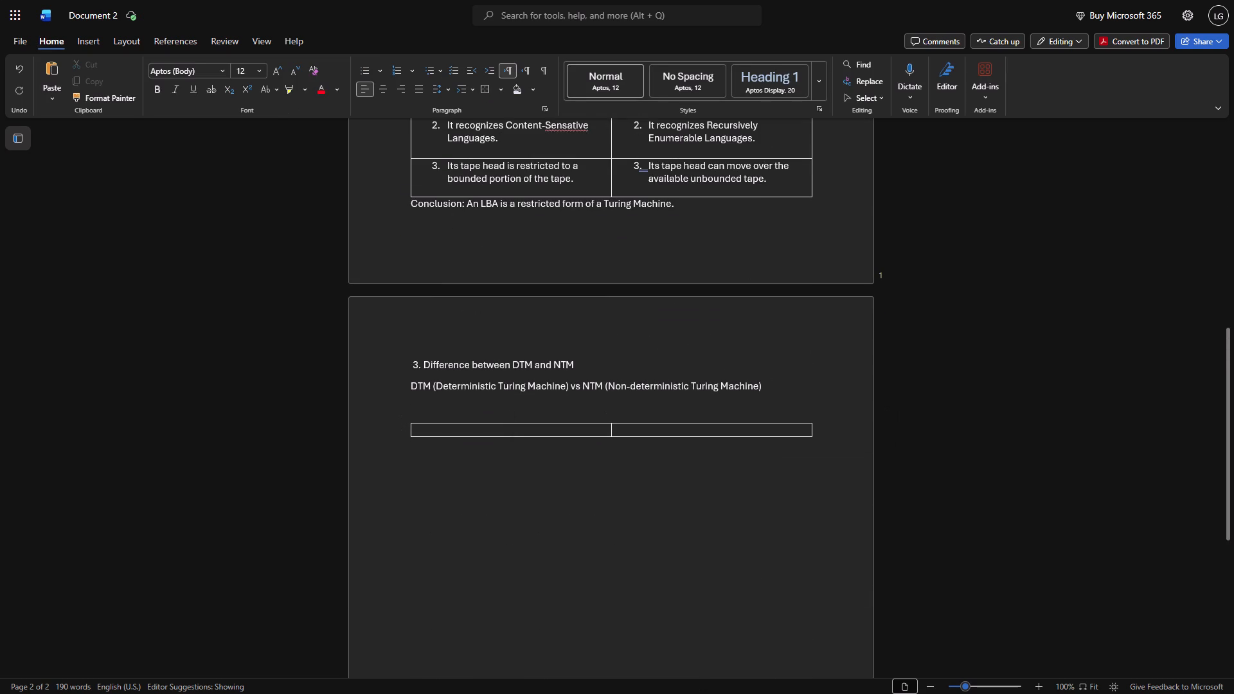
right_click(524, 434)
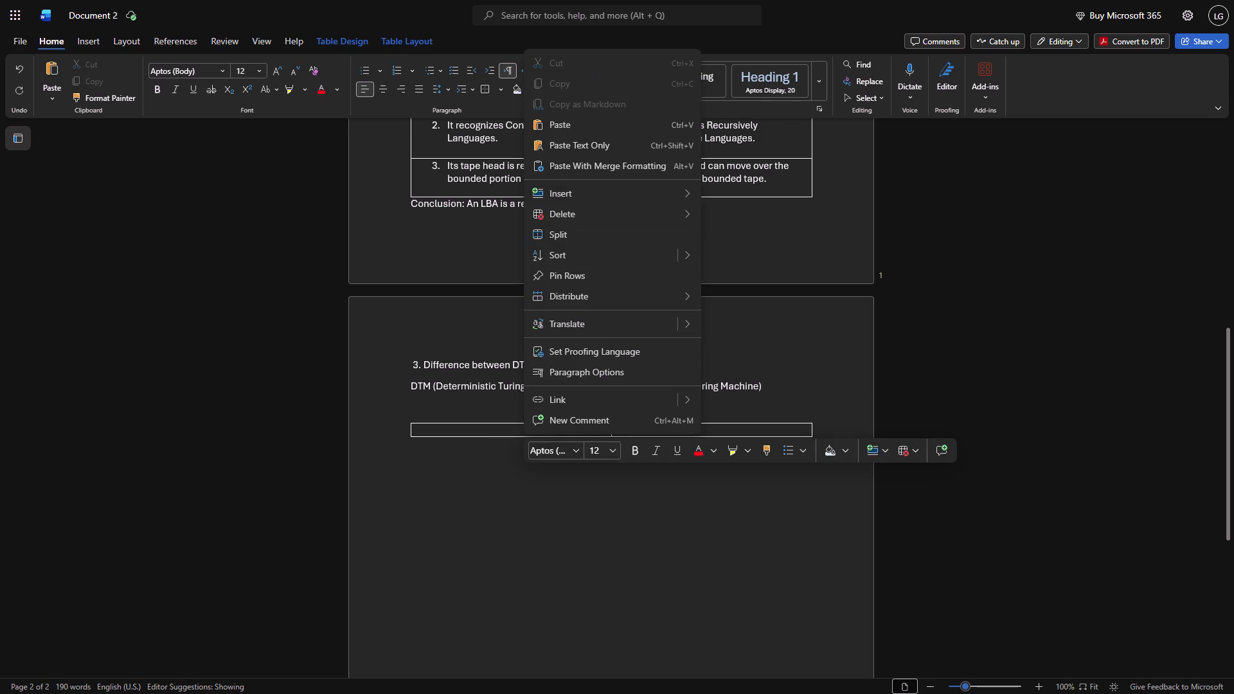
left_click(754, 199)
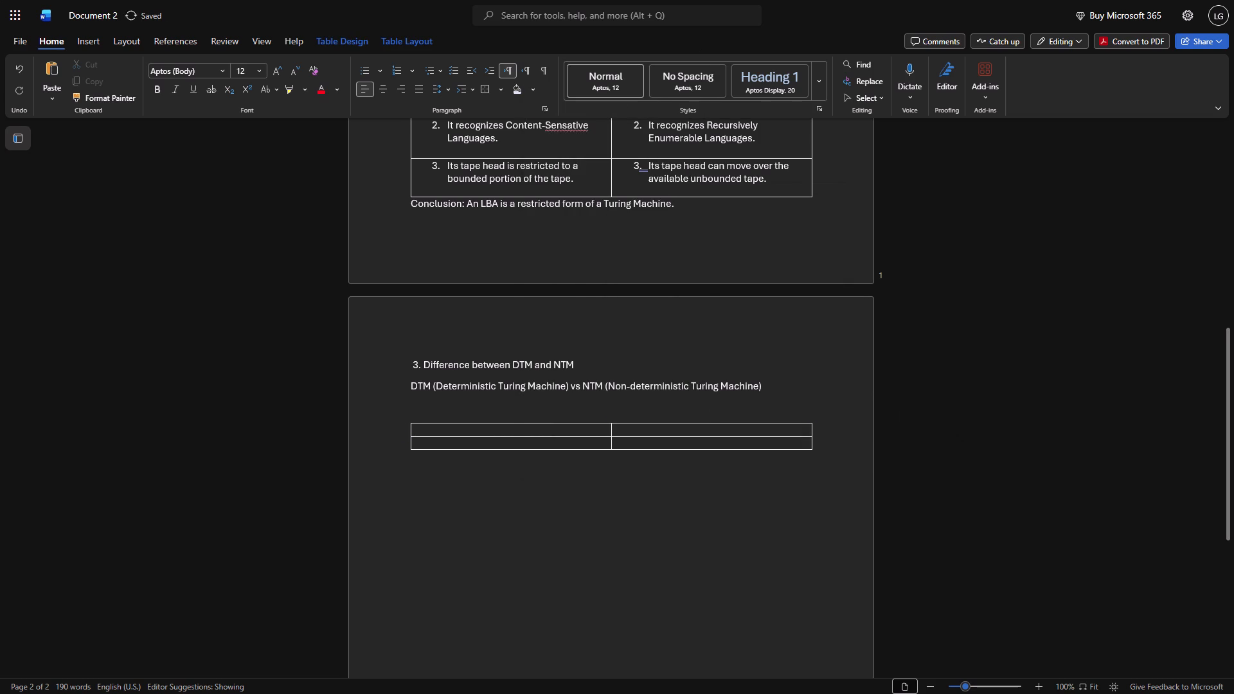
right_click(642, 447)
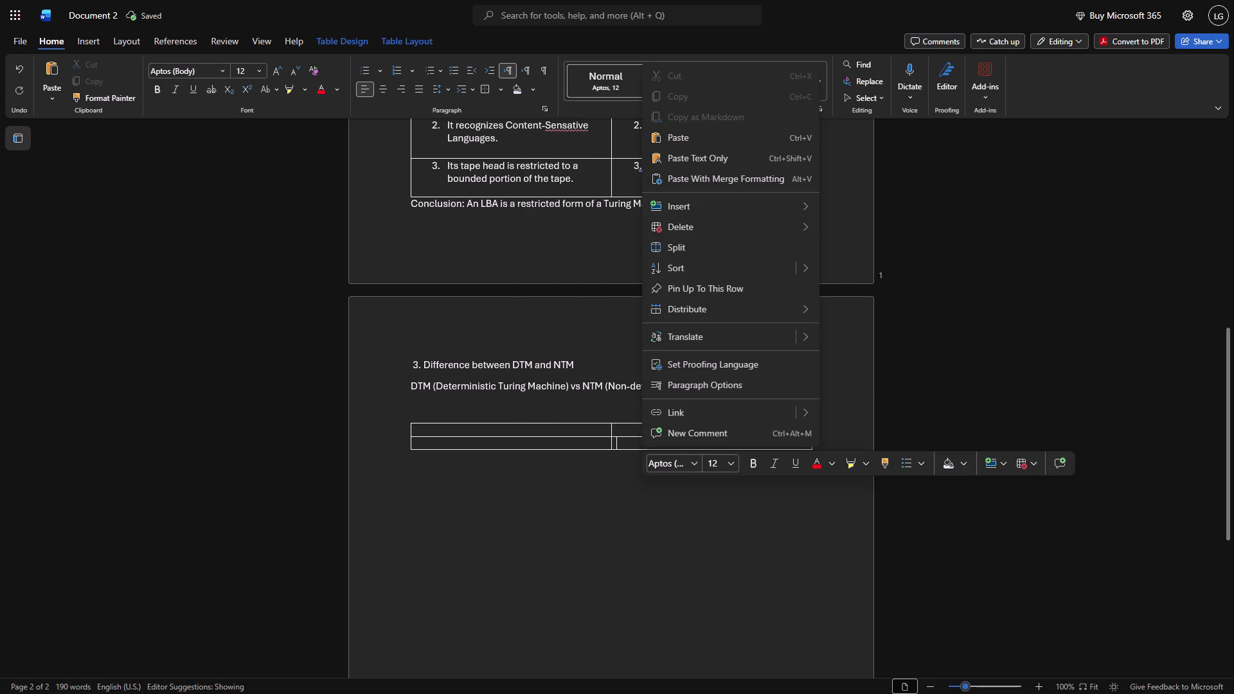
left_click(839, 202)
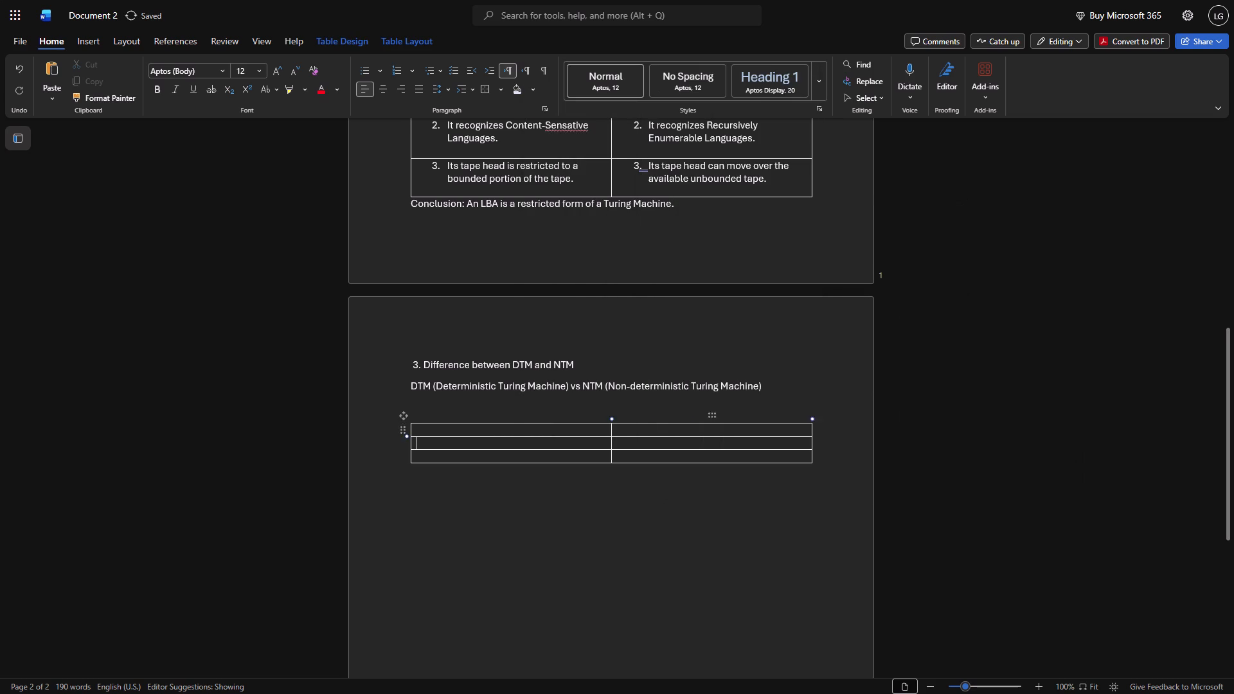
right_click(656, 461)
left_click(862, 225)
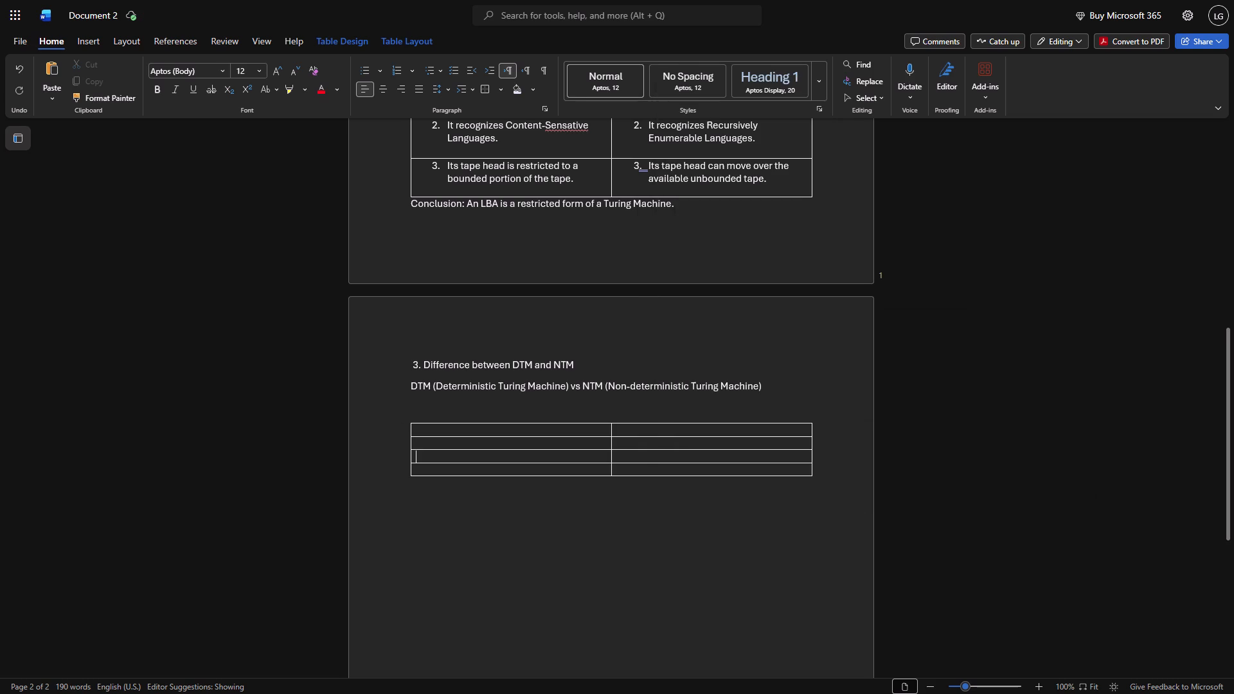
Increase the heights of all four table rows to roughly equal sizes, a little over double the single-line height.
left_click(653, 474)
left_click(653, 474)
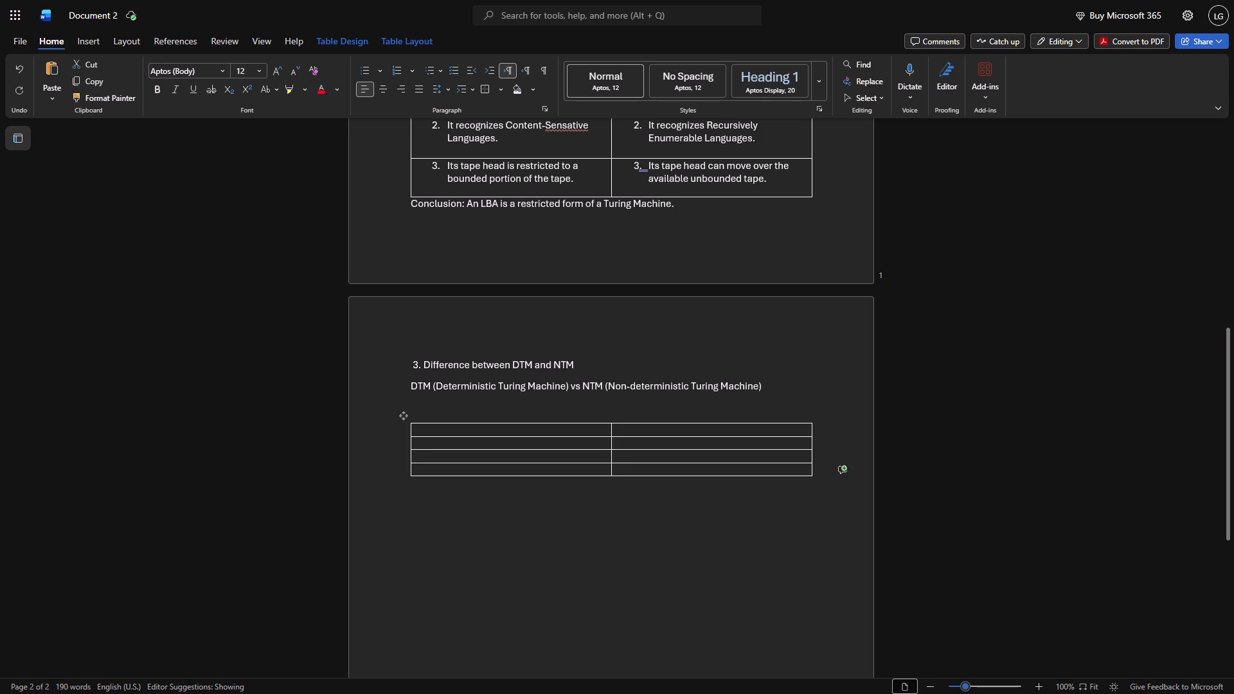
right_click(653, 474)
left_click(647, 474)
left_click_drag(647, 474, 652, 514)
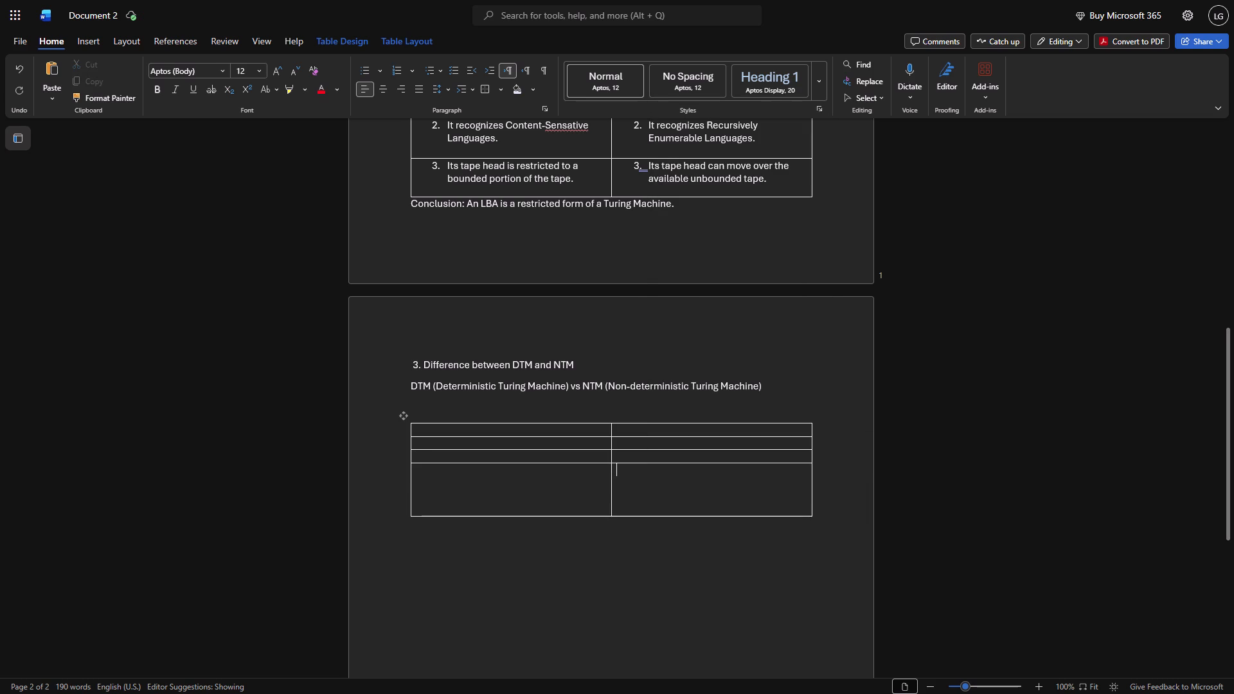
left_click_drag(652, 514, 653, 486)
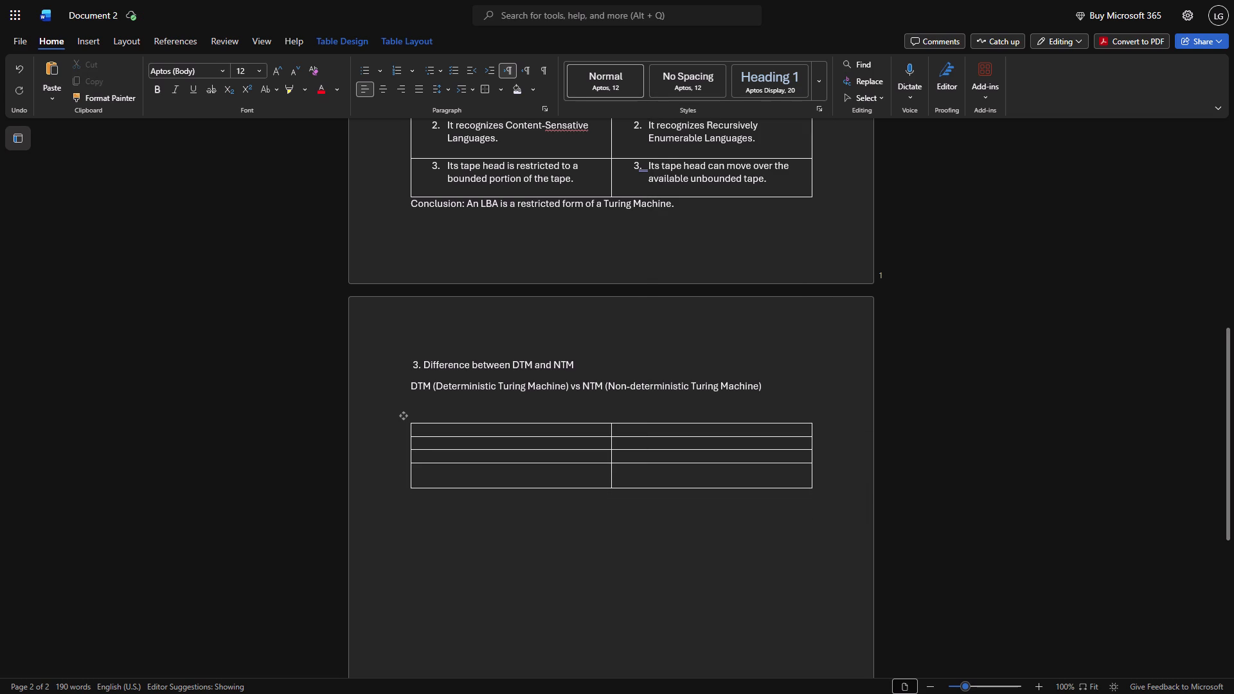
left_click_drag(653, 486, 654, 491)
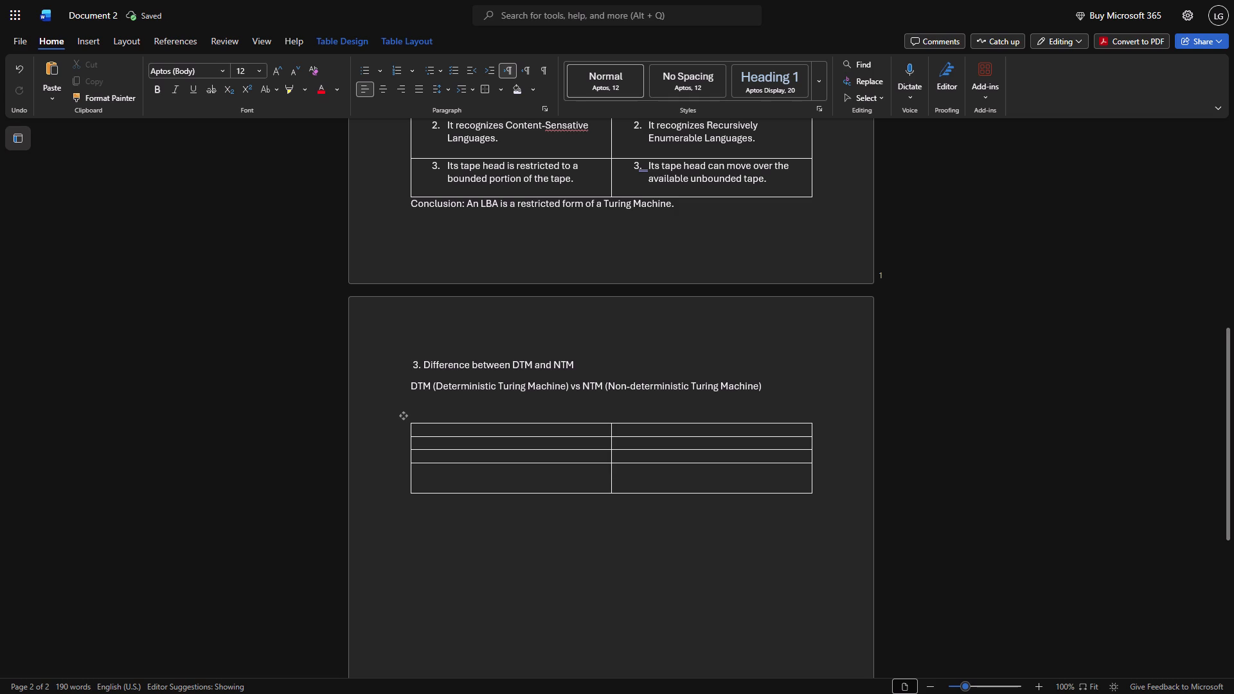
left_click_drag(669, 461, 677, 499)
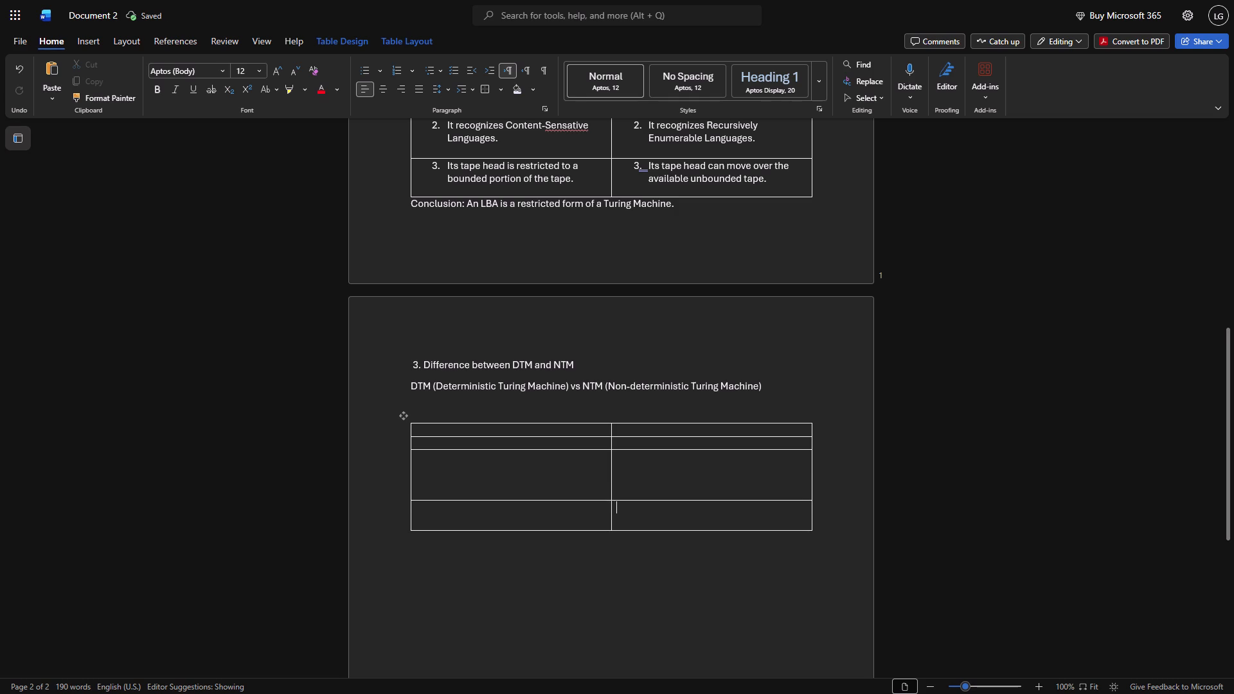
left_click_drag(677, 499, 677, 498)
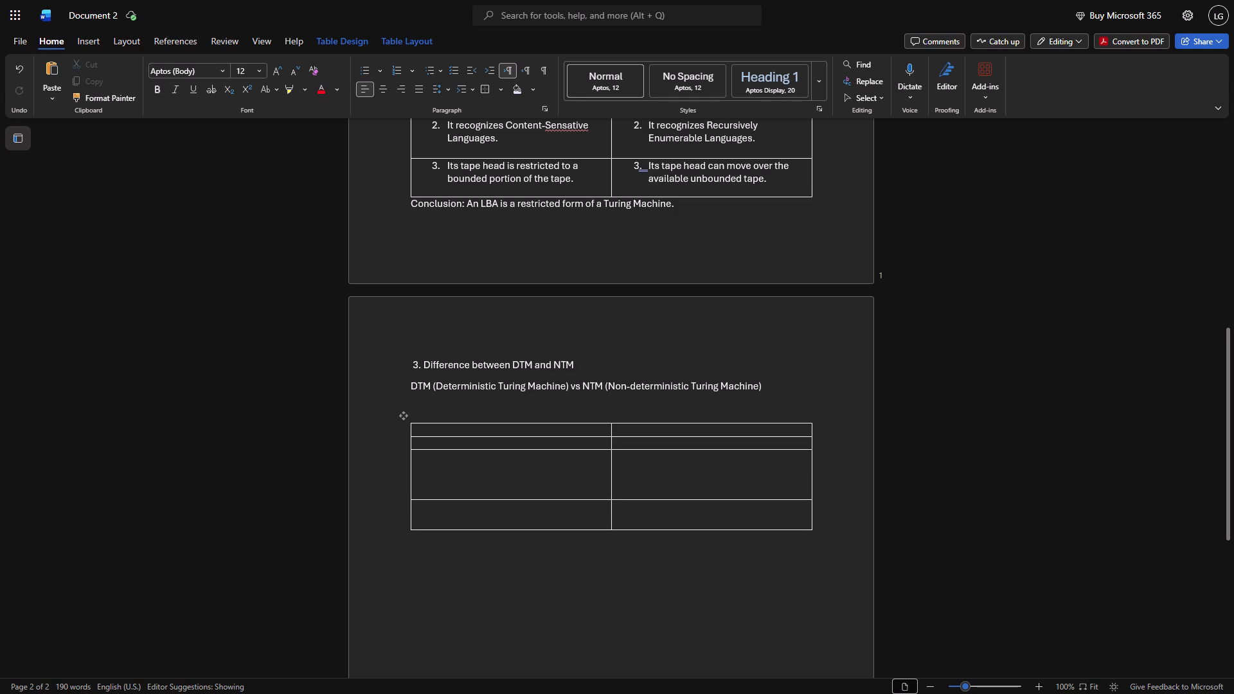
left_click_drag(669, 497, 668, 480)
left_click_drag(680, 449, 687, 467)
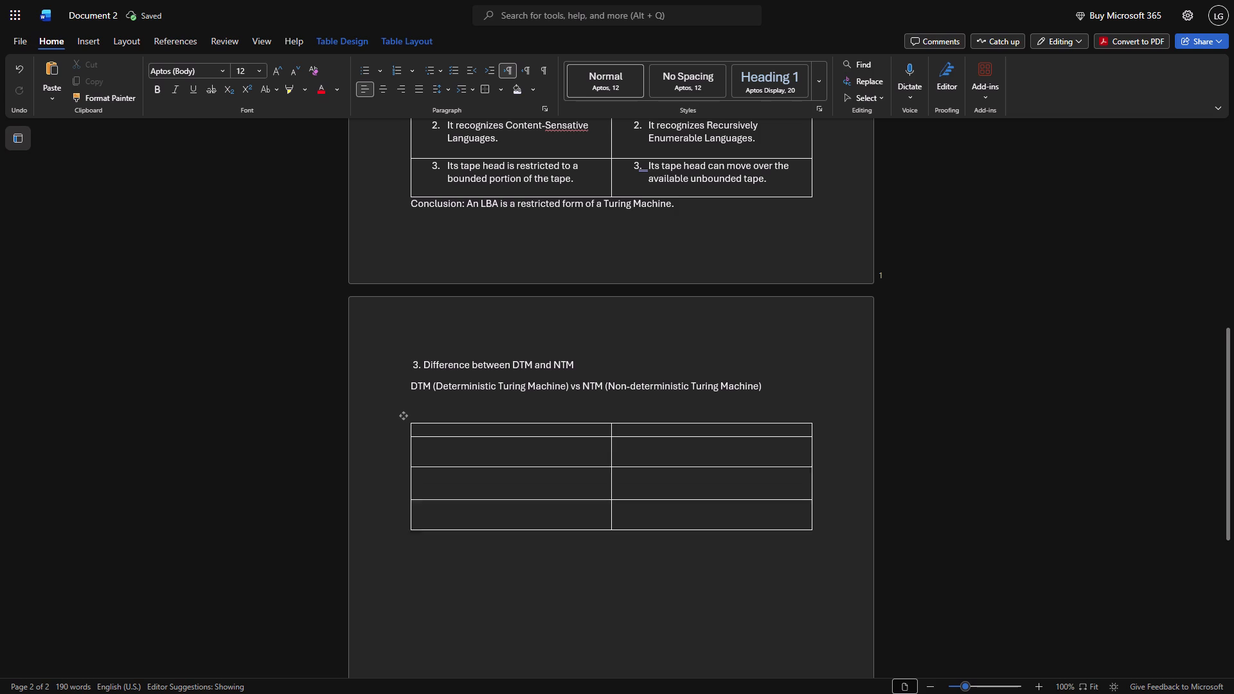
left_click_drag(687, 467, 690, 469)
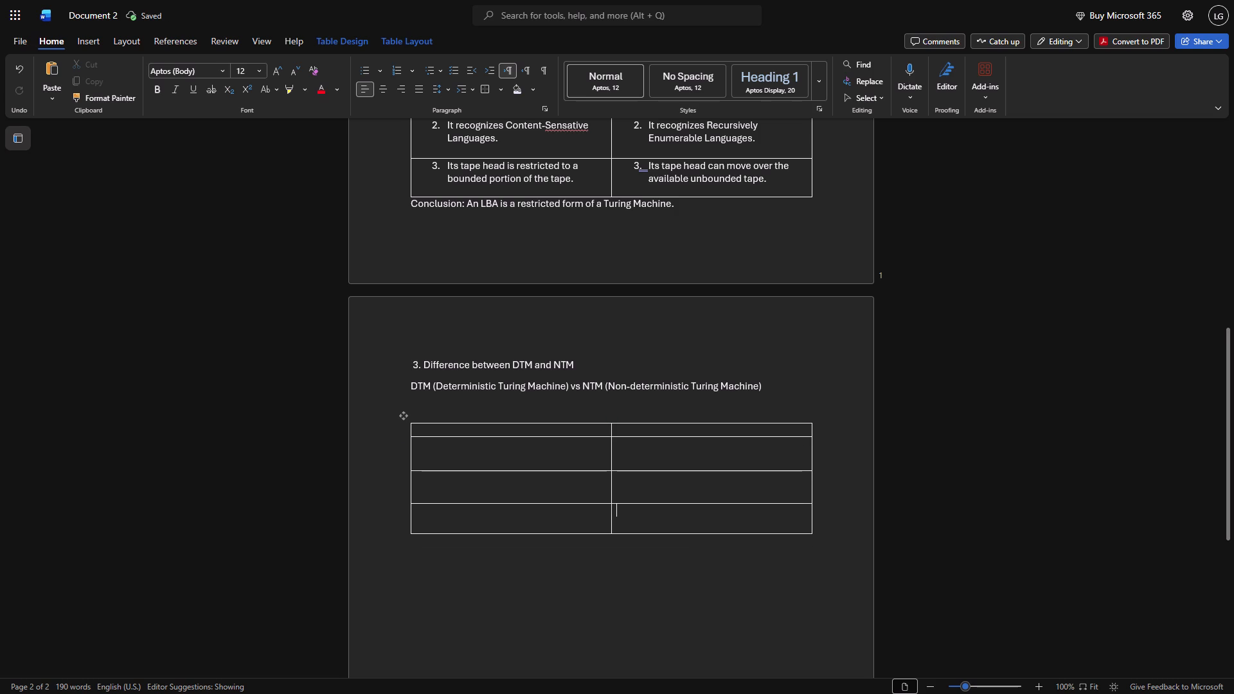
left_click_drag(677, 436, 679, 456)
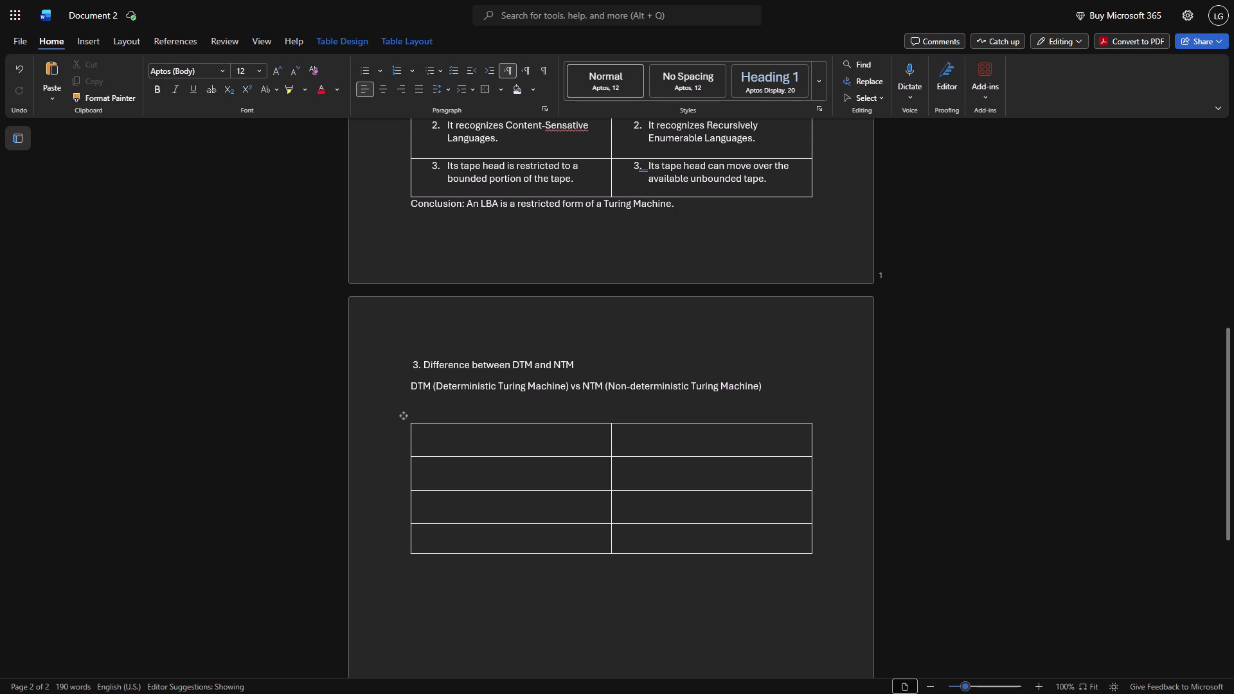
left_click_drag(679, 456, 682, 450)
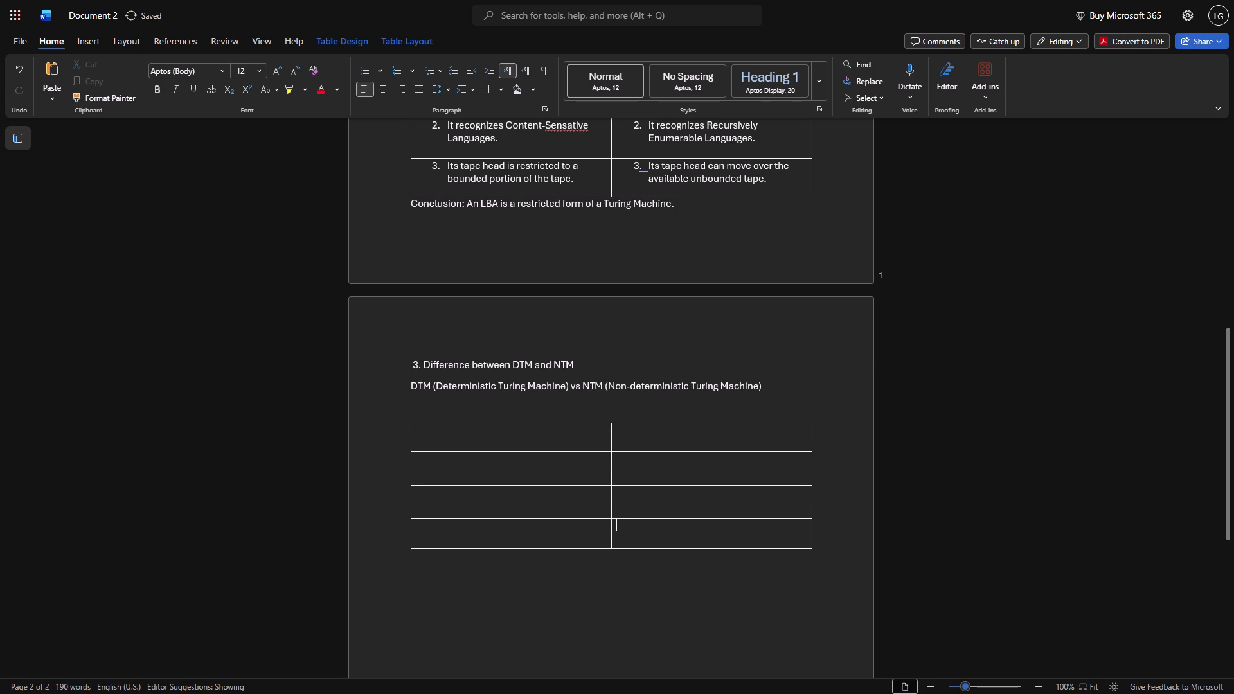
Enter the heading "DTM" in the first header cell of the new table, padded with leading spaces toward the cell's centre.
left_click(467, 436)
left_click_drag(1228, 357, 1233, 447)
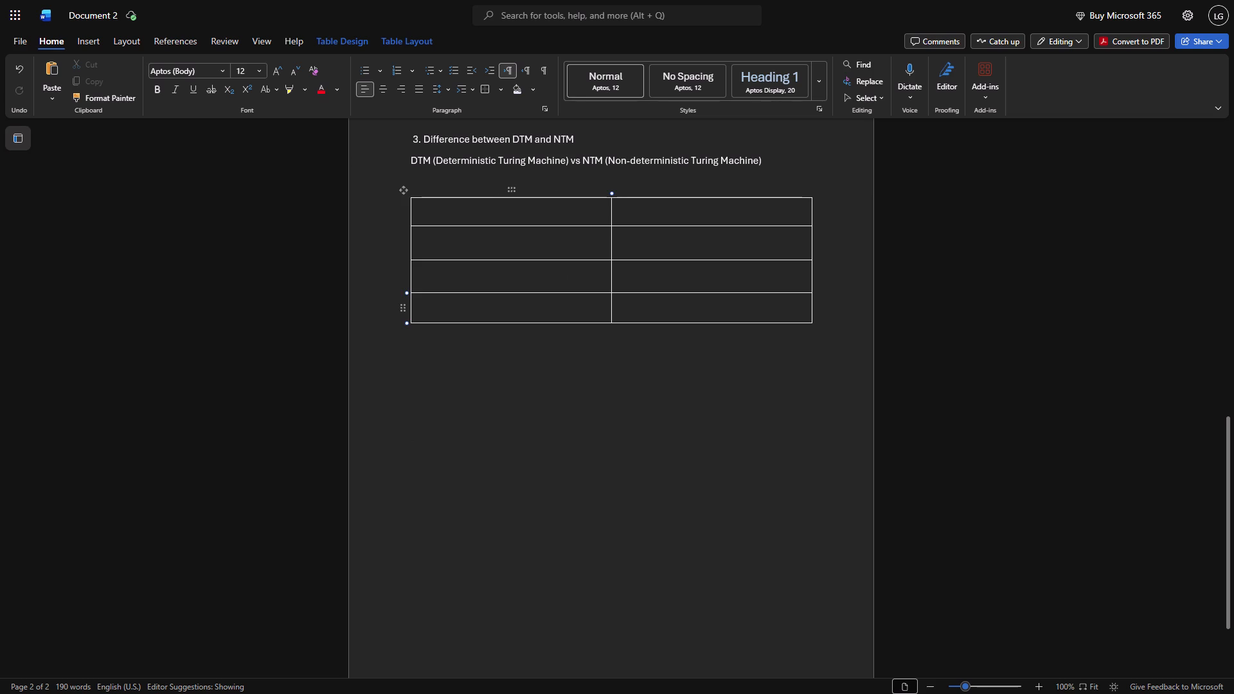
key("space")
key("space")
key("space")
key("space")
key("space")
key("space")
key("space")
key("space")
key("space")
key("space")
key("space")
key("space")
key("space")
key("space")
key("space")
key("space")
key("space")
key("space")
key("space")
key("space")
key("space")
key("space")
key("space")
key("space")
key("space")
key("space")
key("space")
key("space")
key("space")
key("space")
type("DTM")
Set the font size of the "DTM" heading to 20.
left_click(476, 201)
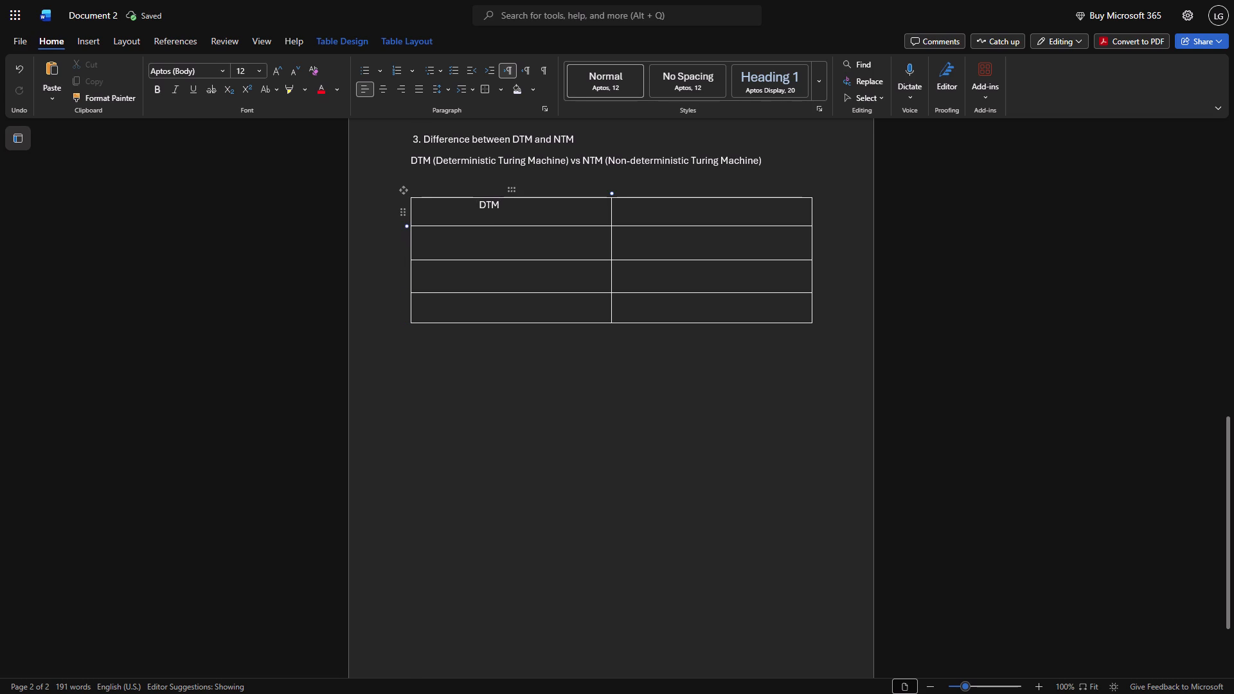
left_click(479, 204)
left_click_drag(479, 204, 502, 209)
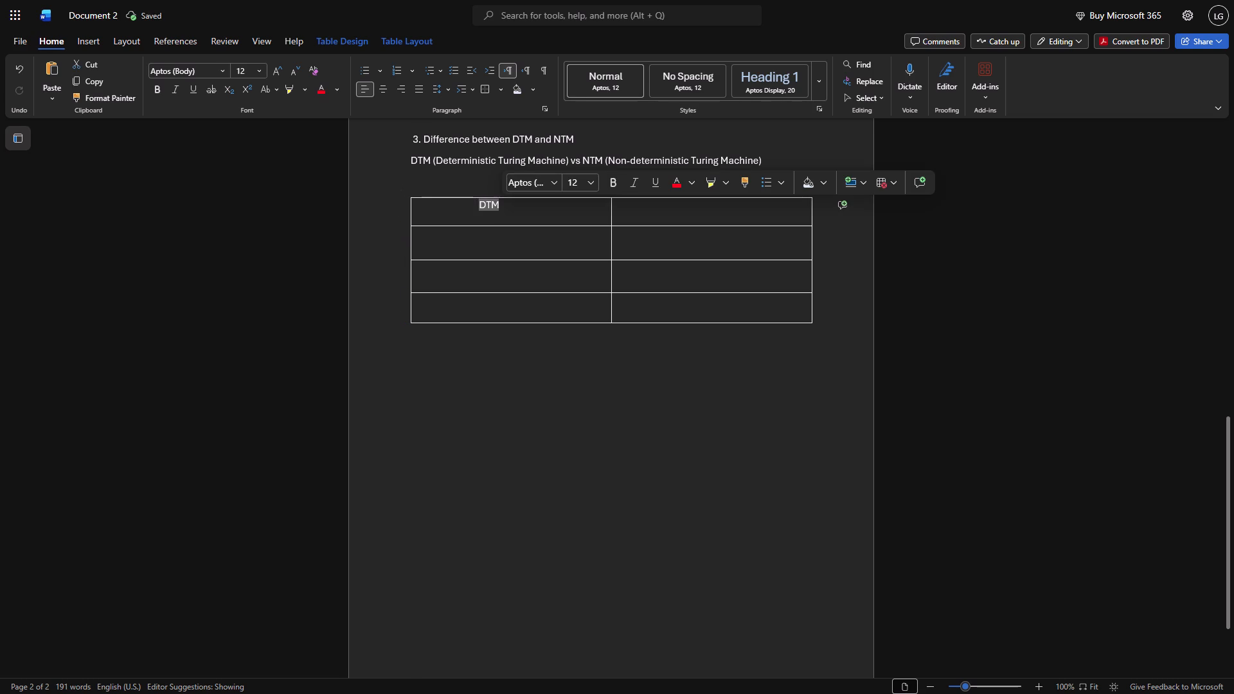
left_click(260, 73)
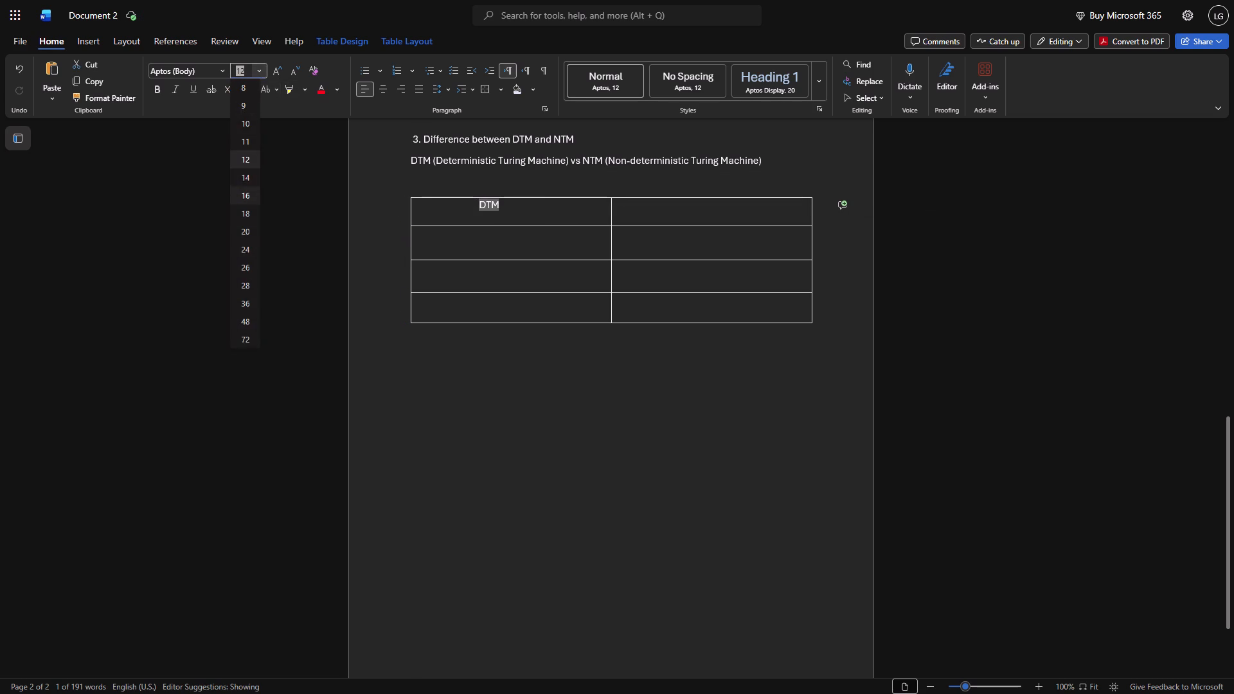
left_click(249, 226)
Enter the heading "NTM" in the second header cell, padded with leading spaces toward the cell's centre.
left_click(692, 211)
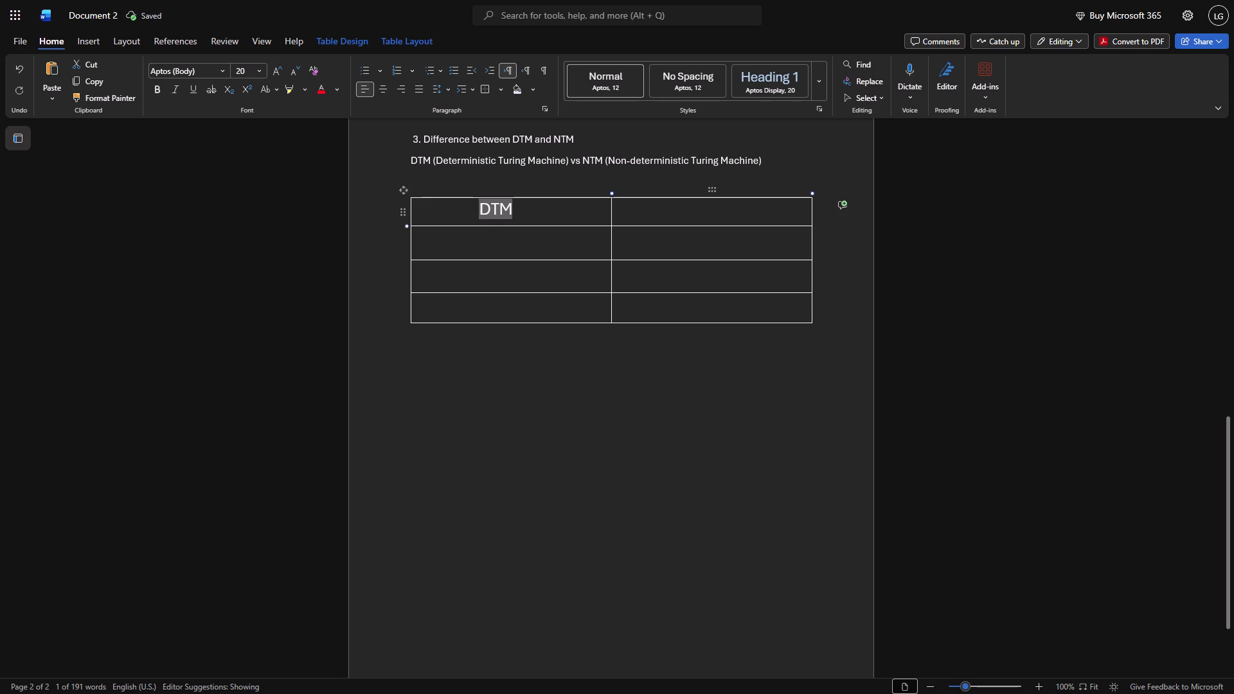
left_click(690, 211)
key("space")
key("space")
key("space")
key("space")
key("space")
key("space")
key("space")
key("space")
key("space")
key("space")
key("space")
key("space")
key("space")
key("space")
key("space")
key("space")
key("space")
key("space")
key("space")
key("space")
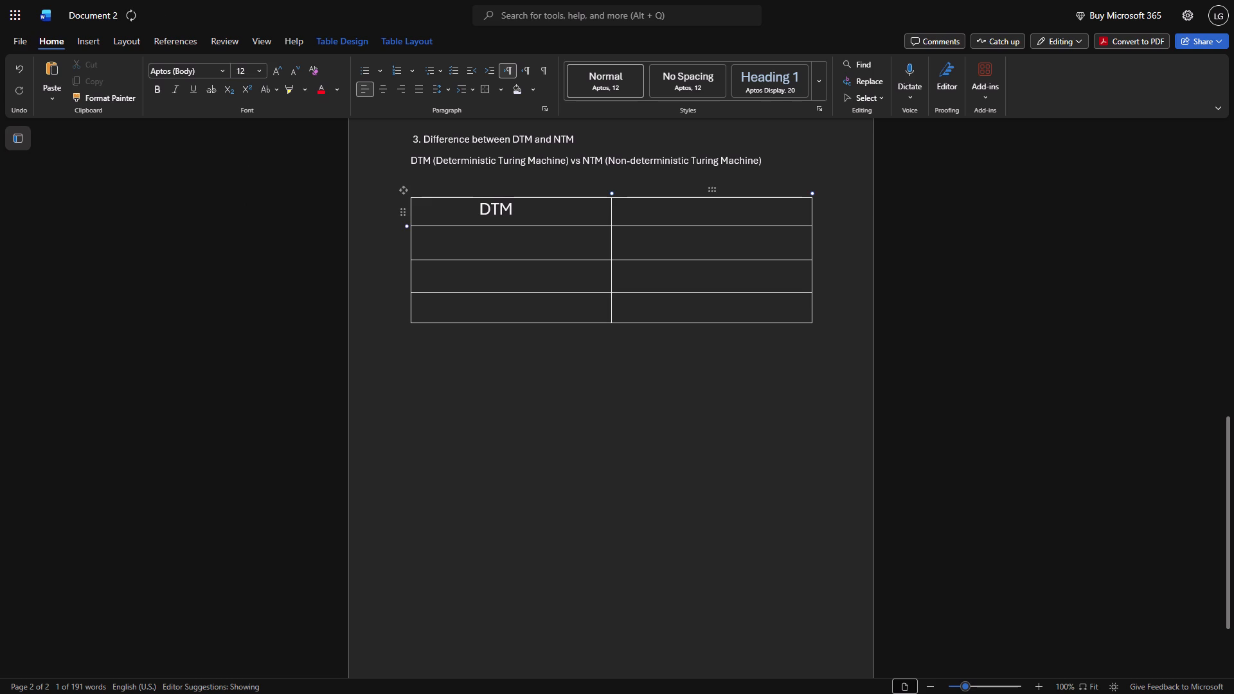
key("space")
key("space")
key("space")
key("space")
key("space")
key("space")
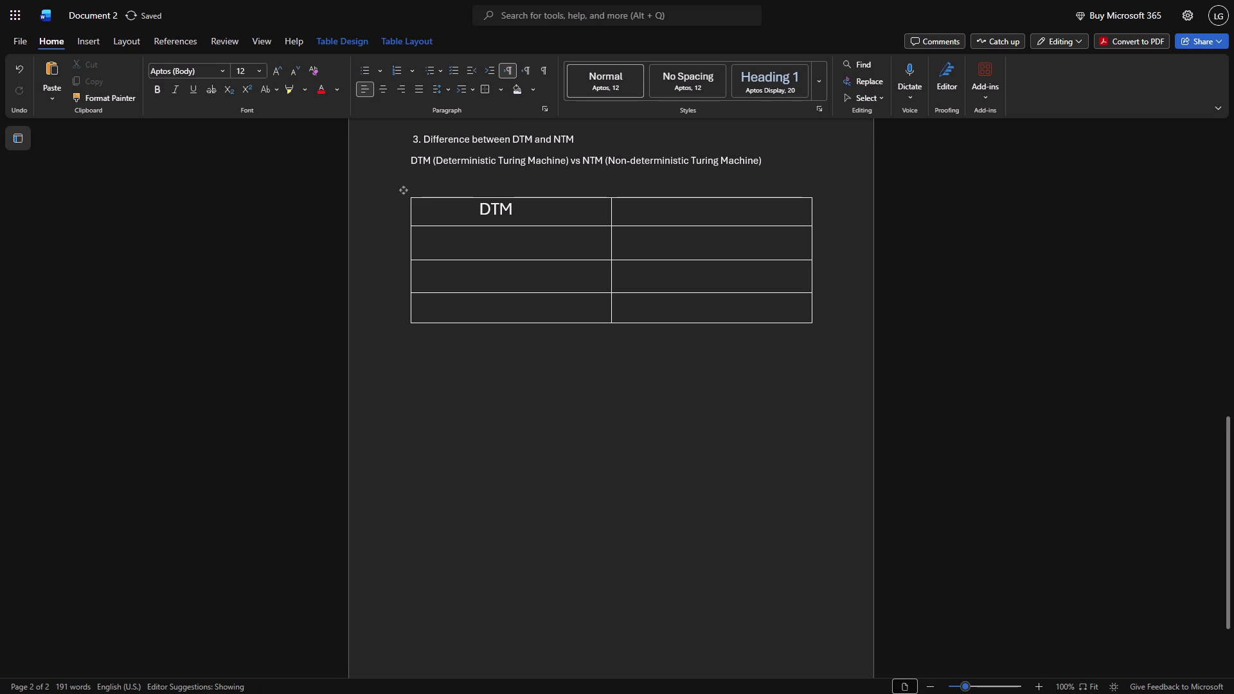
type("NTM")
Set the font size of the "NTM" heading to 20.
left_click(697, 201)
left_click_drag(697, 201, 740, 218)
left_click_drag(740, 218, 733, 214)
left_click(261, 70)
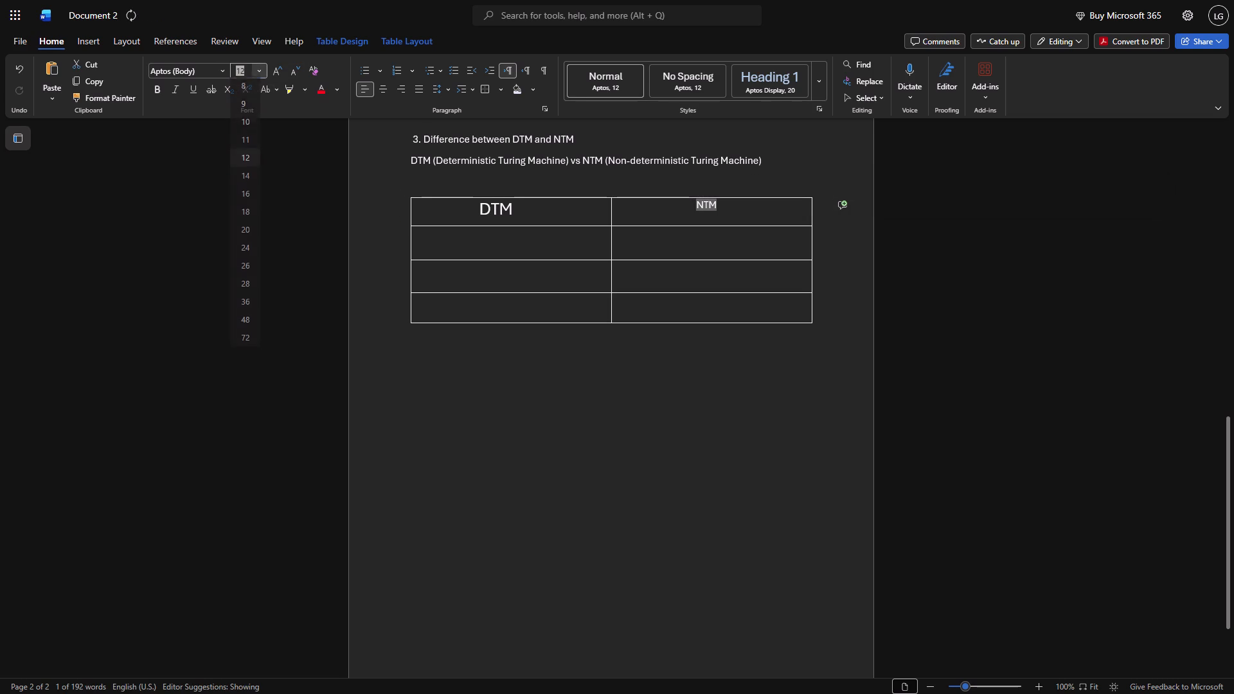
left_click(255, 231)
left_click(895, 346)
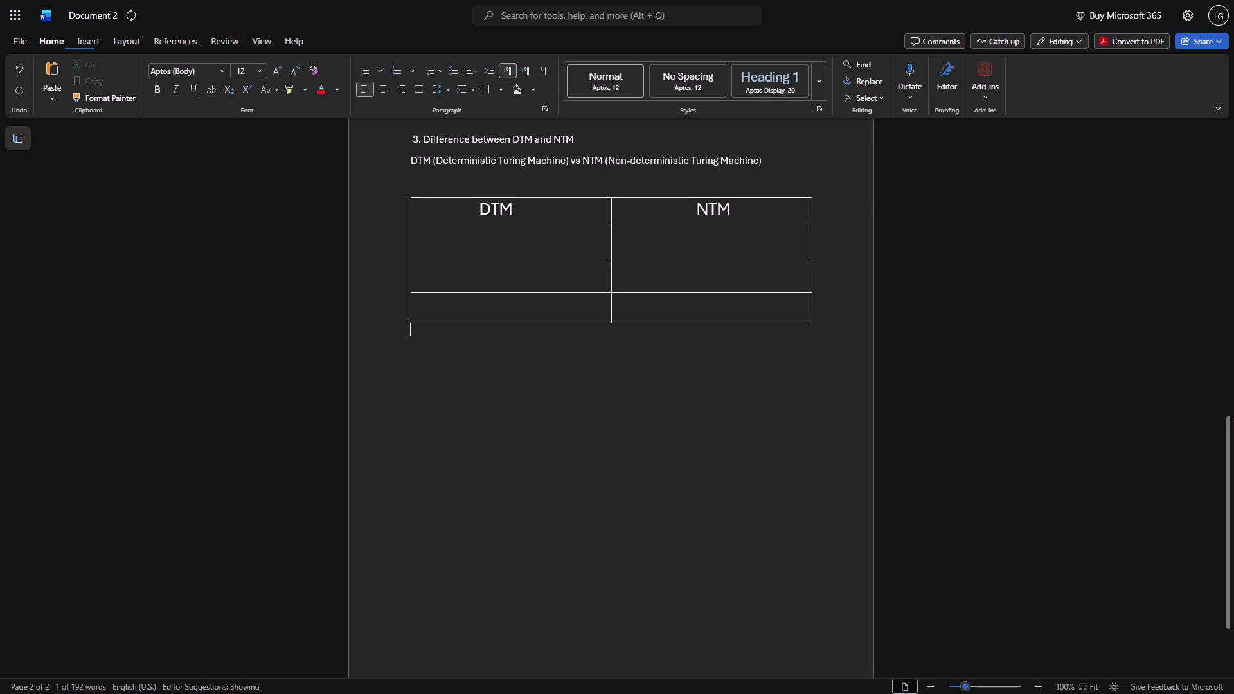
Begin numbered point 1 in the cell below the DTM heading with "For each state and tape symbol".
left_click(445, 249)
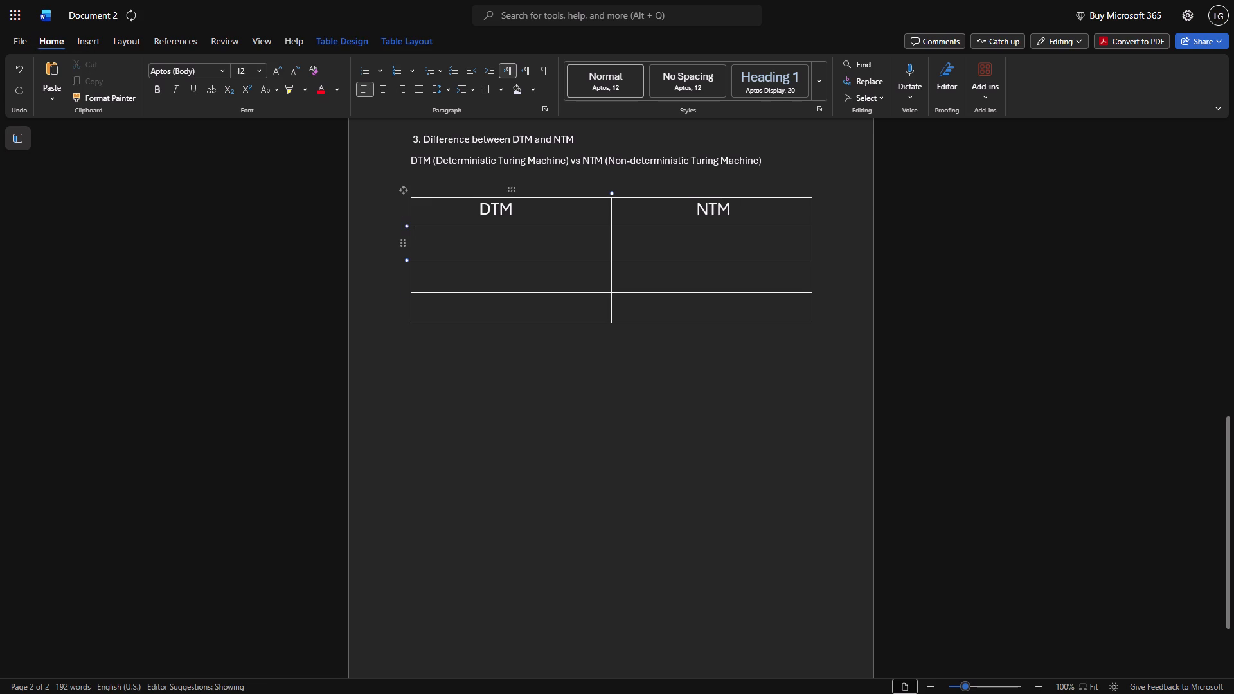
type("1.")
key("space")
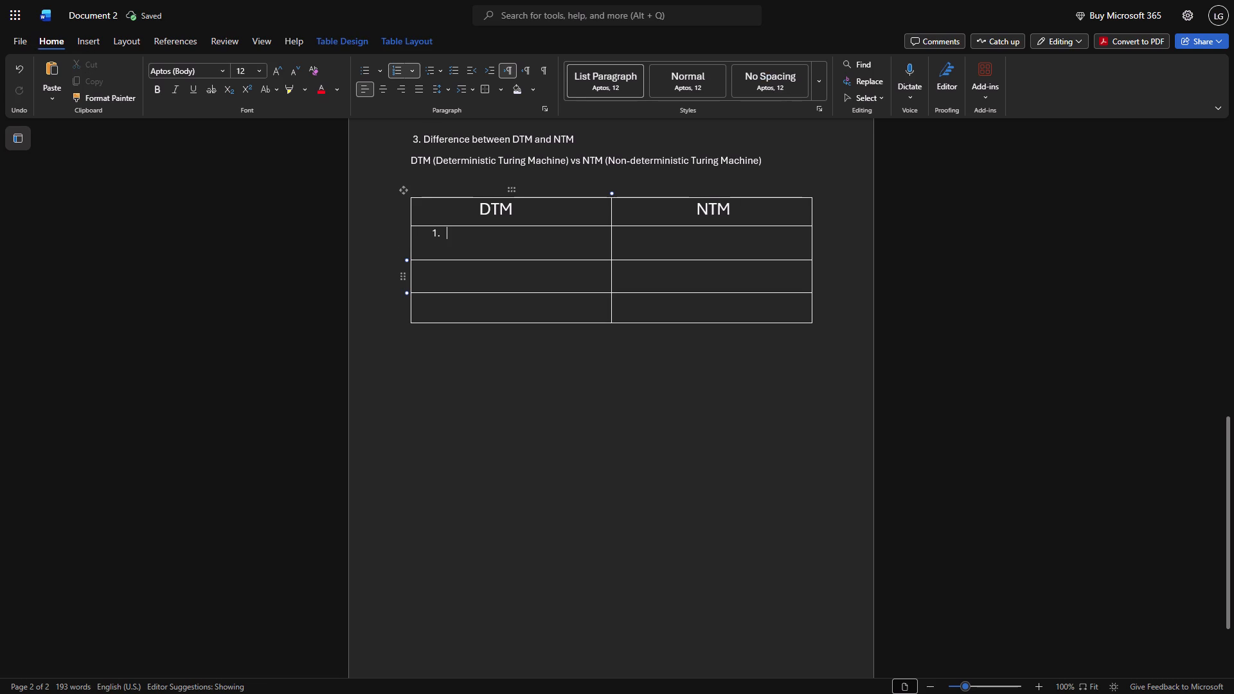
key("shift+f")
key("r")
key("BackSpace")
key("BackSpace")
type("or")
key("space")
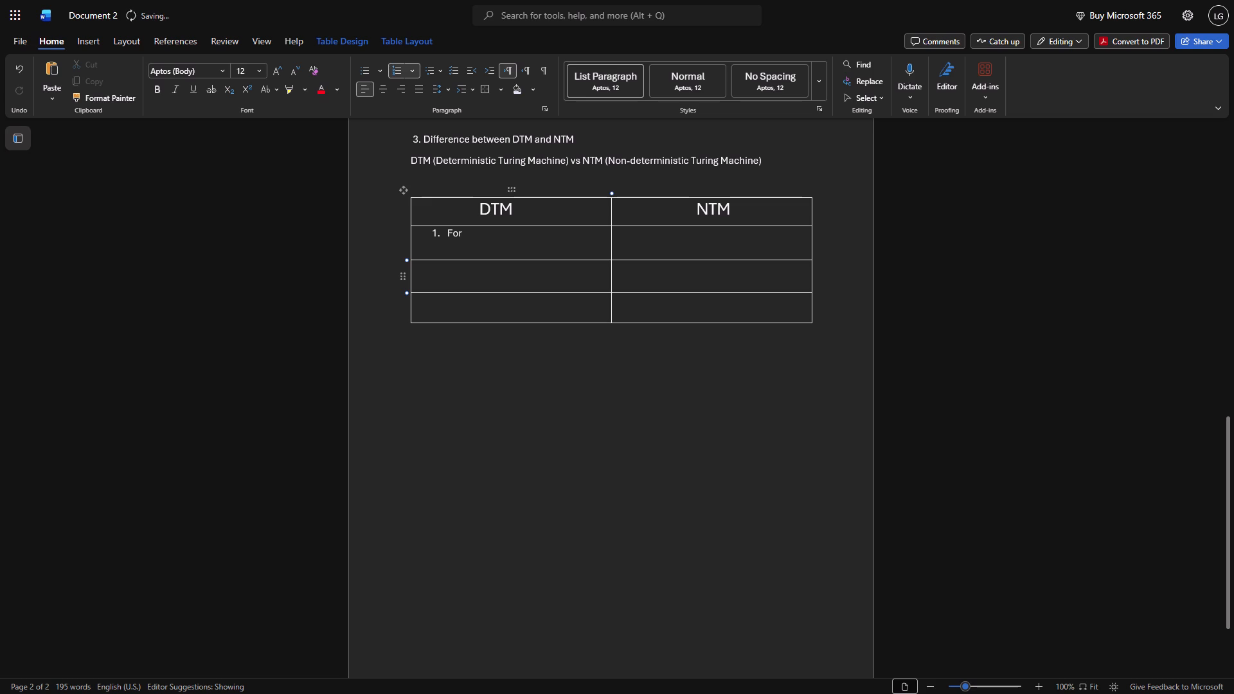
key("e")
type("acj")
key("BackSpace")
key("BackSpace")
key("h")
key("BackSpace")
type("ch")
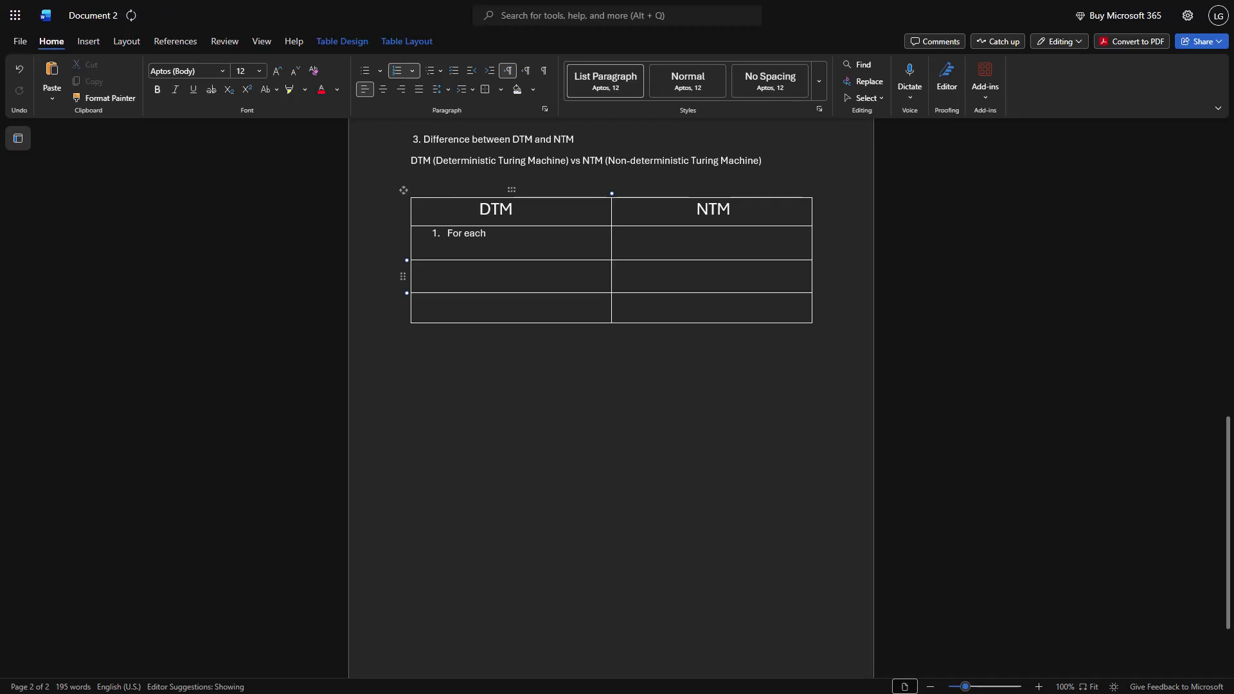
key("space")
type("state")
key("space")
type("and ta")
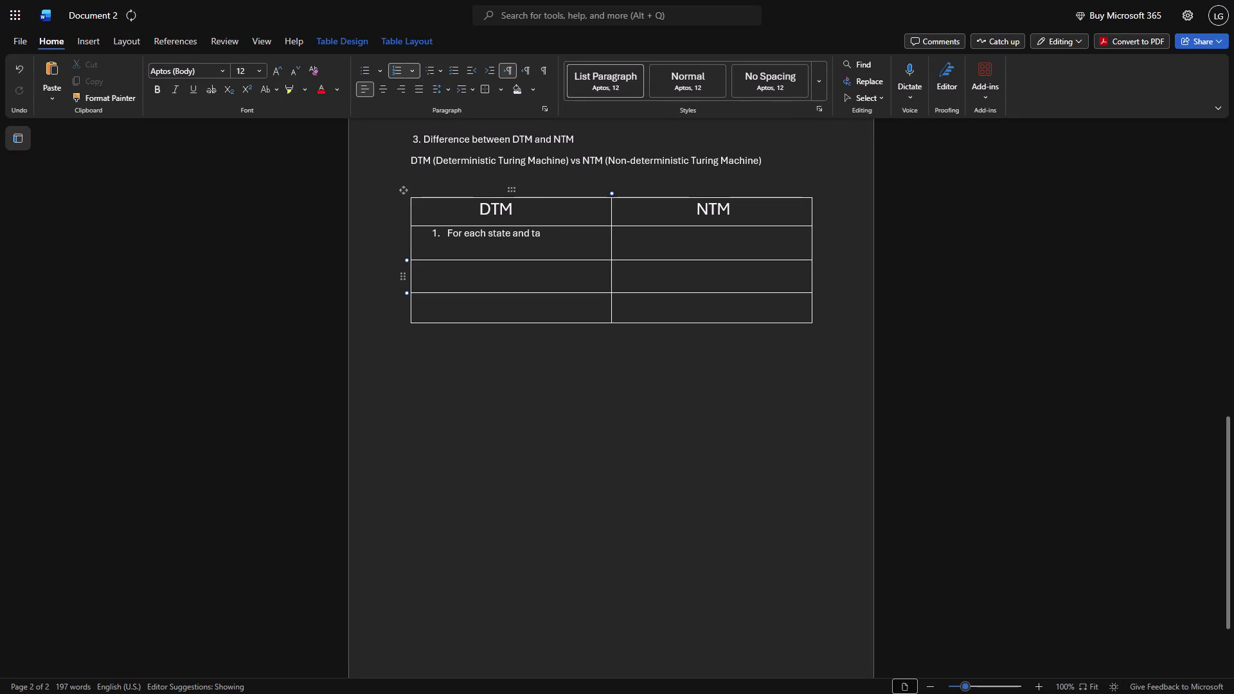
type("pe")
key("space")
type("symbol")
Complete point 1 in the DTM column with ", there is at most one possible transition.".
type(", there is at most i")
key("BackSpace")
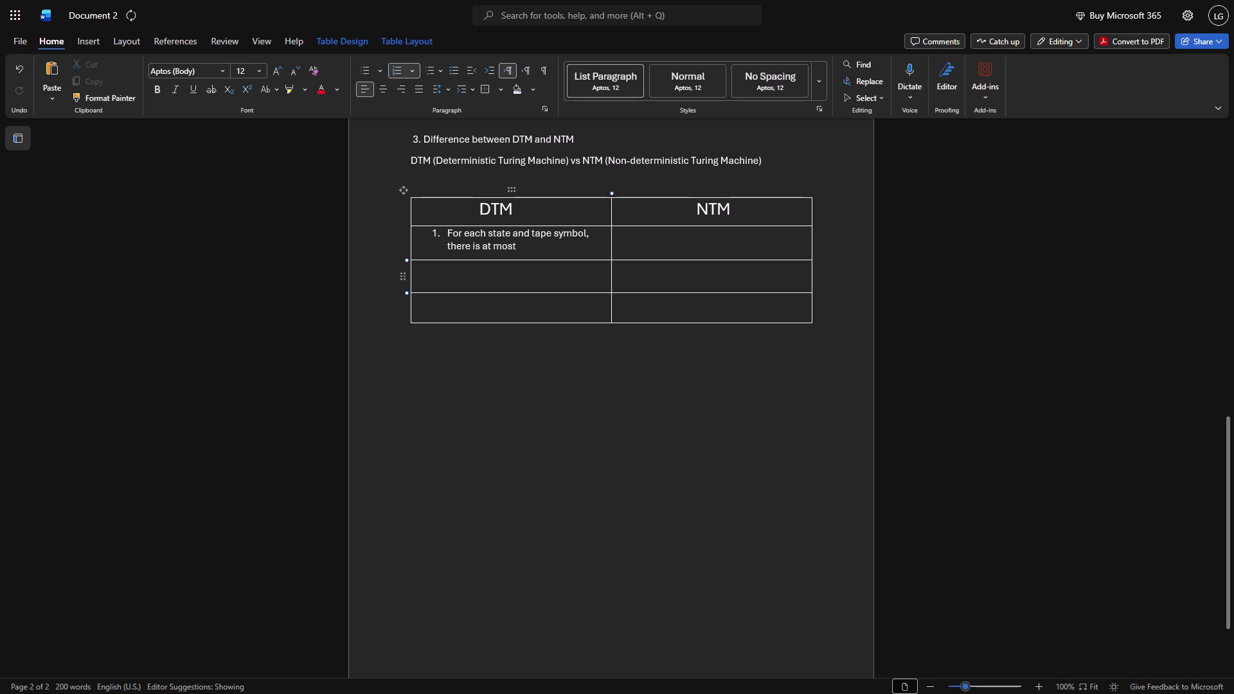
type("one")
key("space")
type("poss")
type("ible")
key("space")
type("tr")
type("ans")
key("i")
type("tion")
key("period")
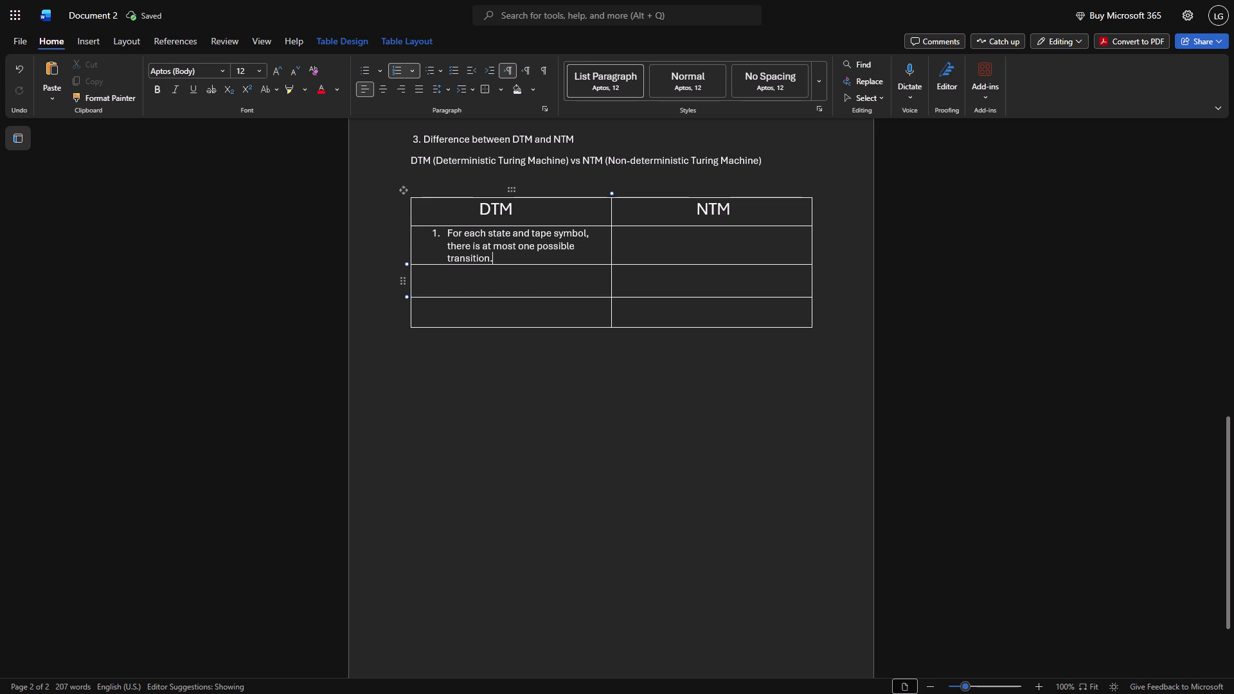
Begin numbered point 1 in the cell below the NTM heading with "For a state and tape symbol,".
left_click(632, 235)
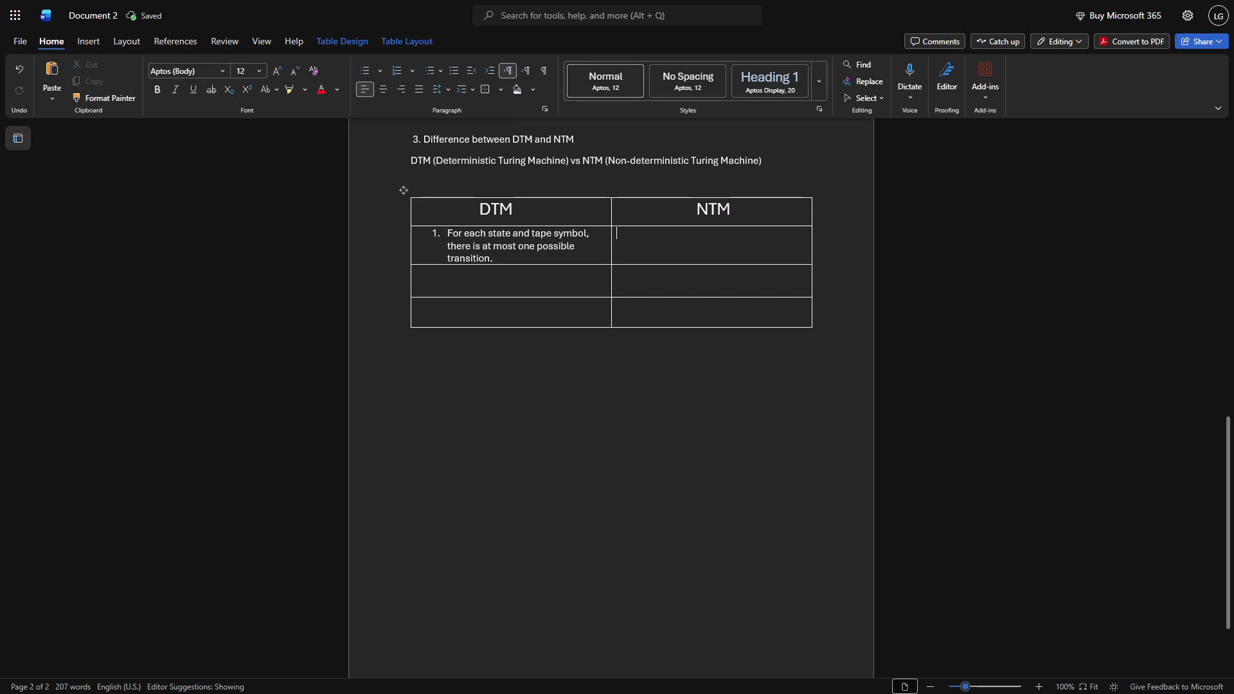
type("1.")
key("space")
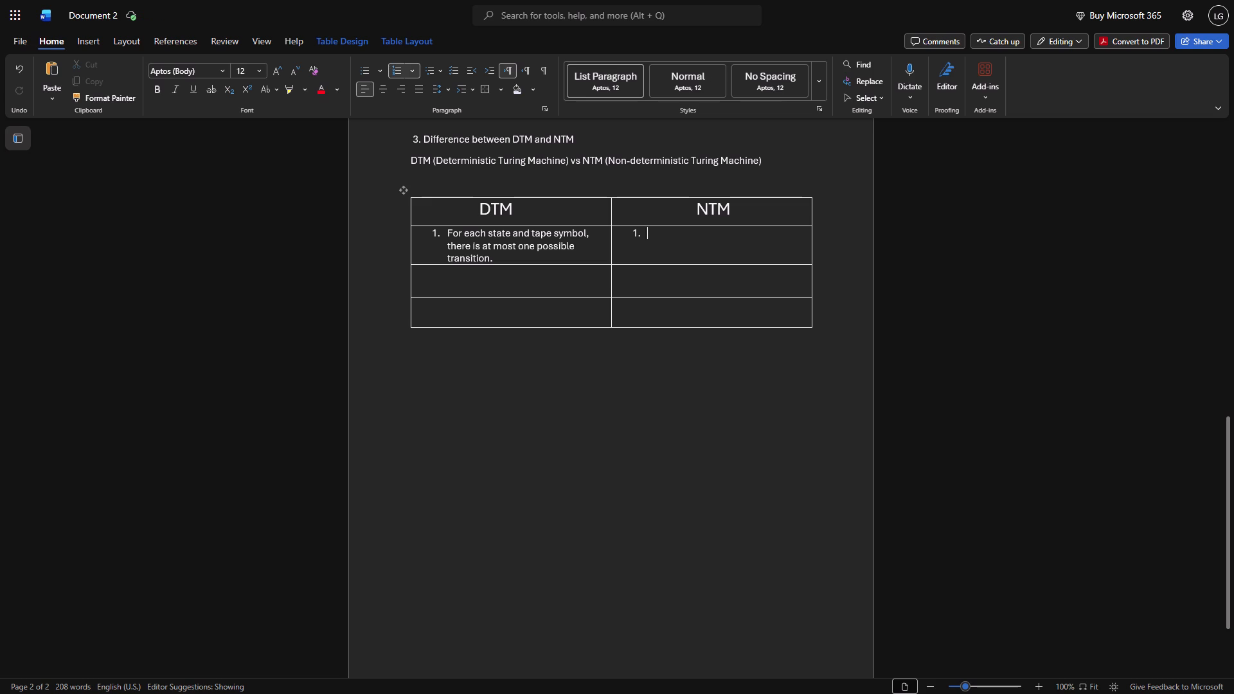
type("FOR")
key("space")
key("BackSpace")
key("BackSpace")
key("BackSpace")
type("or")
key("space")
type("a state")
key("space")
type("and")
key("space")
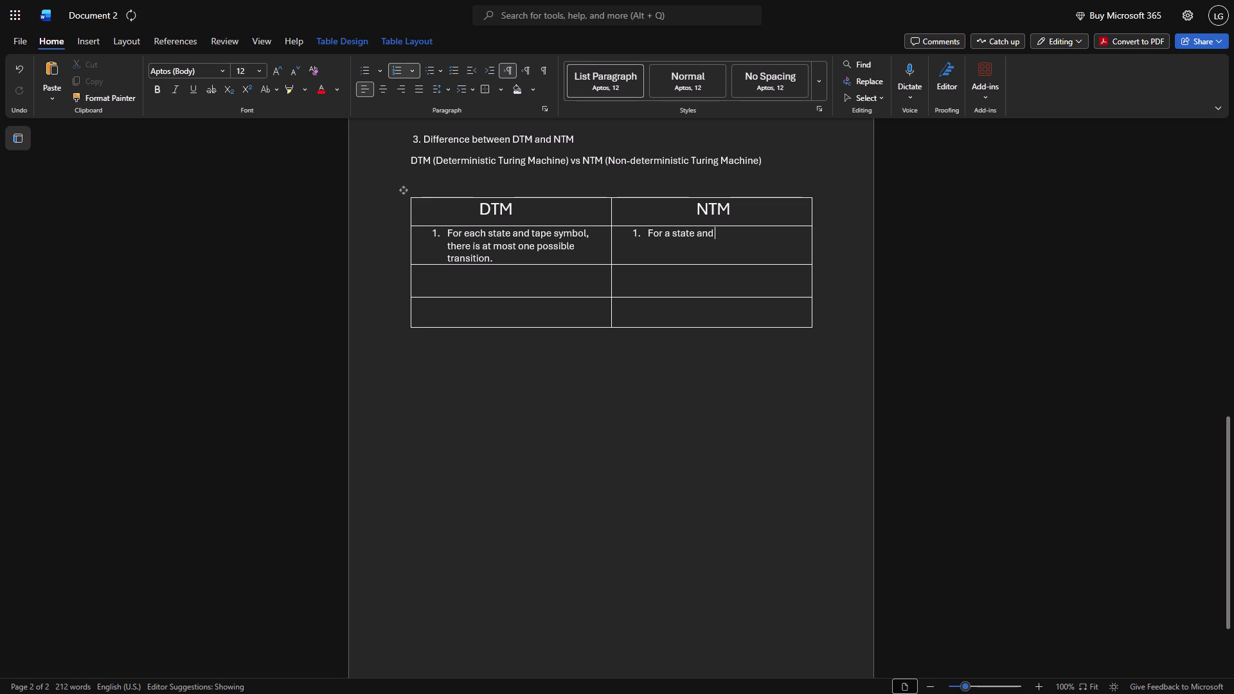
type("tap")
type("e")
key("space")
type("symbol")
key("space")
key("BackSpace")
type(",")
key("space")
Complete point 1 in the NTM column with "there may be multiple possible transitions.".
type("there")
key("space")
type("my")
key("BackSpace")
type("ay")
key("space")
type("be")
key("space")
type("multiple")
key("space")
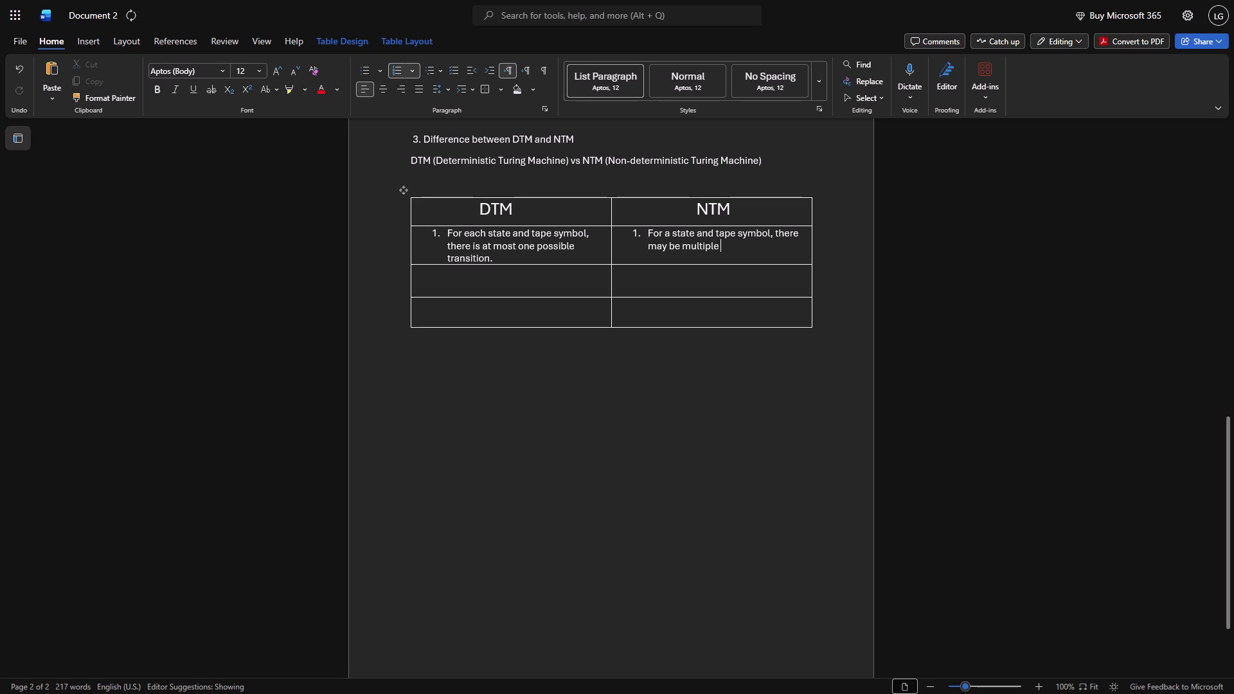
type("possible")
key("space")
type("trab")
key("BackSpace")
key("n")
type("sition")
type("s.")
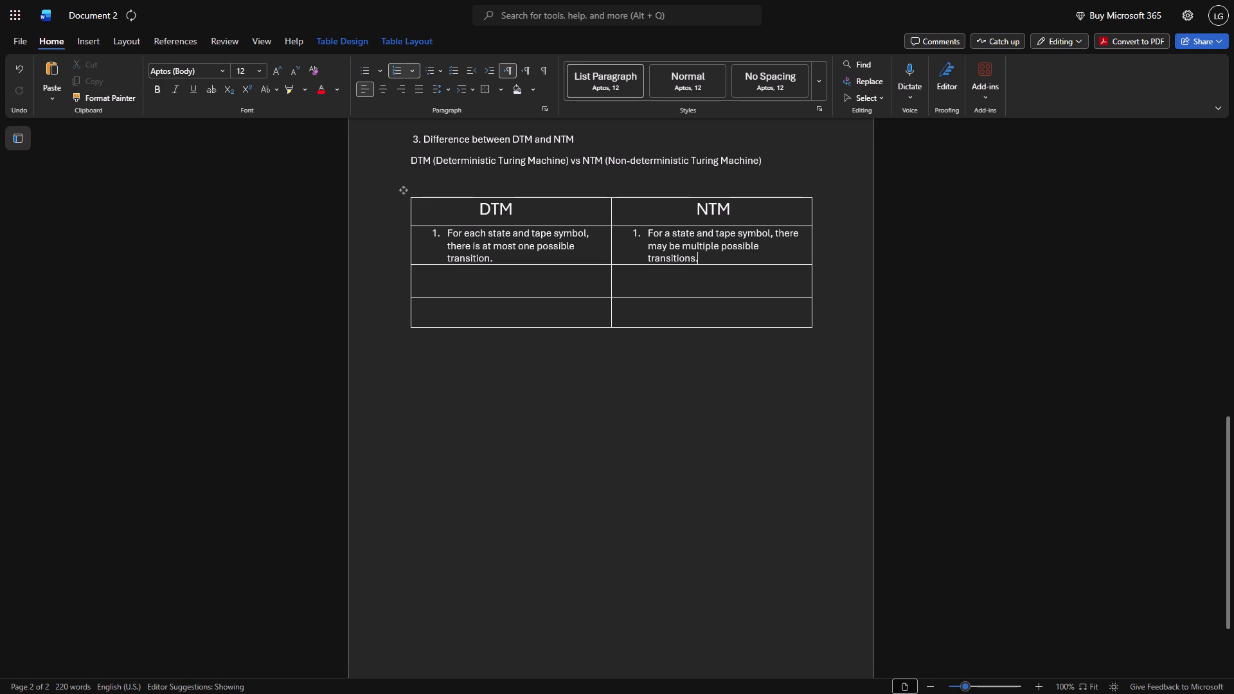
Add numbered point 2 in the DTM column, "It follows only one computation path.", and move on to the NTM cell beside it.
key("Right")
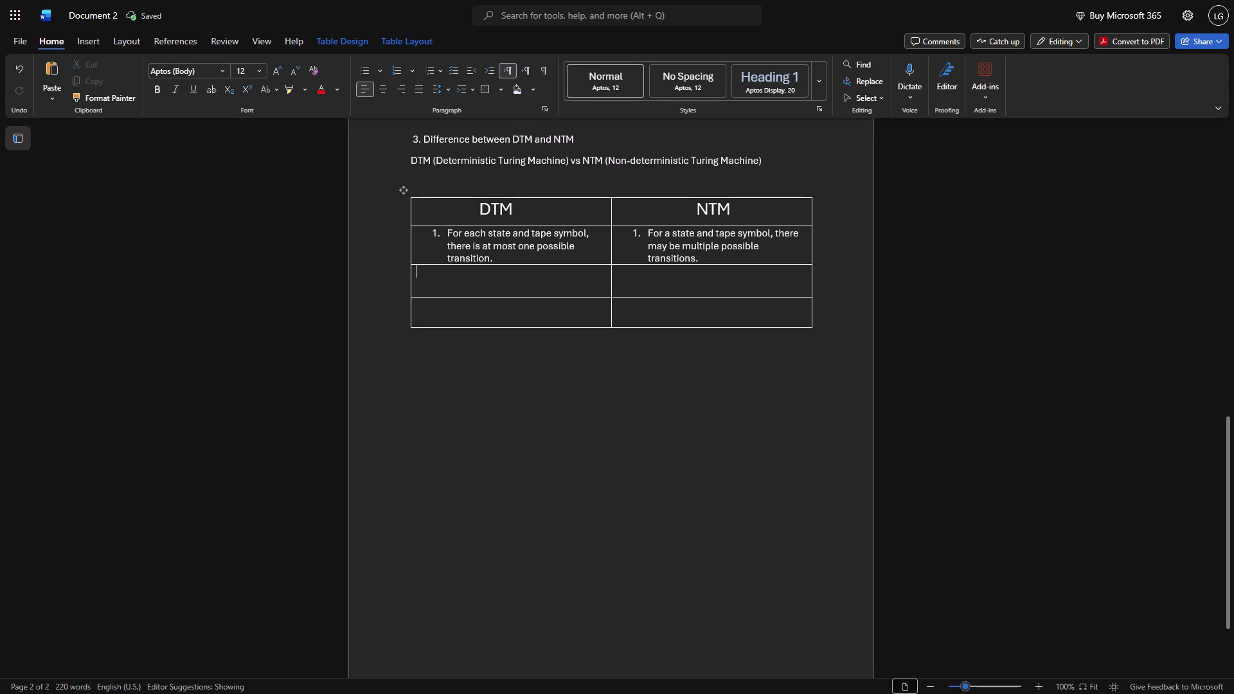
type("2.")
key("space")
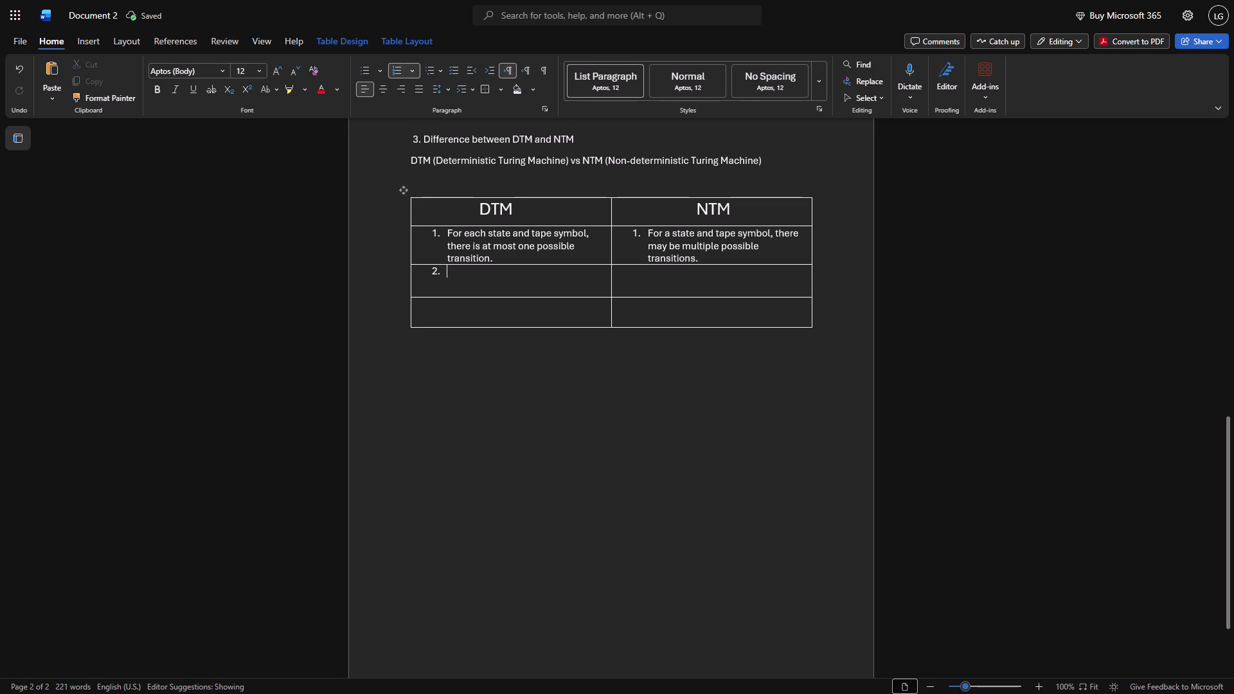
type("It")
key("space")
type("follows")
key("space")
type("only")
key("space")
type("one")
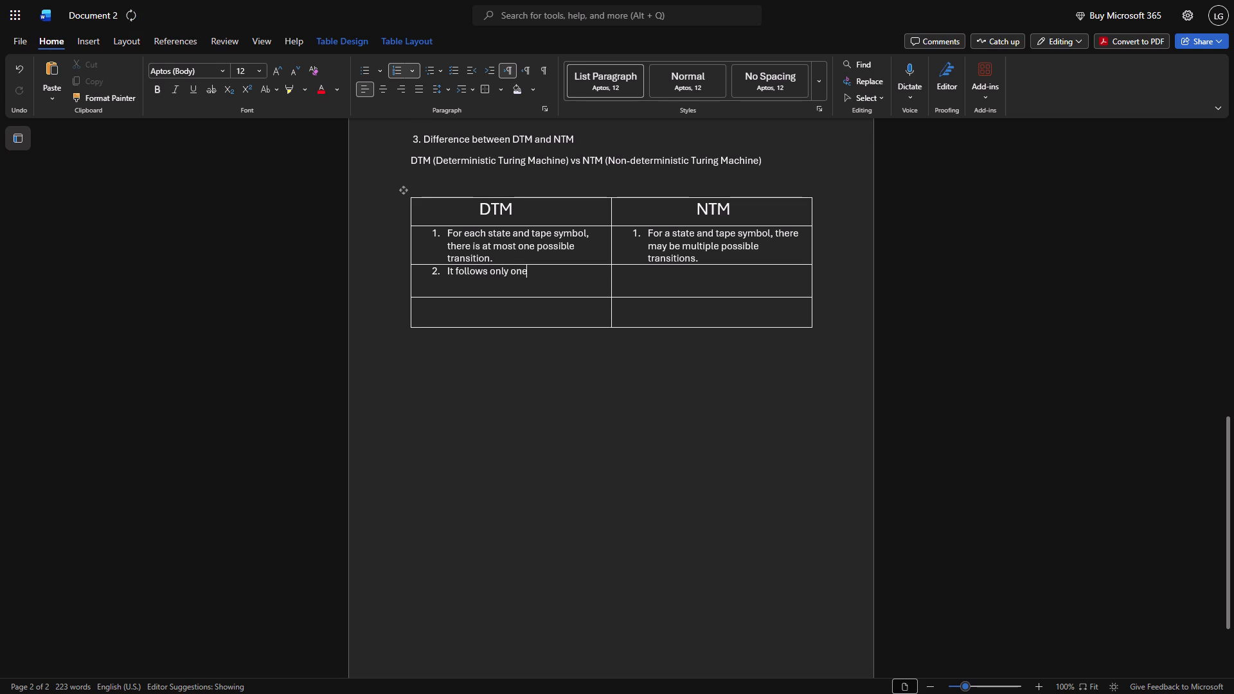
key("space")
type("com")
type("putat")
type("ion")
key("space")
type("path")
key("period")
key("Right")
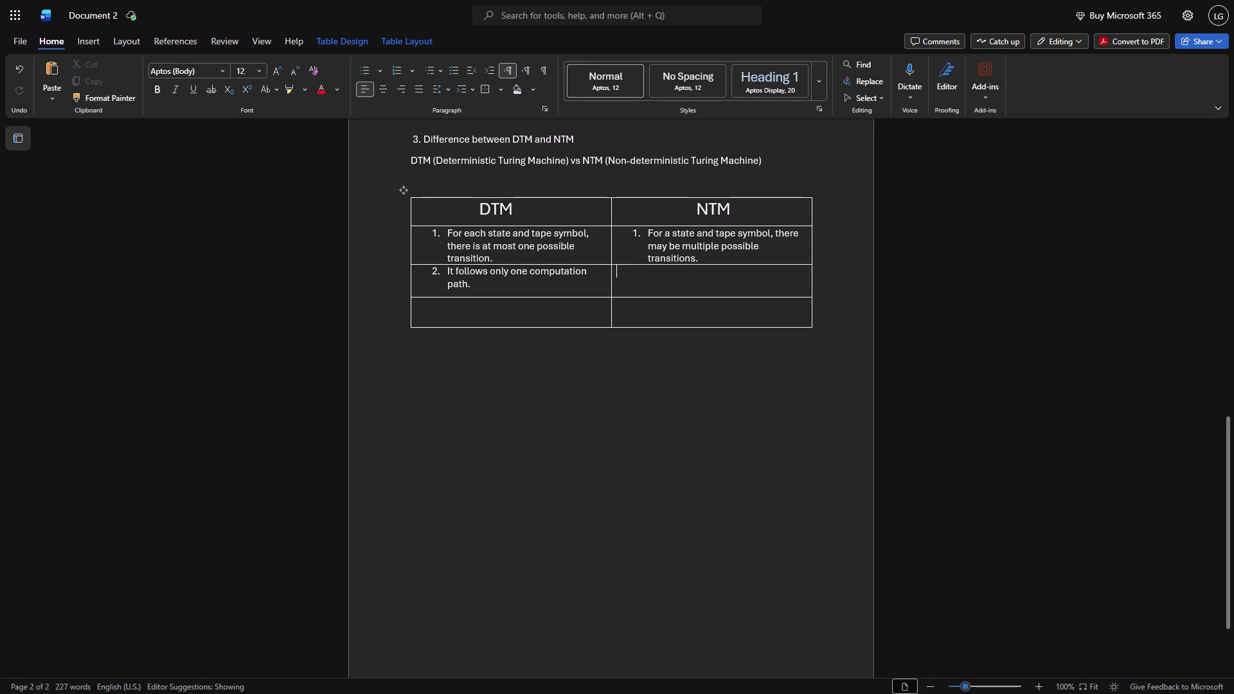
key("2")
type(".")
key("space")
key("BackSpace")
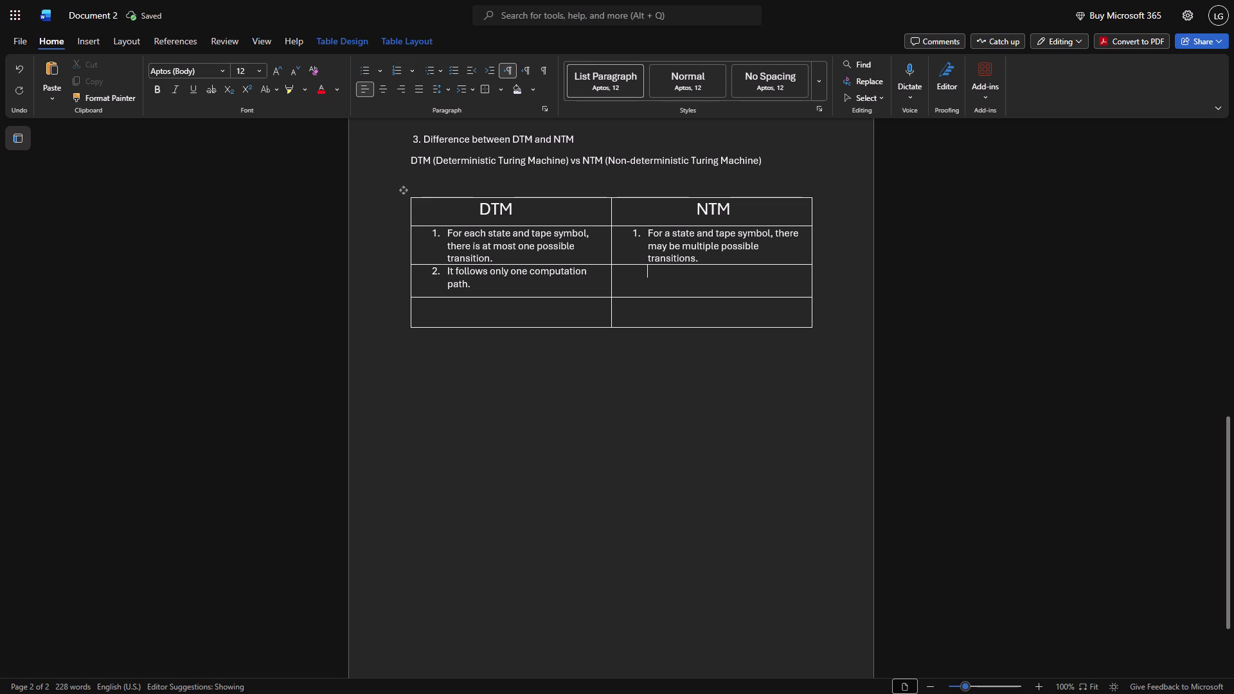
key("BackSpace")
Indent the NTM cell with spaces and enter "2." as plain text, lined up beneath the number of point 1.
key("space")
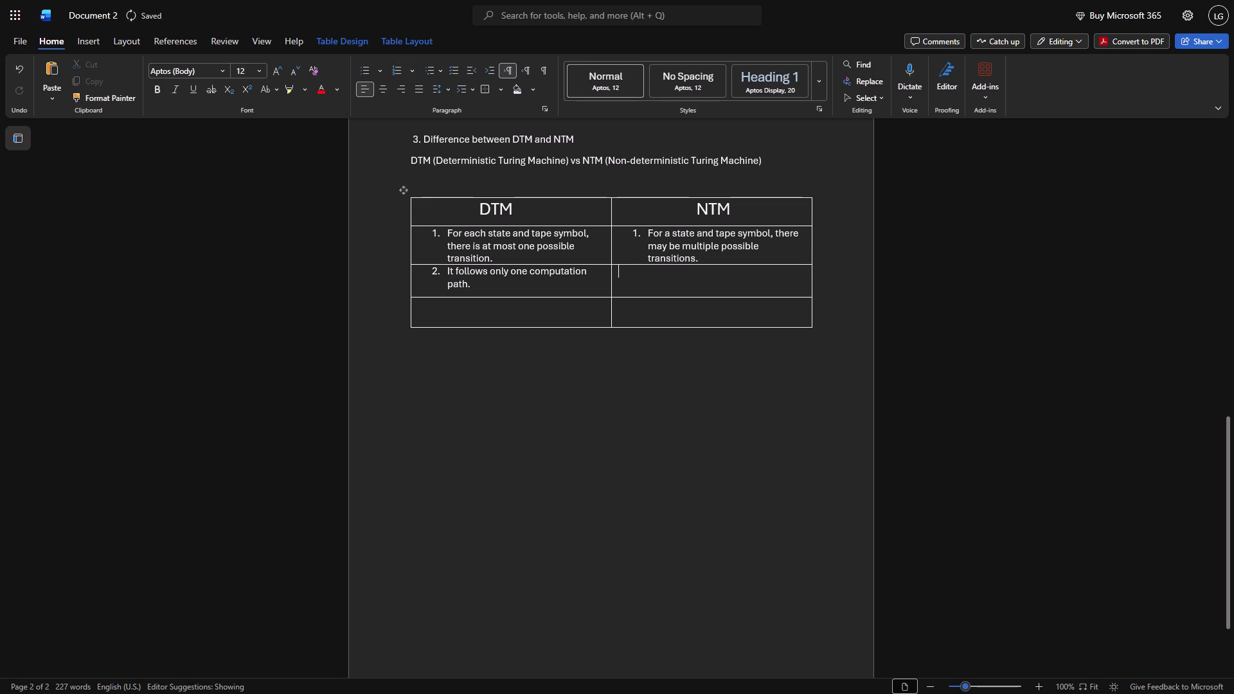
key("space")
key("space")
key("space")
key("space")
key("space")
key("space")
key("space")
key("space")
key("space")
key("space")
key("BackSpace")
key("BackSpace")
key("2")
key("period")
key("Left")
key("space")
key("BackSpace")
key("Left")
key("BackSpace")
key("Right")
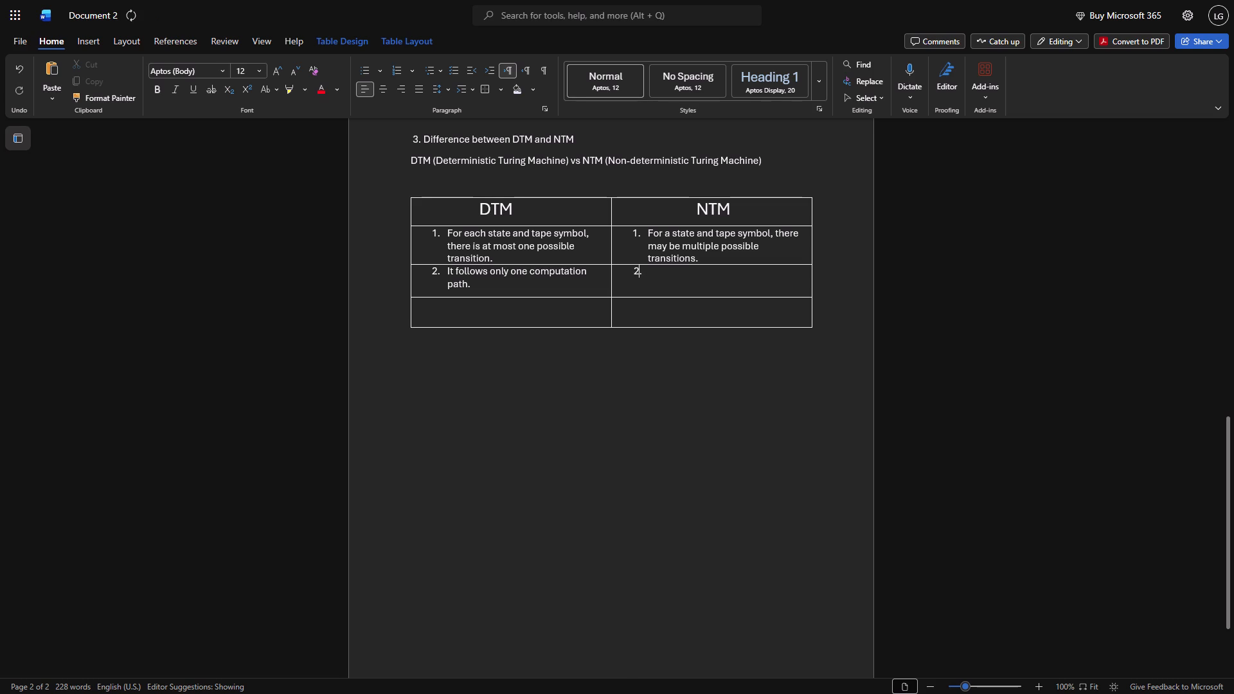
key("Right")
key("space")
Write "It can have multiple possible computation paths." as the text of point 2 in the NTM column.
type("It")
key("space")
key("c")
type("an")
key("space")
type("have")
key("space")
type("multi")
type("ple possible comp")
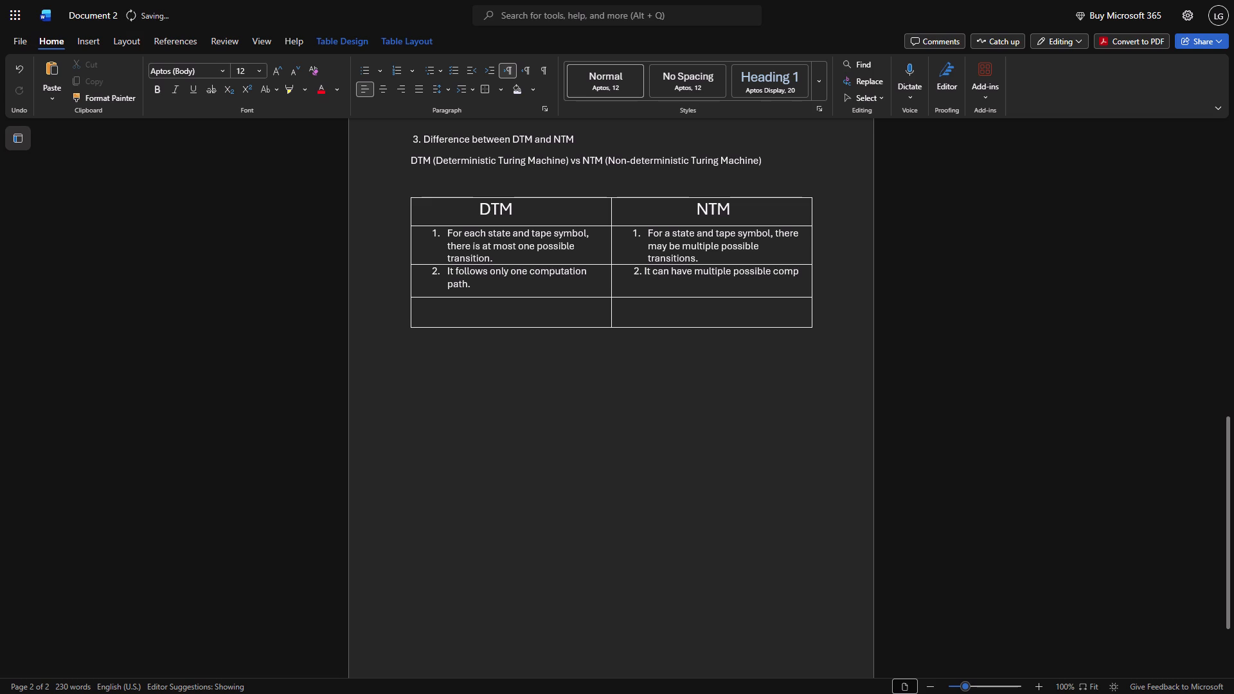
type("utation")
key("space")
type("paths")
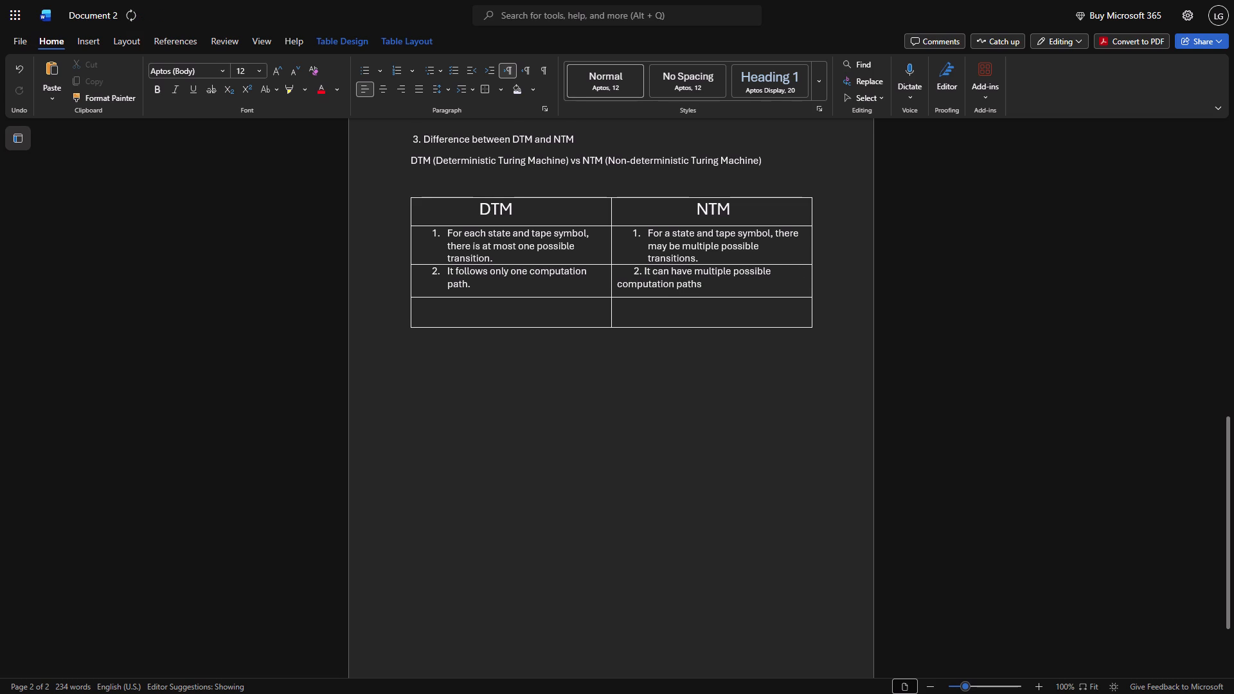
key("period")
Indent the wrapped line "computation paths." in the NTM cell with spaces so it sits beneath the point's text.
key("Left")
key("Left")
key("Left")
key("Left")
key("Left")
key("Left")
key("Left")
key("Left")
key("Left")
key("Left")
key("Left")
key("Left")
key("Left")
key("Left")
key("Left")
key("Left")
key("Left")
key("Left")
key("Left")
key("Right")
key("space")
key("space")
key("space")
key("space")
key("space")
key("space")
key("space")
key("space")
key("space")
key("space")
key("space")
key("space")
key("space")
key("space")
key("space")
key("space")
key("space")
key("space")
key("space")
key("space")
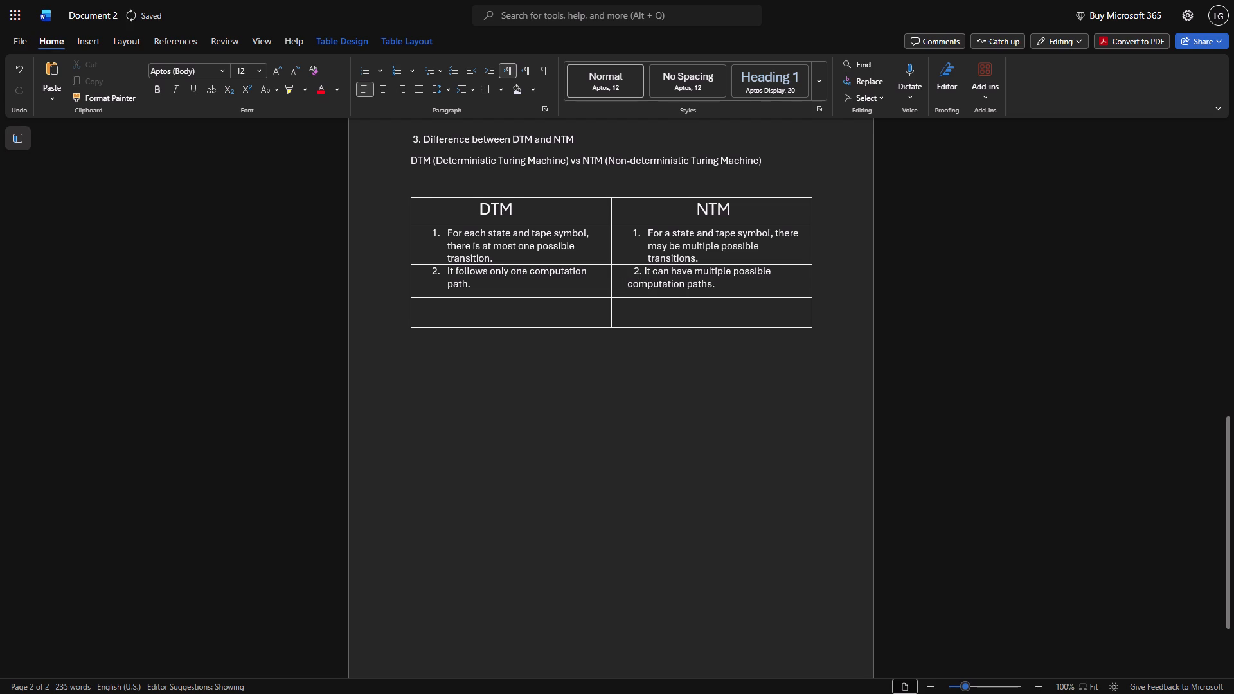
key("space")
key("space")
key("space")
key("space")
key("space")
key("space")
key("space")
Add two spaces after "2." in the NTM cell and remove three before "computation paths." so both text lines align with point 1.
key("Up")
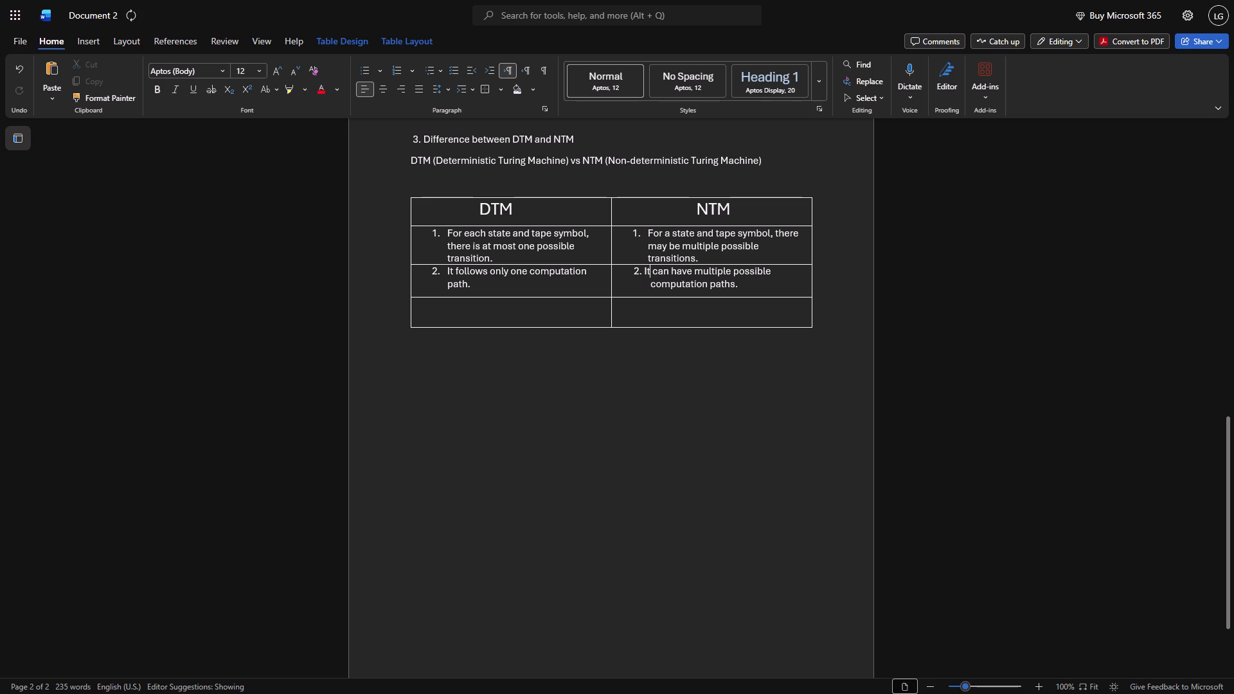
key("Left")
key("Left")
key("space")
key("space")
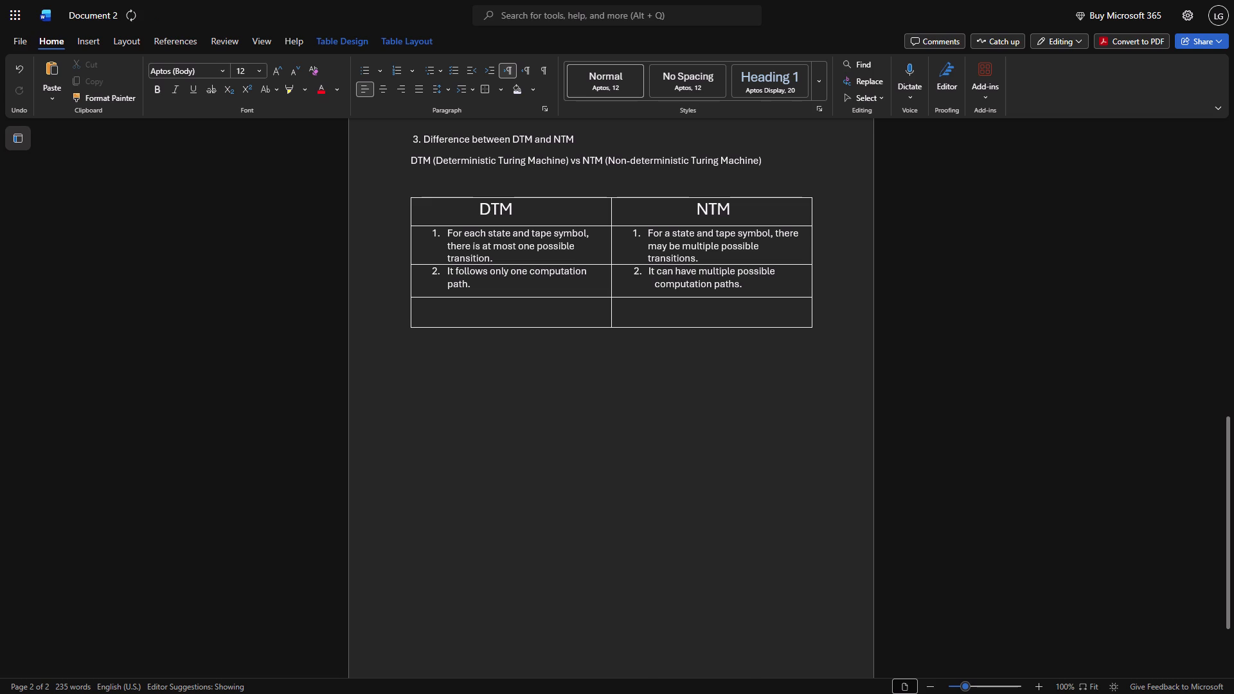
key("Down")
key("Right")
key("Right")
key("Right")
key("BackSpace")
key("BackSpace")
key("BackSpace")
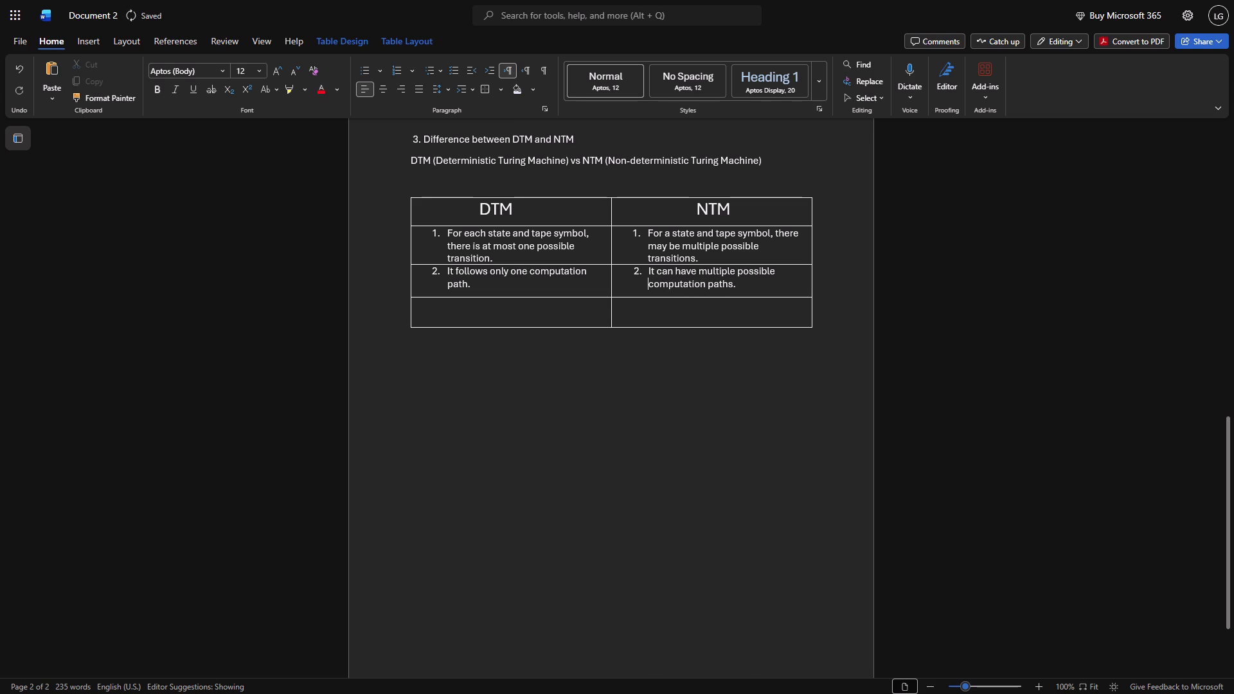
Start point 3 as a numbered list item in the empty third-row cell of the DTM column.
key("Right")
key("Right")
key("Right")
key("Right")
key("Right")
key("Right")
key("Right")
key("Right")
key("Right")
key("Right")
key("Right")
key("Right")
key("Right")
key("Right")
key("Right")
key("Right")
key("Right")
key("Right")
key("Right")
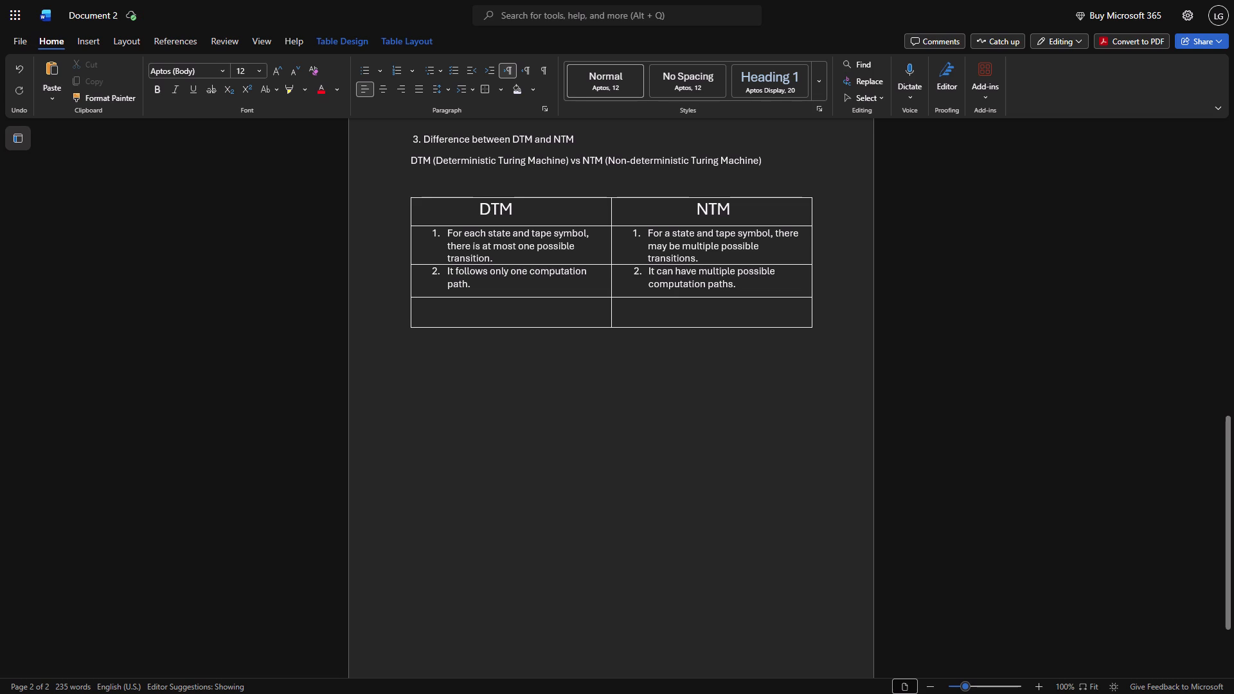
key("3")
type(".")
key("space")
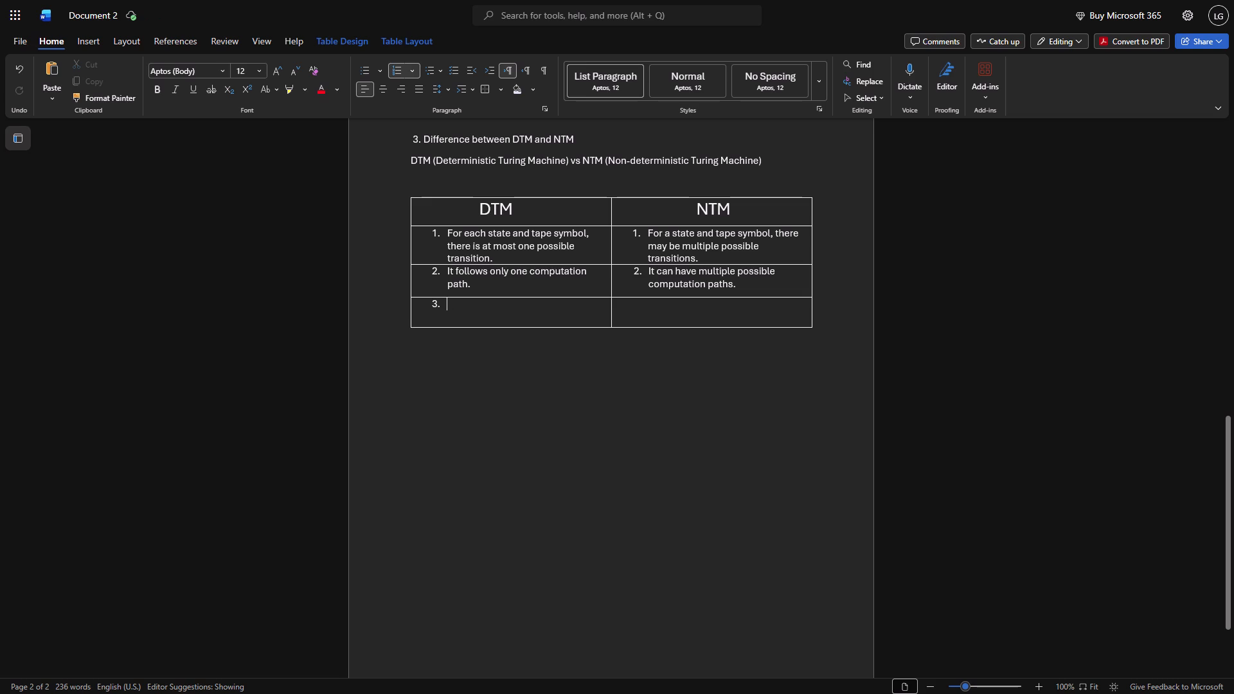
Write "It accepts an input if its single computation accepts." as the text of point 3 in the DTM column.
type("It")
key("space")
type("accepts")
key("space")
type("an input")
key("space")
type("if")
key("space")
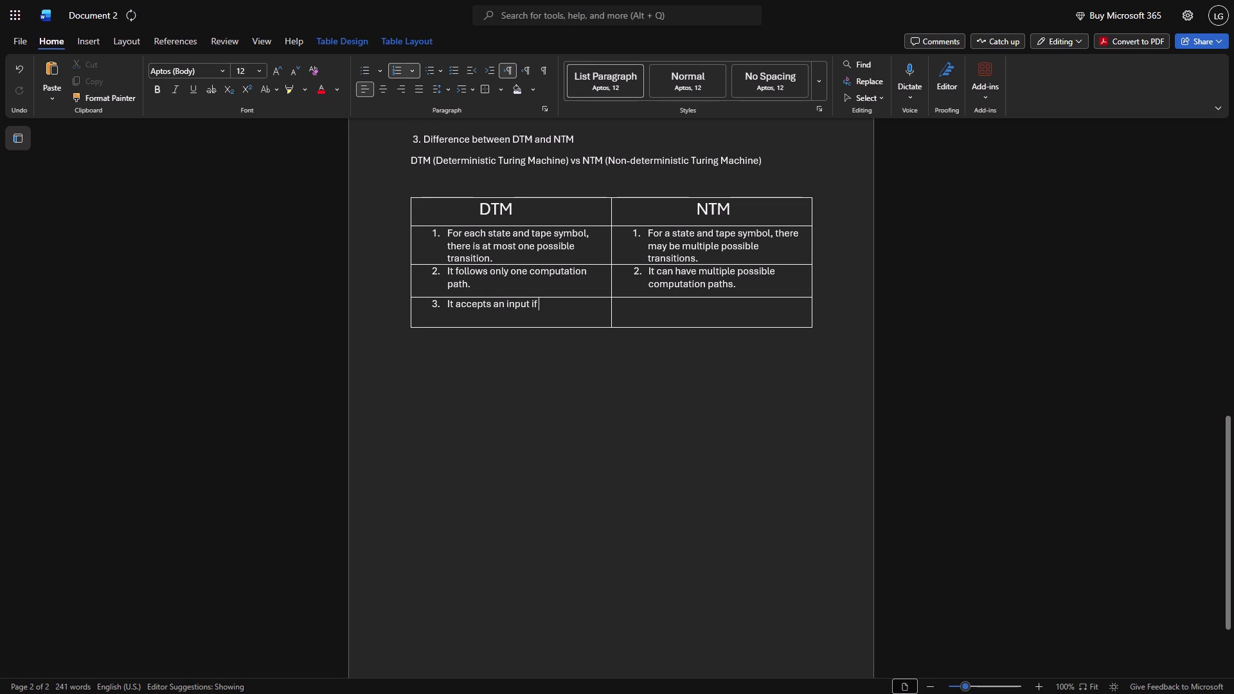
type("its")
key("space")
type("si")
type("ngle computation")
key("space")
type("acc")
type("epts")
key("period")
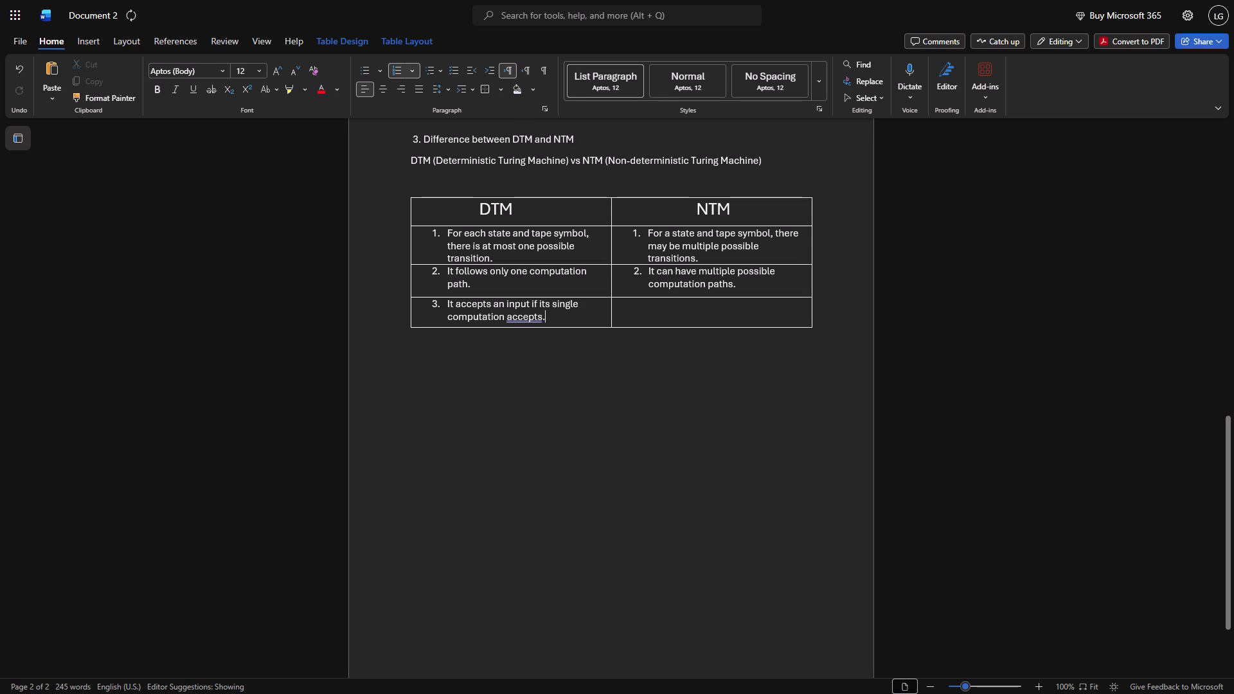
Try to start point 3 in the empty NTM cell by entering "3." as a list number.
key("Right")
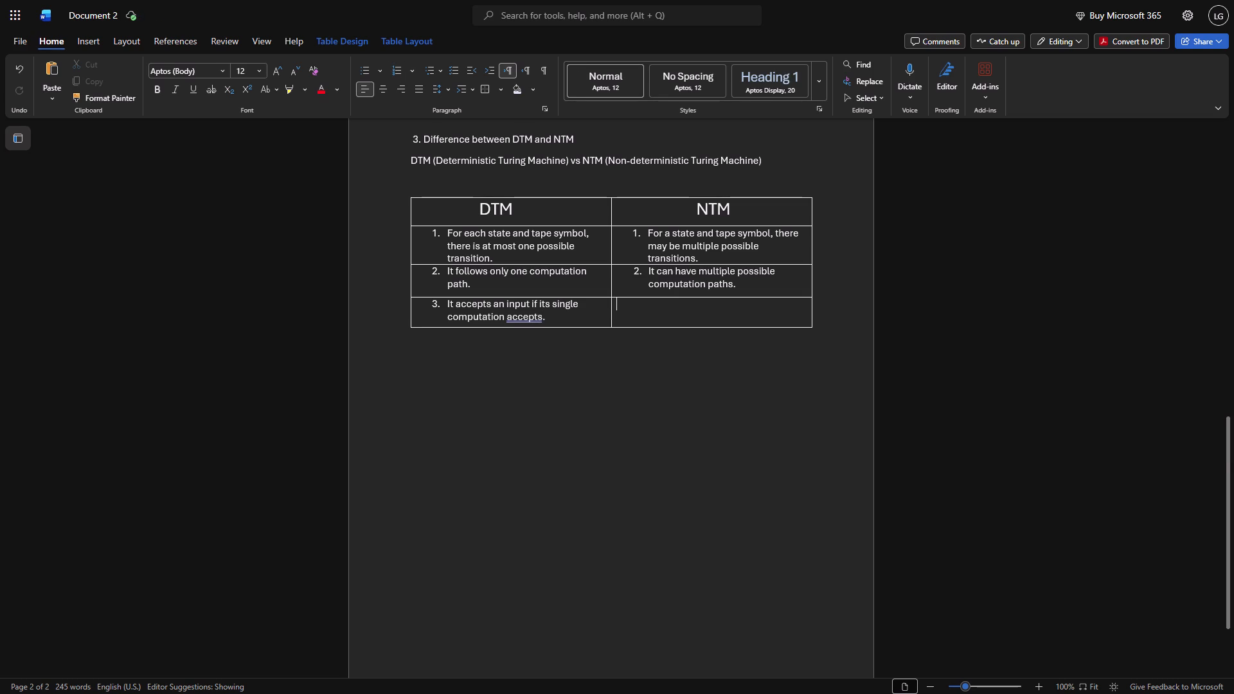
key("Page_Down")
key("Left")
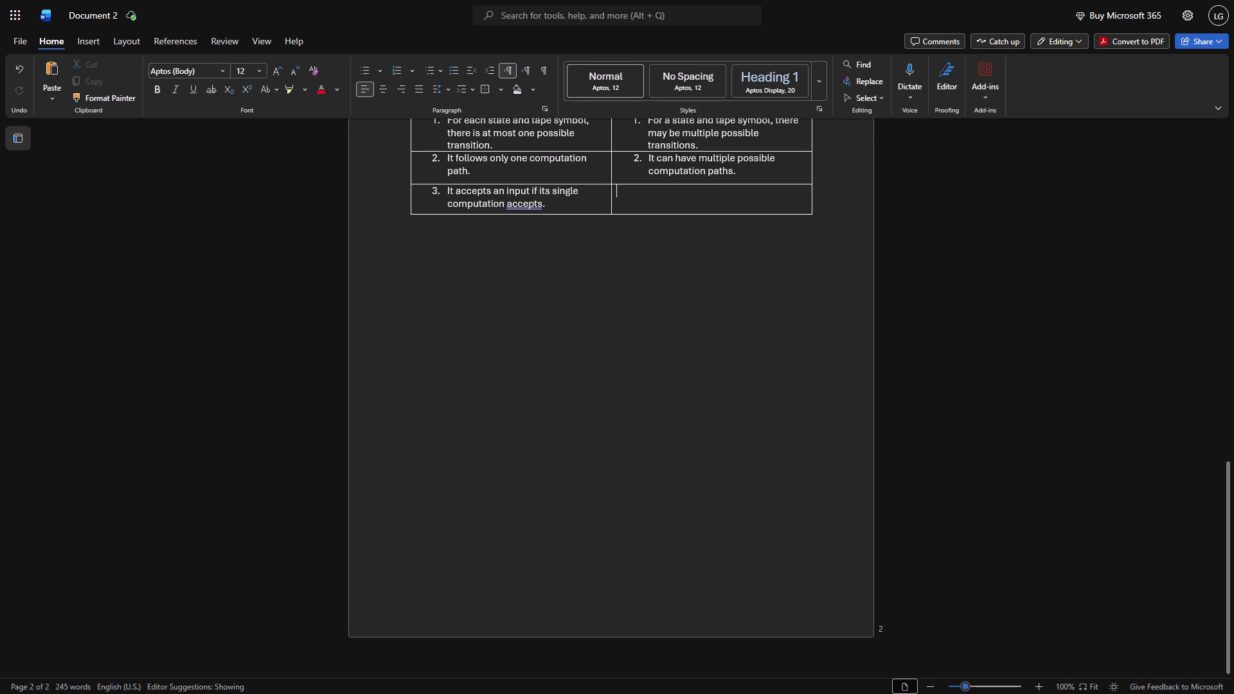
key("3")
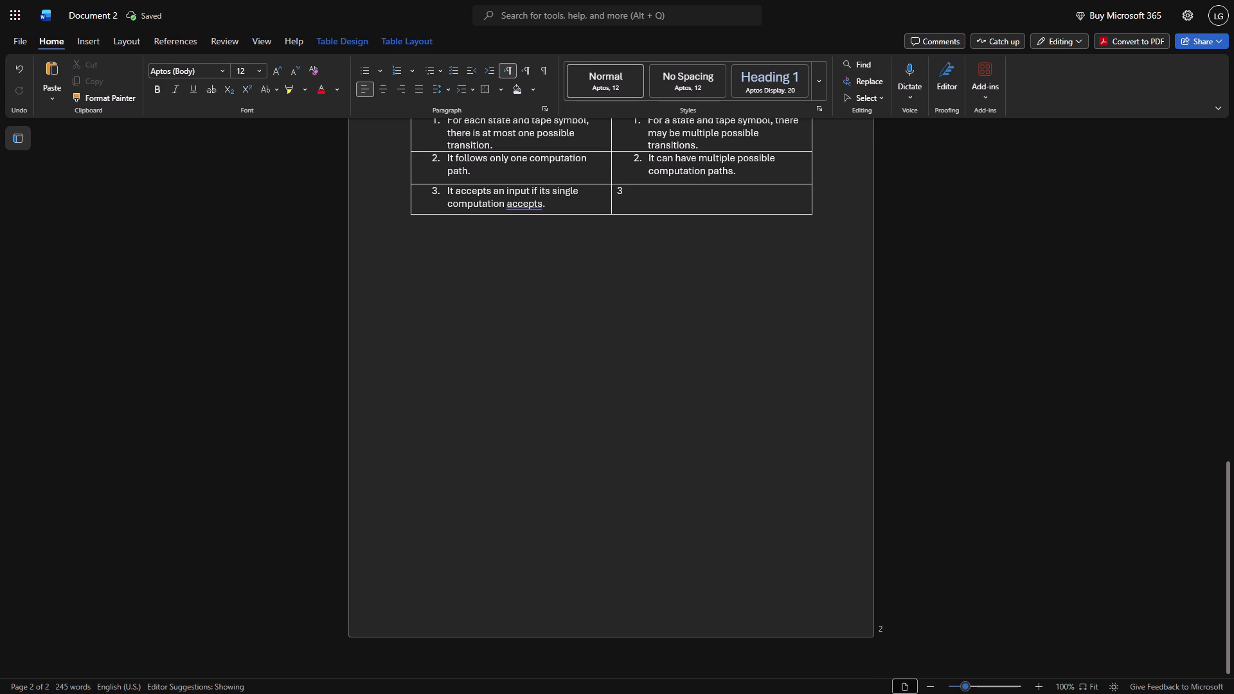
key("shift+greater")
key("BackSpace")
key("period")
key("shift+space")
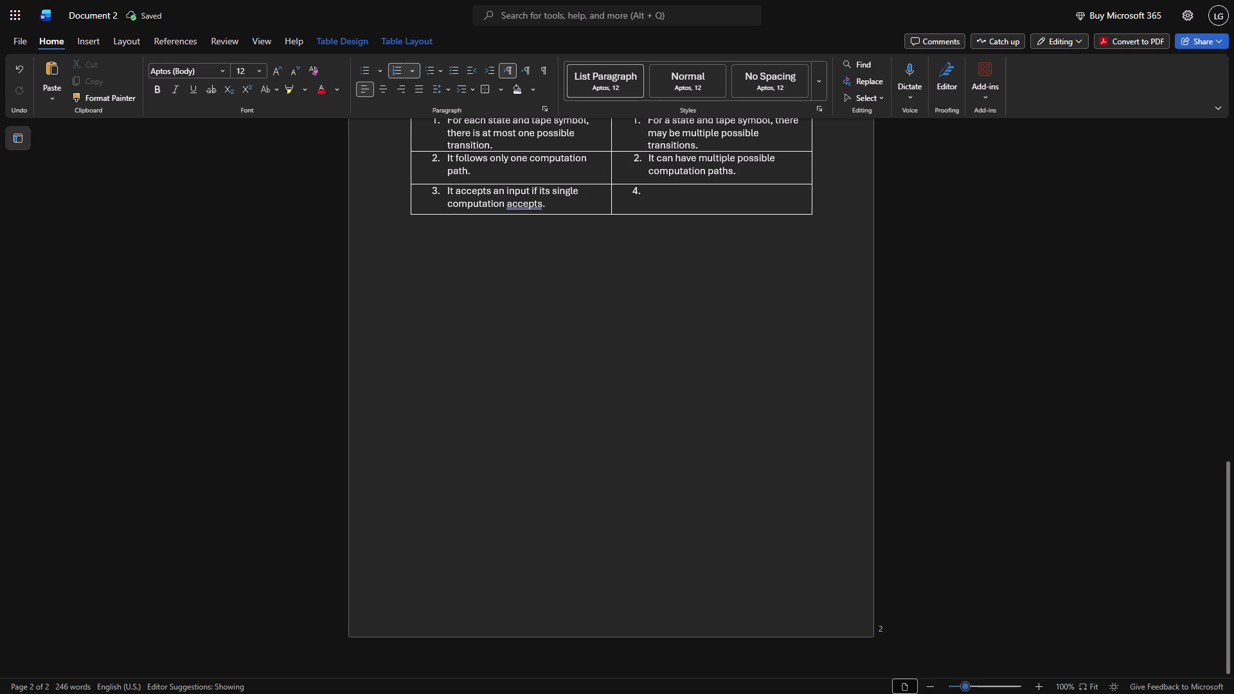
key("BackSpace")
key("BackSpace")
Indent the empty NTM cell with spaces and enter "3." as plain text beneath "2.", followed by three spaces.
key("space")
key("space")
key("space")
key("space")
key("space")
key("space")
key("space")
key("space")
key("space")
key("space")
key("space")
key("BackSpace")
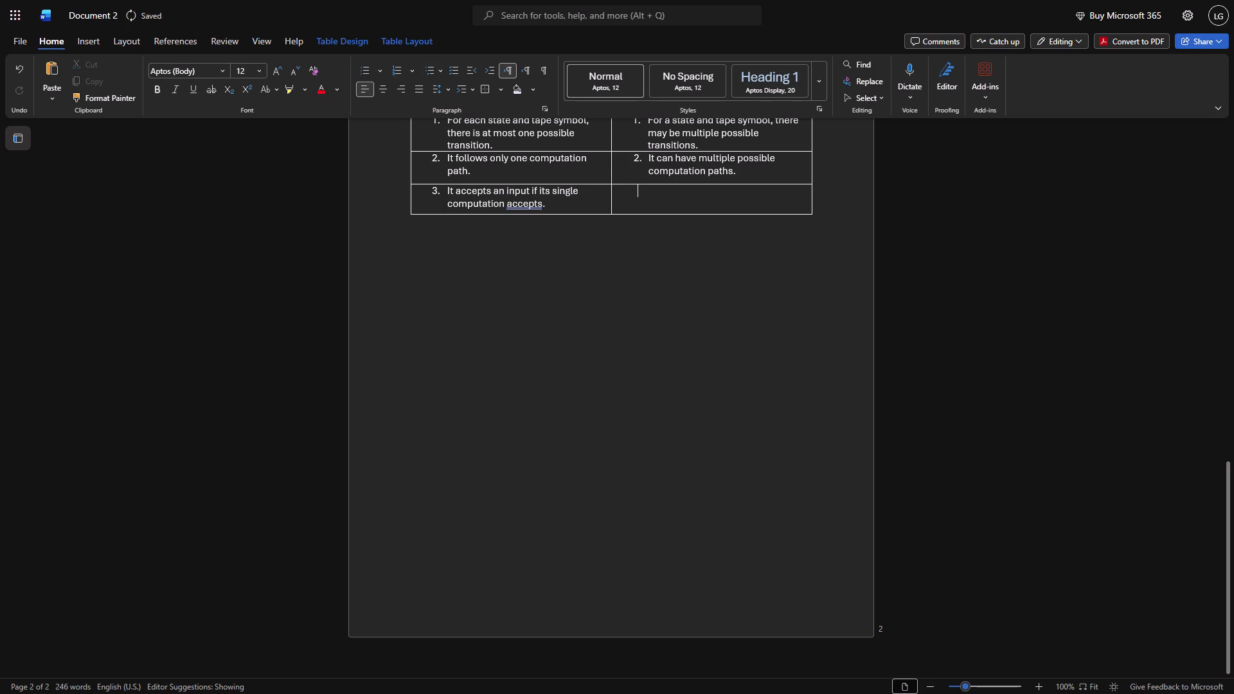
key("BackSpace")
key("space")
key("space")
key("BackSpace")
key("3")
key("BackSpace")
key("BackSpace")
key("3")
key("period")
key("space")
key("space")
key("space")
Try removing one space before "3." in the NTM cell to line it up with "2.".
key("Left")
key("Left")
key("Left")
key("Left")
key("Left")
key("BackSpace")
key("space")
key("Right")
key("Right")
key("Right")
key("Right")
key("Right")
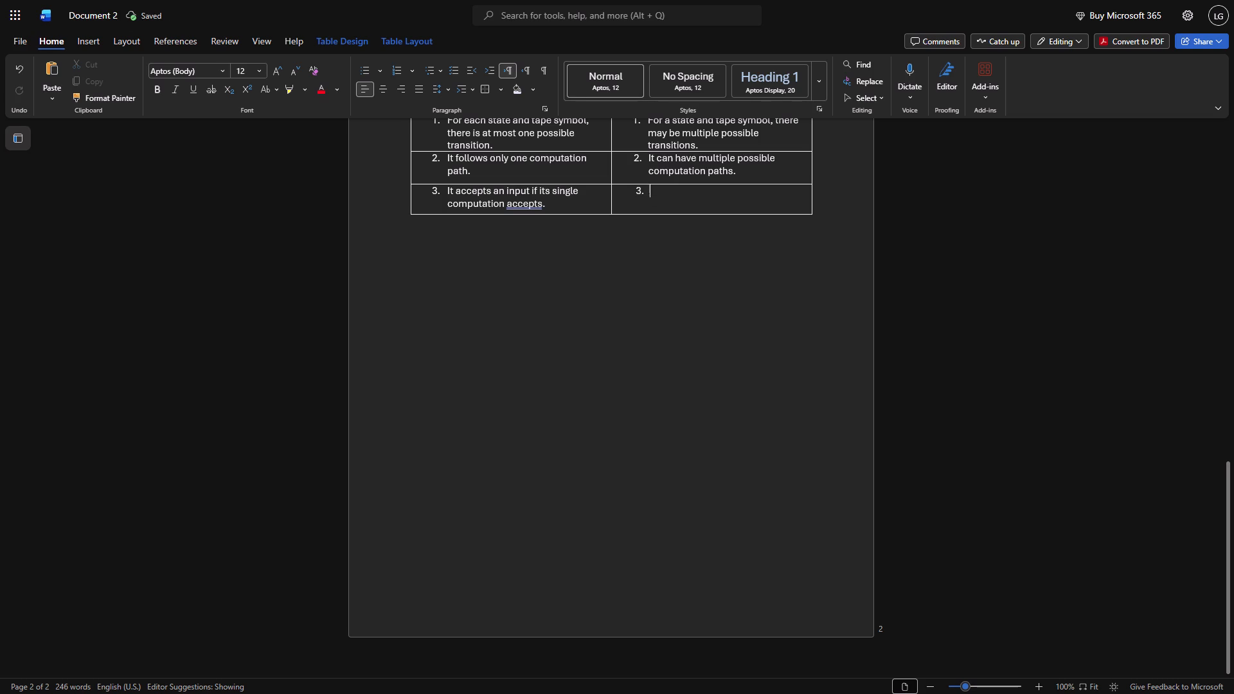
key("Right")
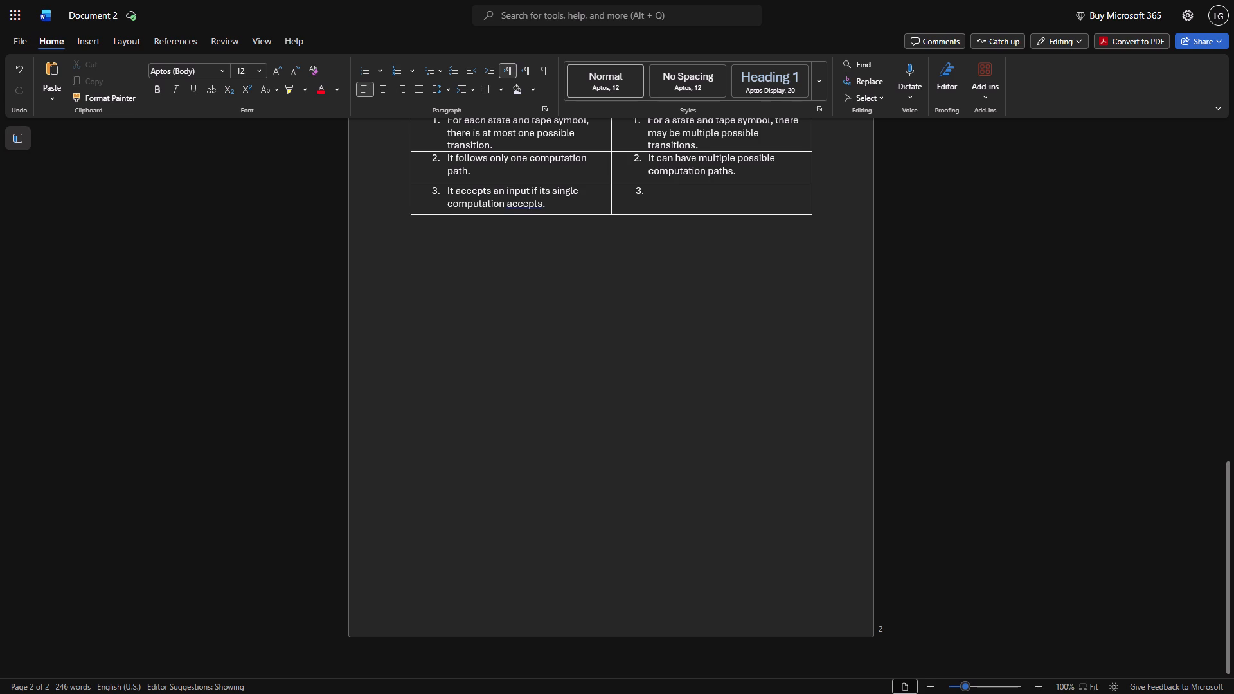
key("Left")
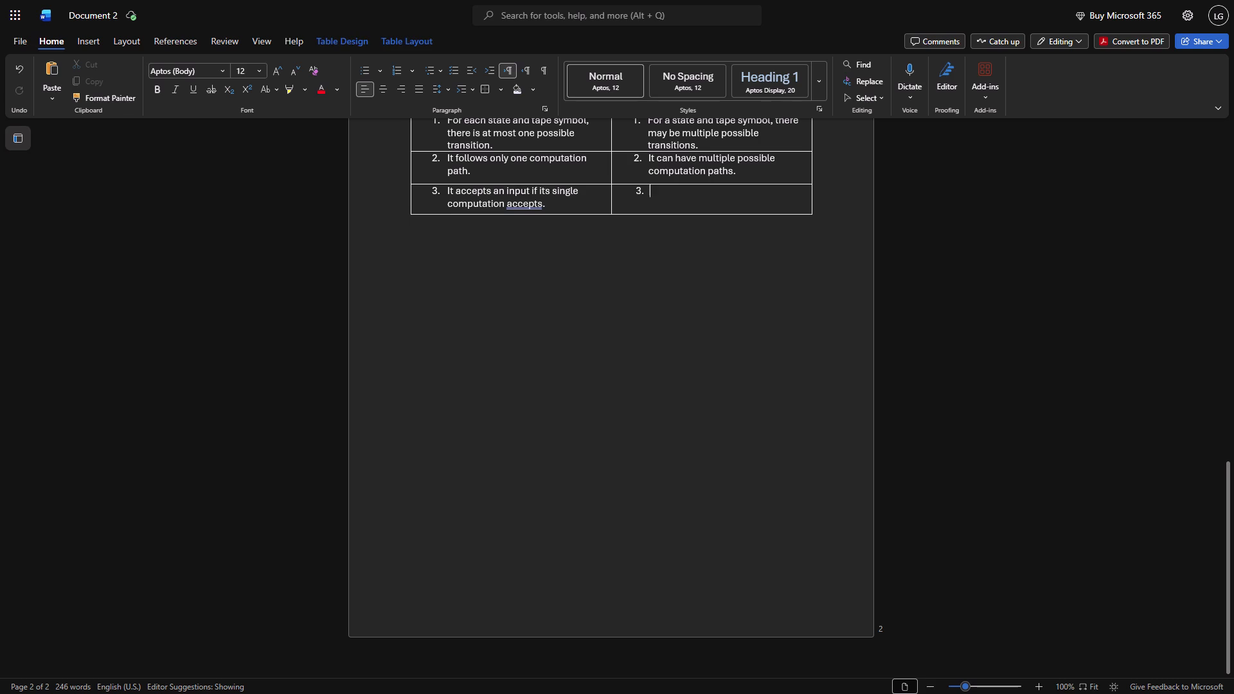
Write "It accepts an input if at least one computation path accepts." as the text of point 3 in the NTM column.
key("shift+i")
type("t")
key("space")
type("acc")
type("epts")
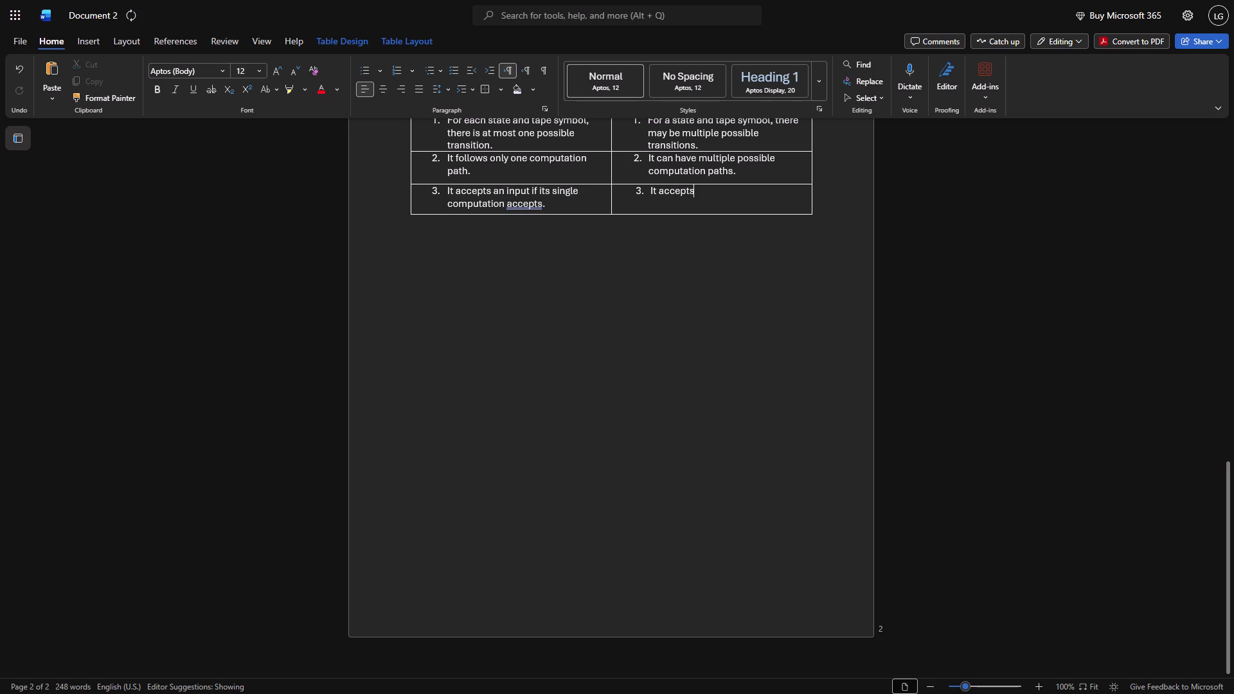
key("space")
type("an inpu")
type("t")
key("space")
type("if at")
key("space")
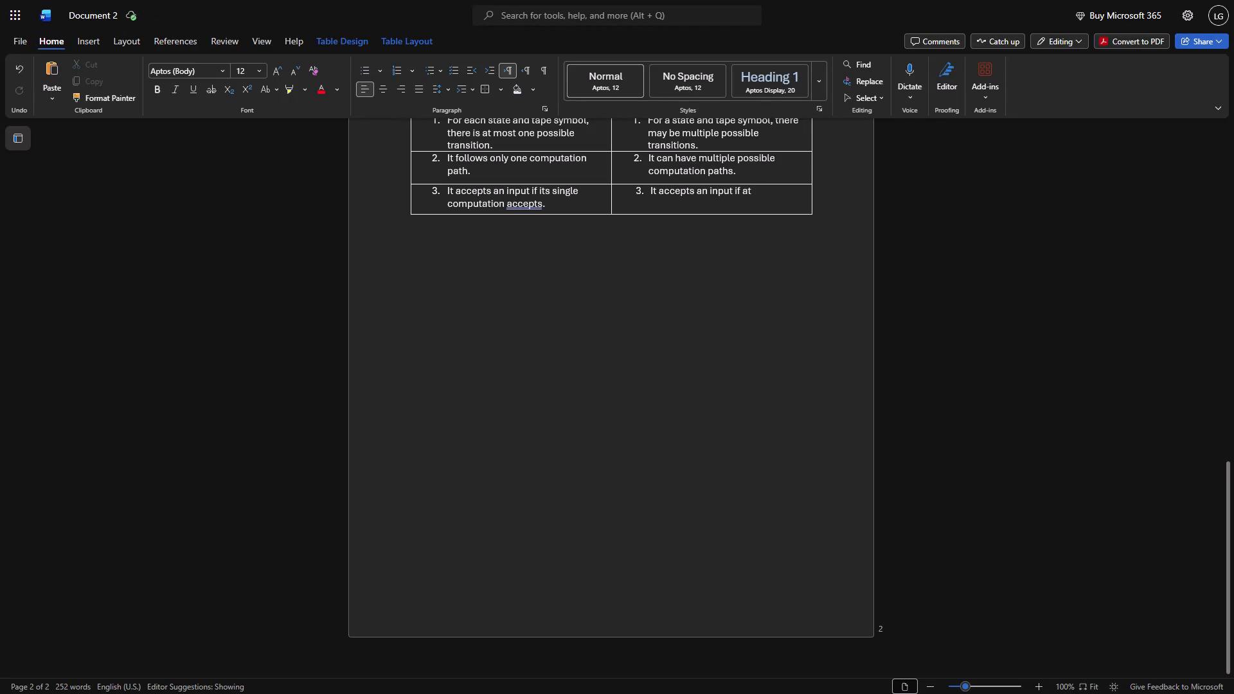
type("least")
key("space")
type("one")
key("space")
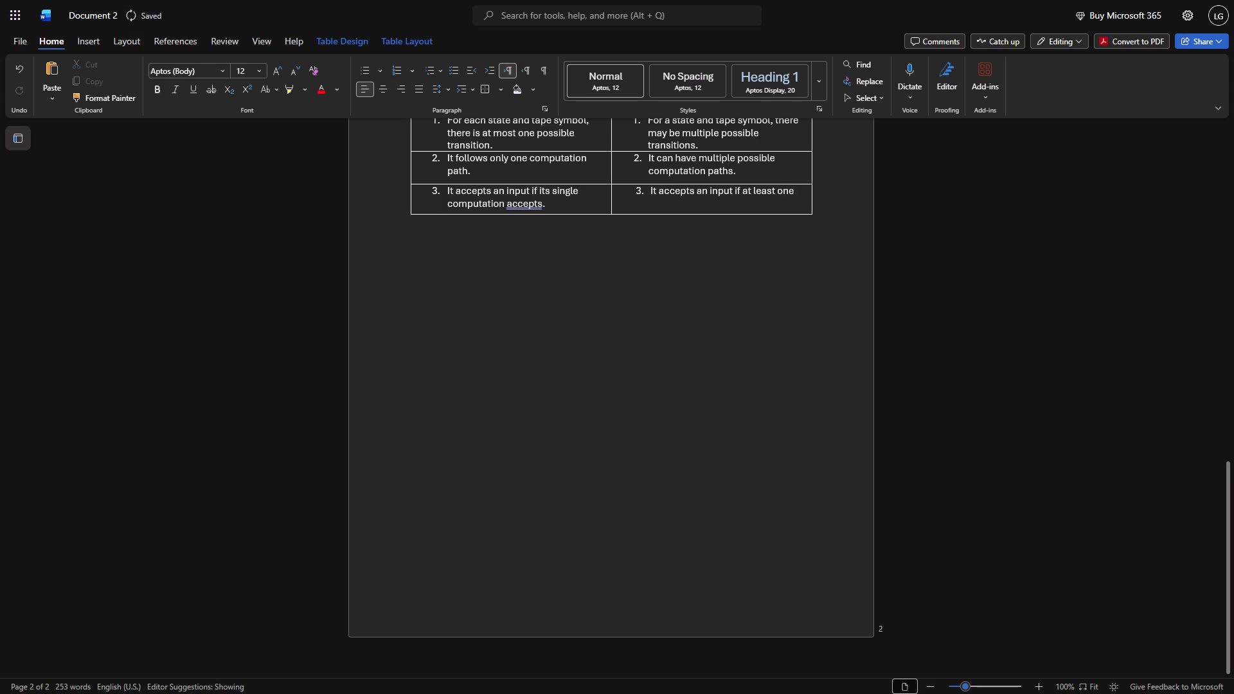
type("computation")
key("space")
type("path accepts")
key("period")
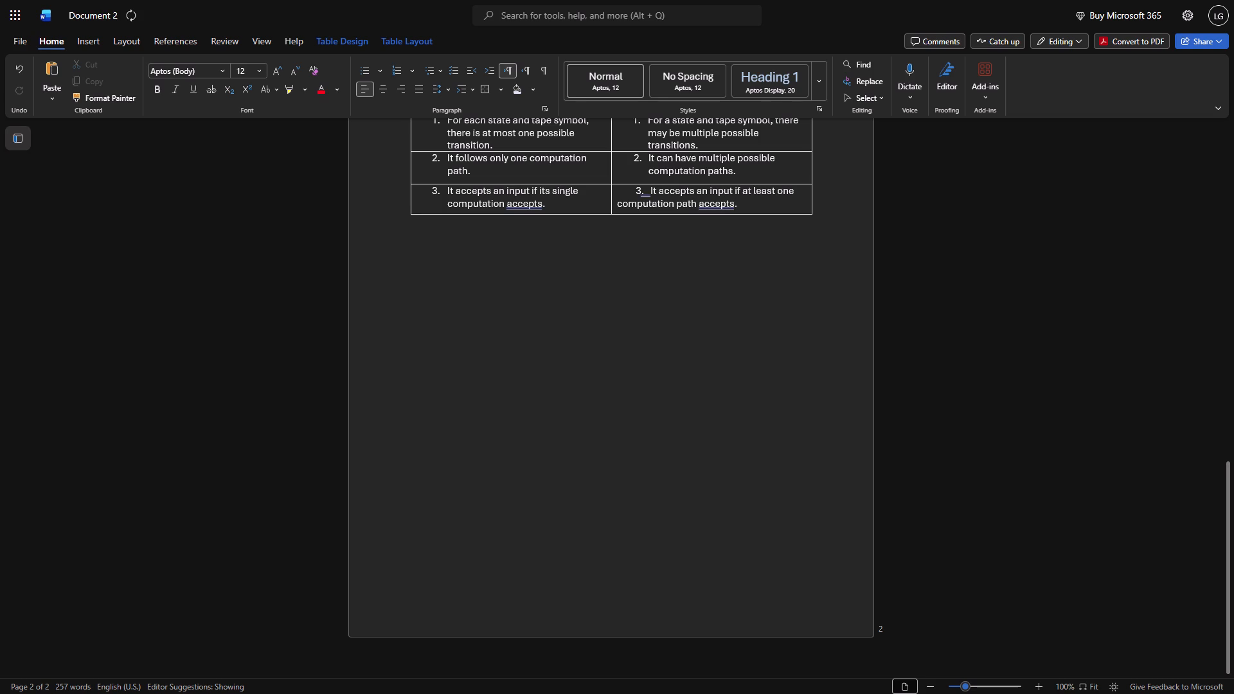
Indent the wrapped line "computation path accepts." in the NTM cell with spaces to line up with the text above.
key("Left")
key("Left")
key("Left")
key("Left")
key("Left")
key("Left")
key("Left")
key("Left")
key("Left")
key("Left")
key("Left")
key("Left")
key("Left")
key("Left")
key("Left")
key("Left")
key("Left")
key("Left")
key("Left")
key("Left")
key("Left")
key("Left")
key("Left")
key("Left")
key("Left")
key("space")
key("space")
key("space")
key("space")
key("space")
key("space")
key("space")
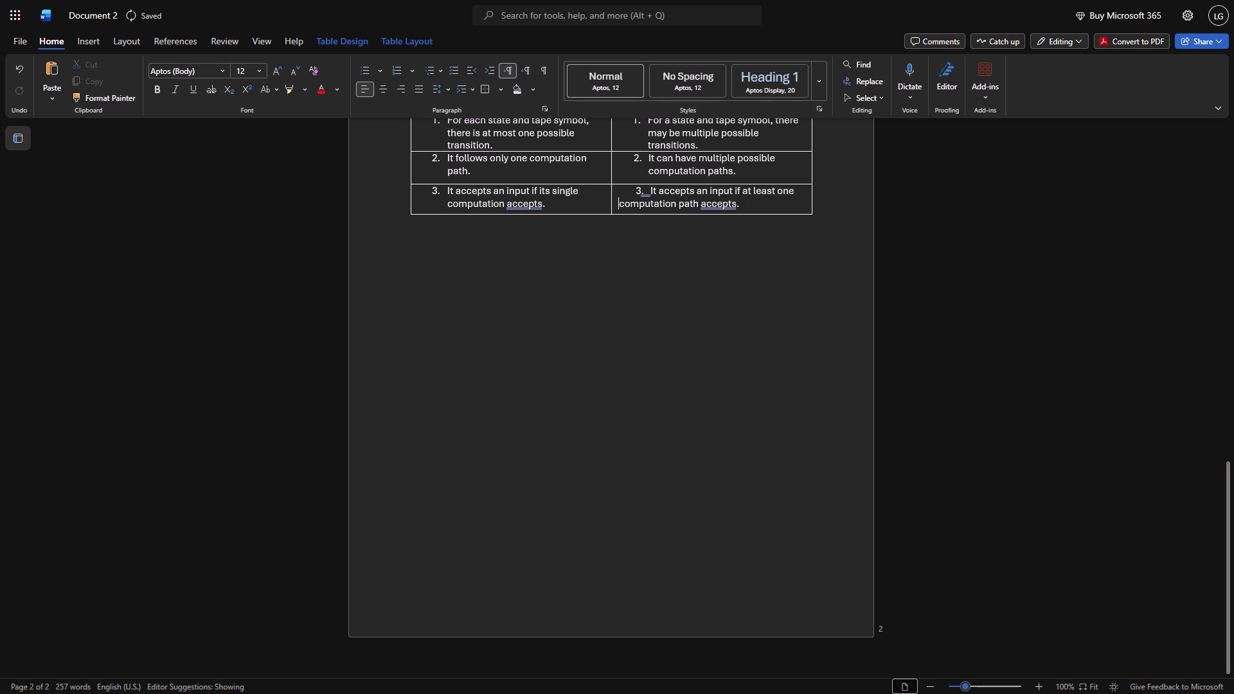
key("space")
key("space")
key("space")
key("space")
key("space")
key("space")
key("space")
key("space")
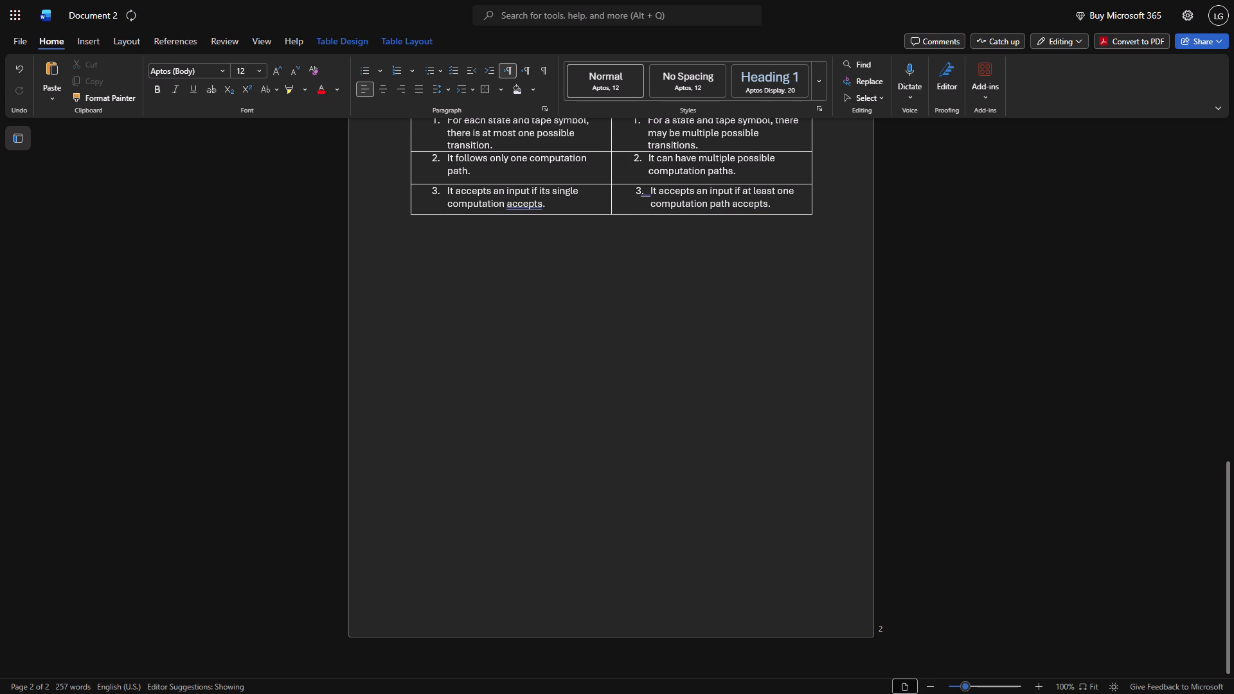
key("BackSpace")
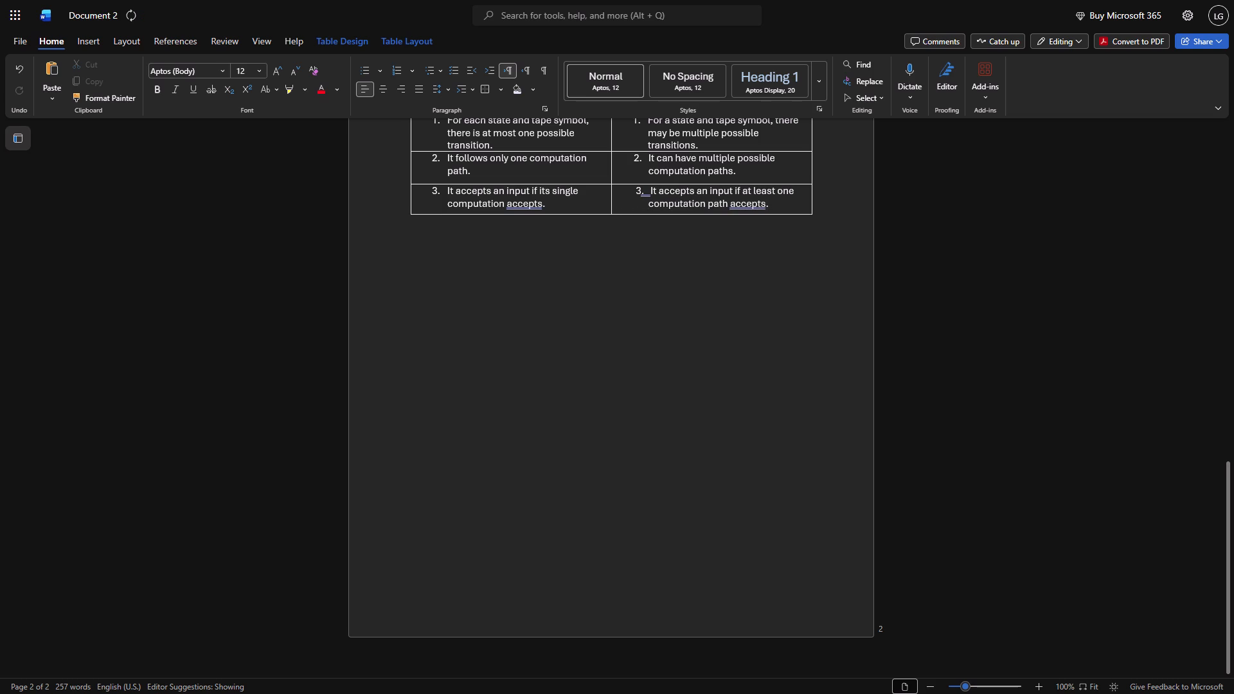
Remove one space between "3." and "It" in the NTM cell so both lines of point 3 align.
key("Up")
key("Right")
key("BackSpace")
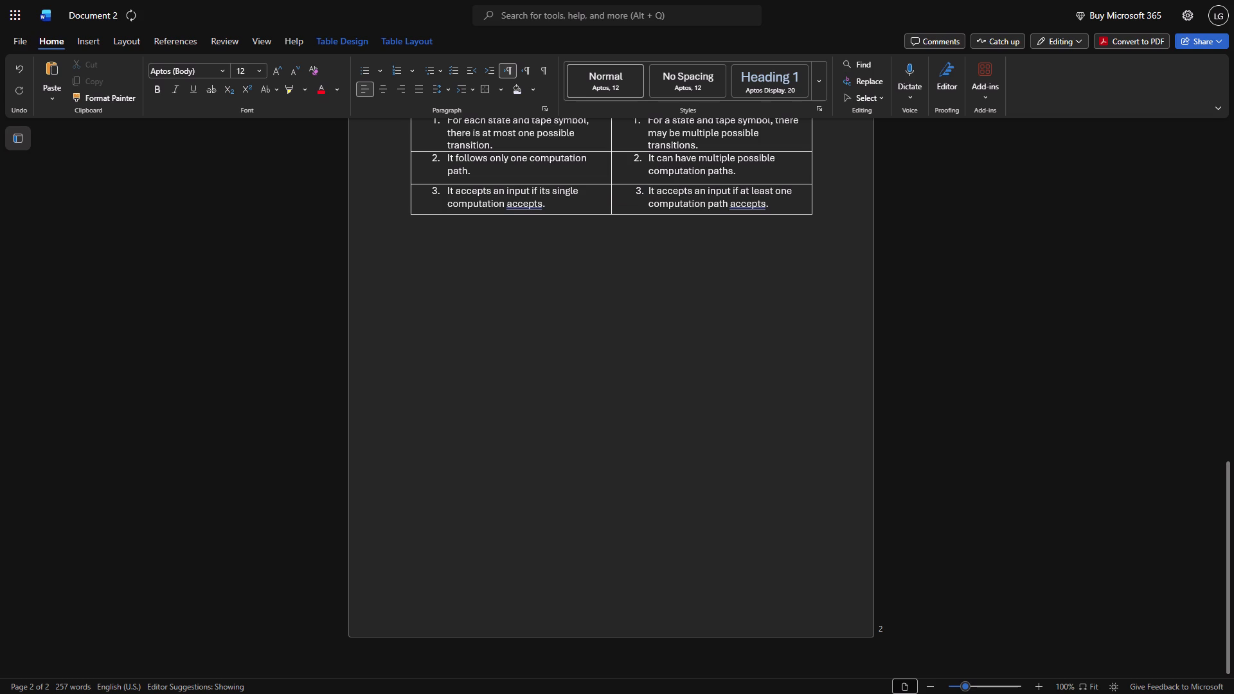
Below the comparison table, write "Conclusion: Both have the same computational power in terms of language recognition.".
left_click(409, 242)
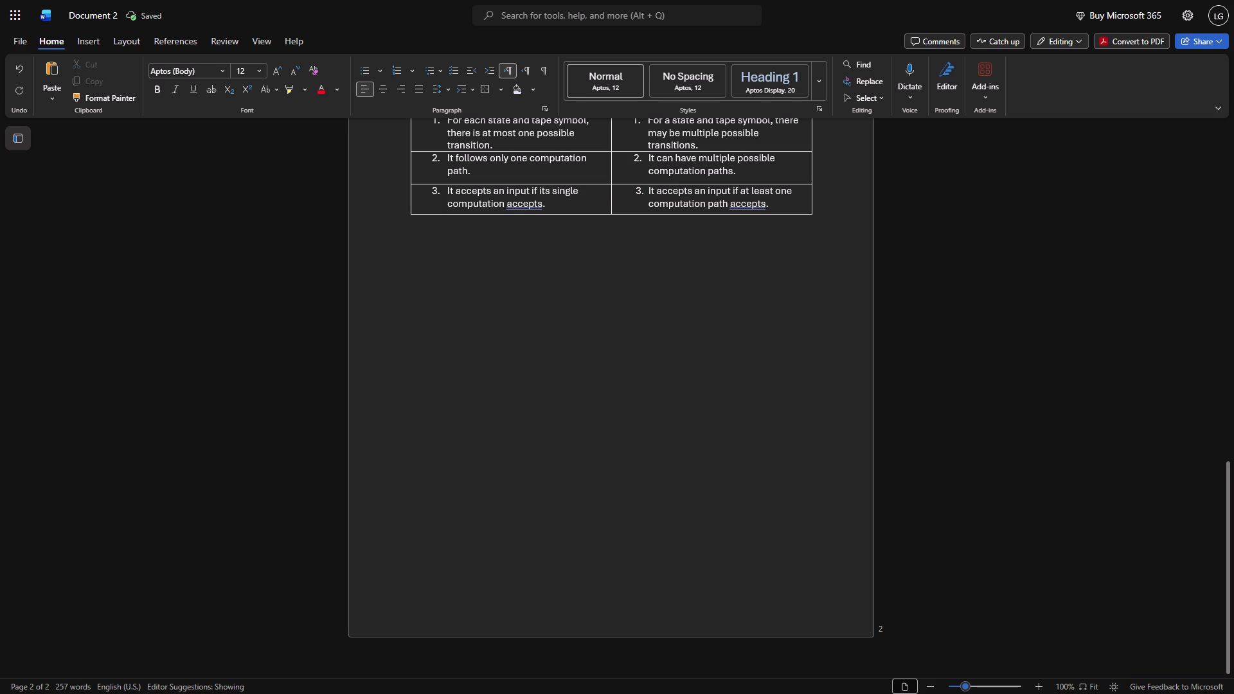
type("Con")
type("clusion")
key("shift+colon")
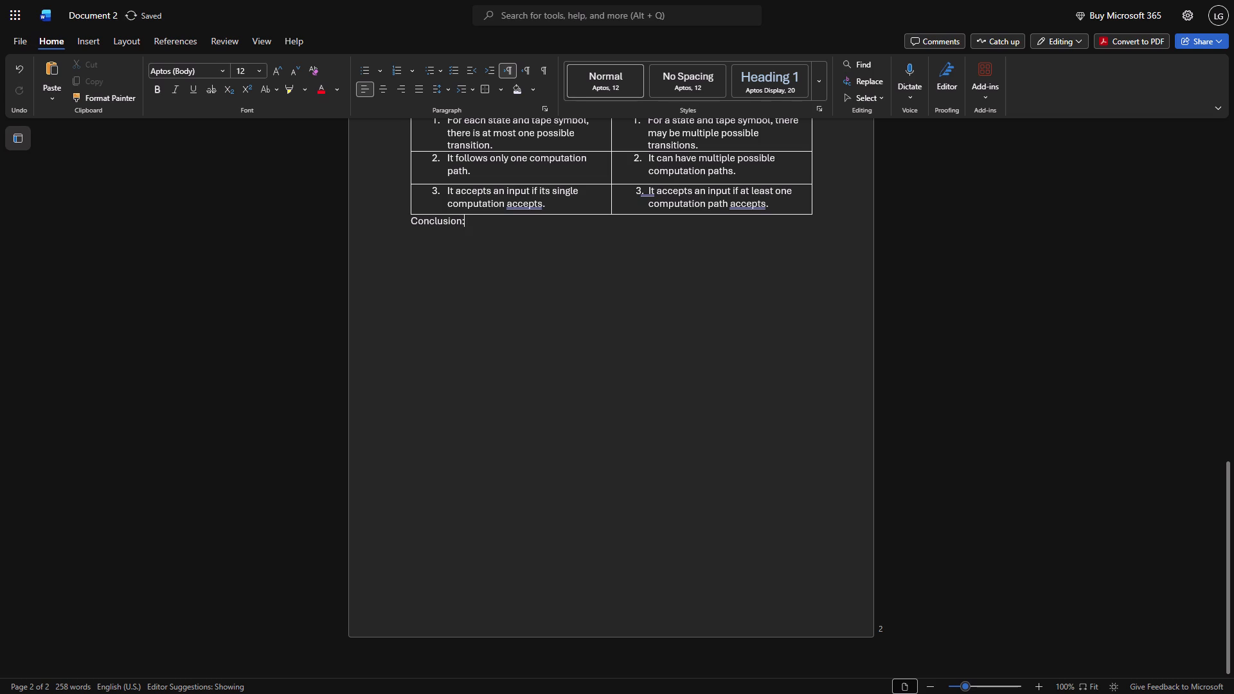
key("space")
type("Both")
key("space")
type("have")
key("space")
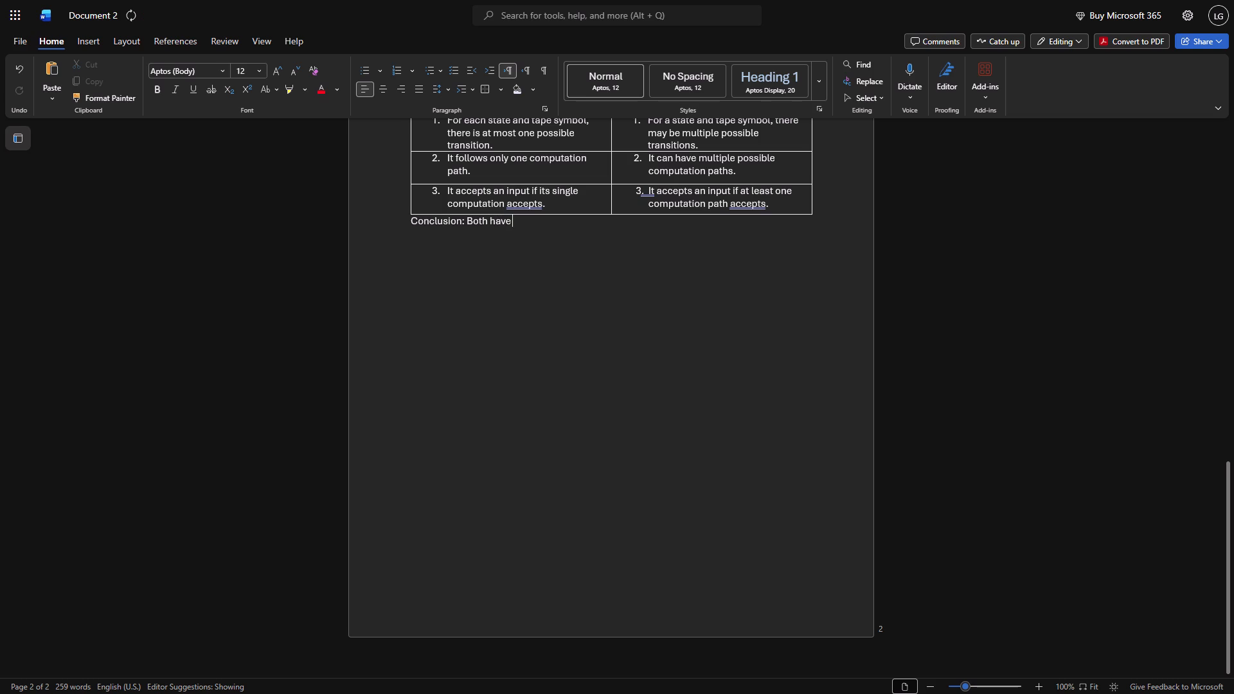
type("the same")
key("space")
type("compu")
type("tational")
key("space")
type("power")
key("space")
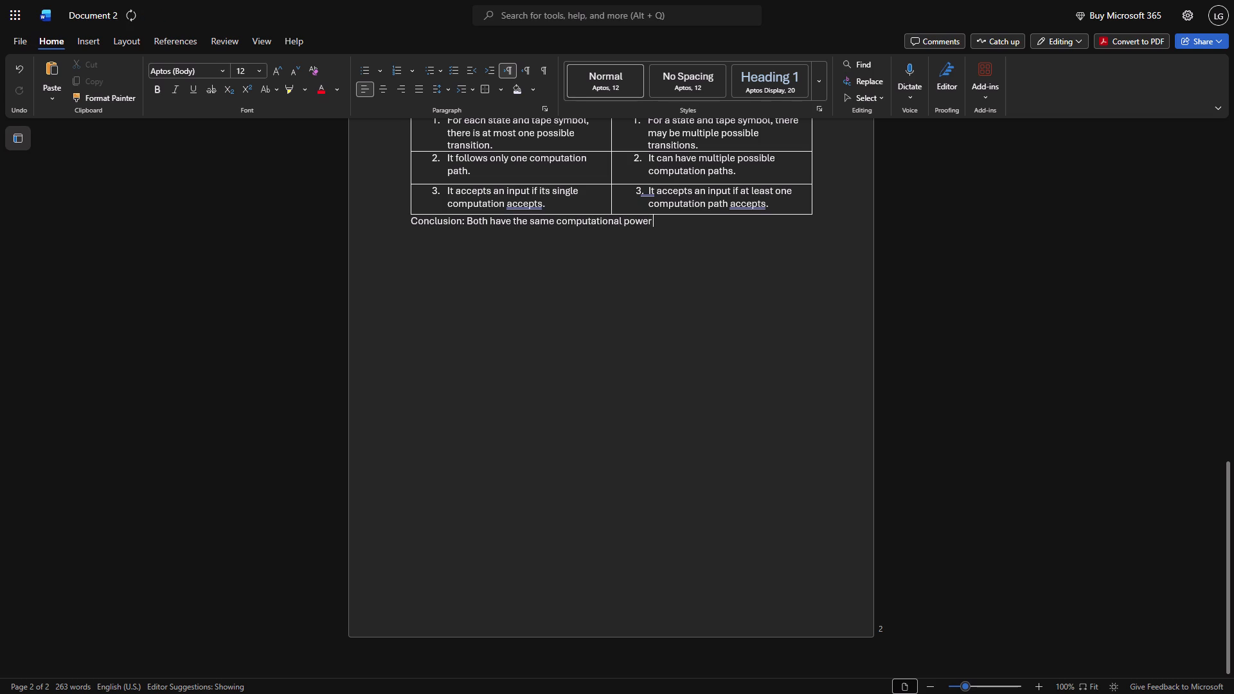
type("in terms od")
key("BackSpace")
type("f")
key("space")
type("language")
key("space")
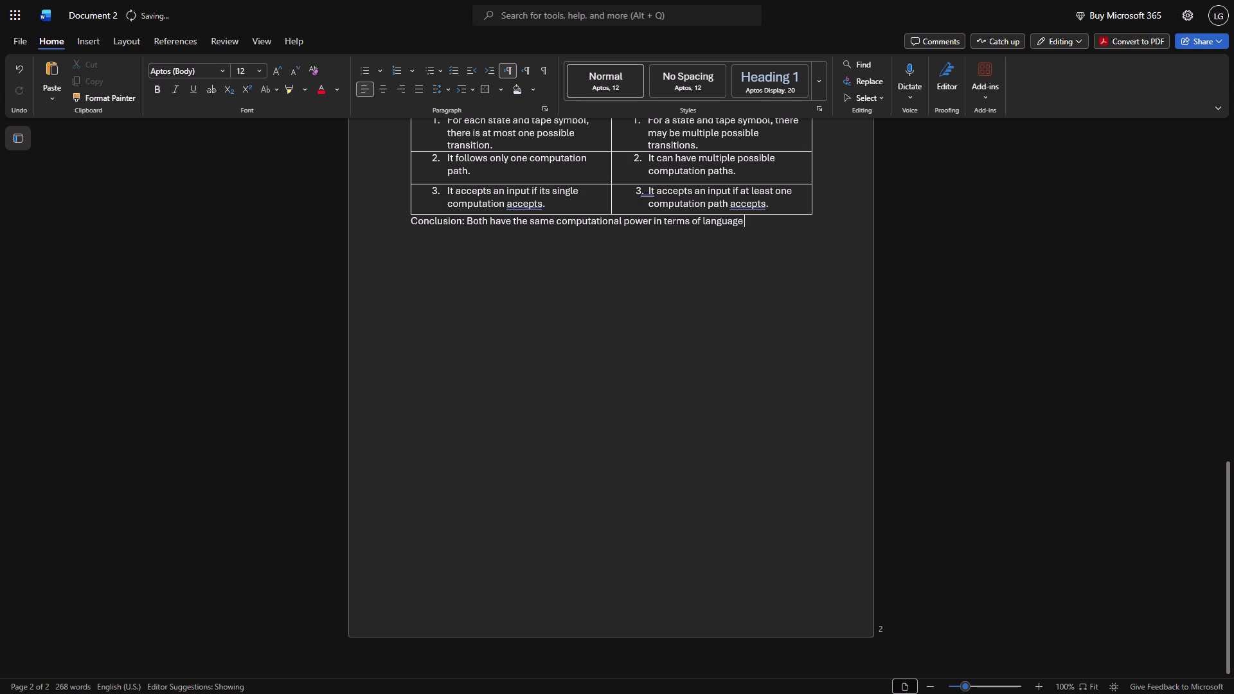
type("reco")
type("gn")
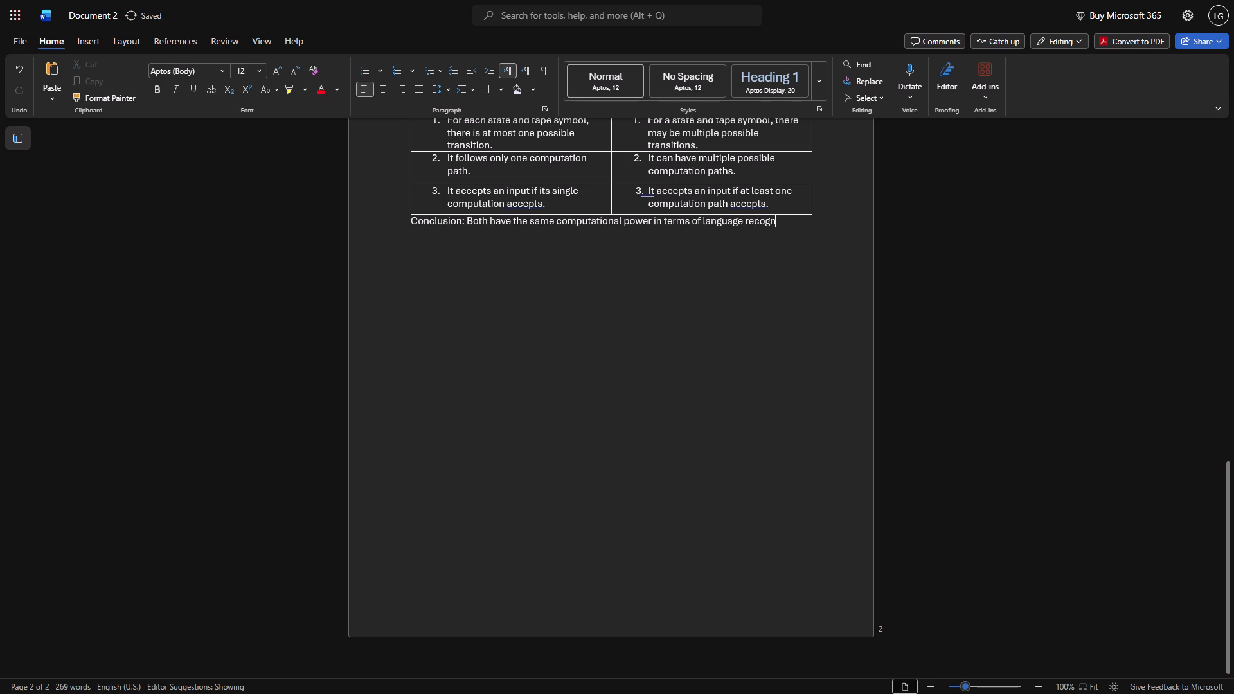
type("ition")
key("period")
Below the conclusion line, start numbered item 4 with the text "Difference between DEcidable".
key("Return")
type("4.")
key("space")
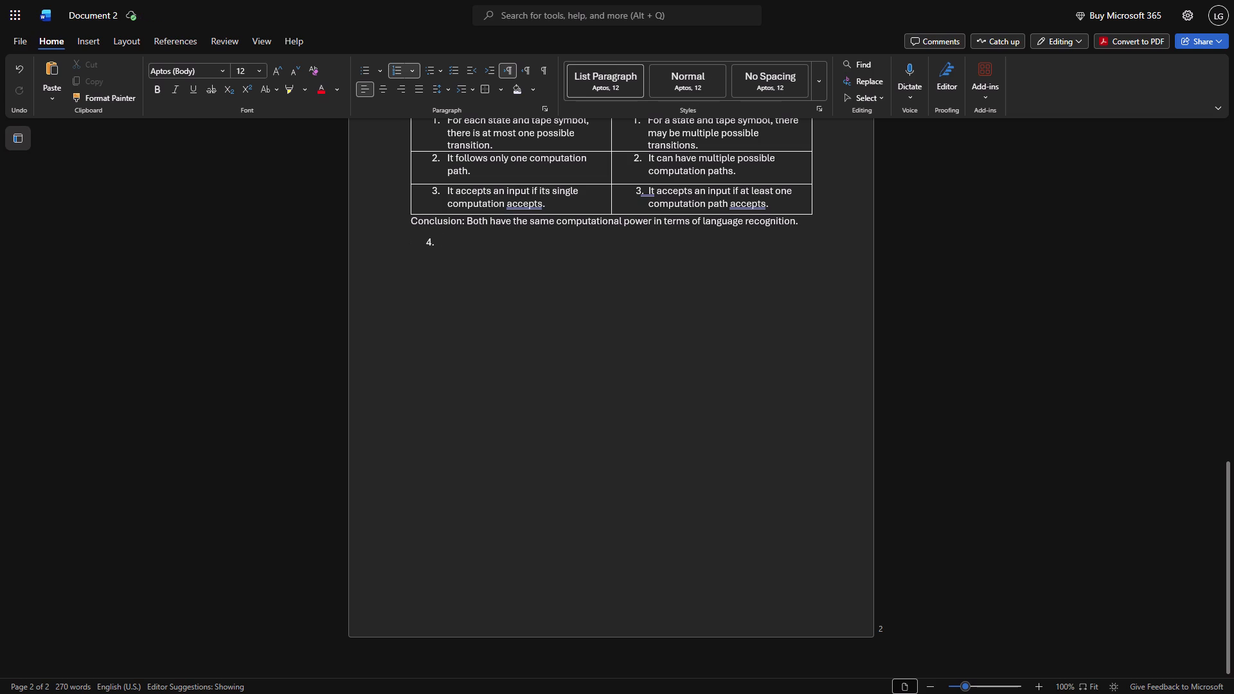
type("Difference")
key("space")
type("betweens")
key("BackSpace")
key("space")
type("DE")
type("cidable")
key("space")
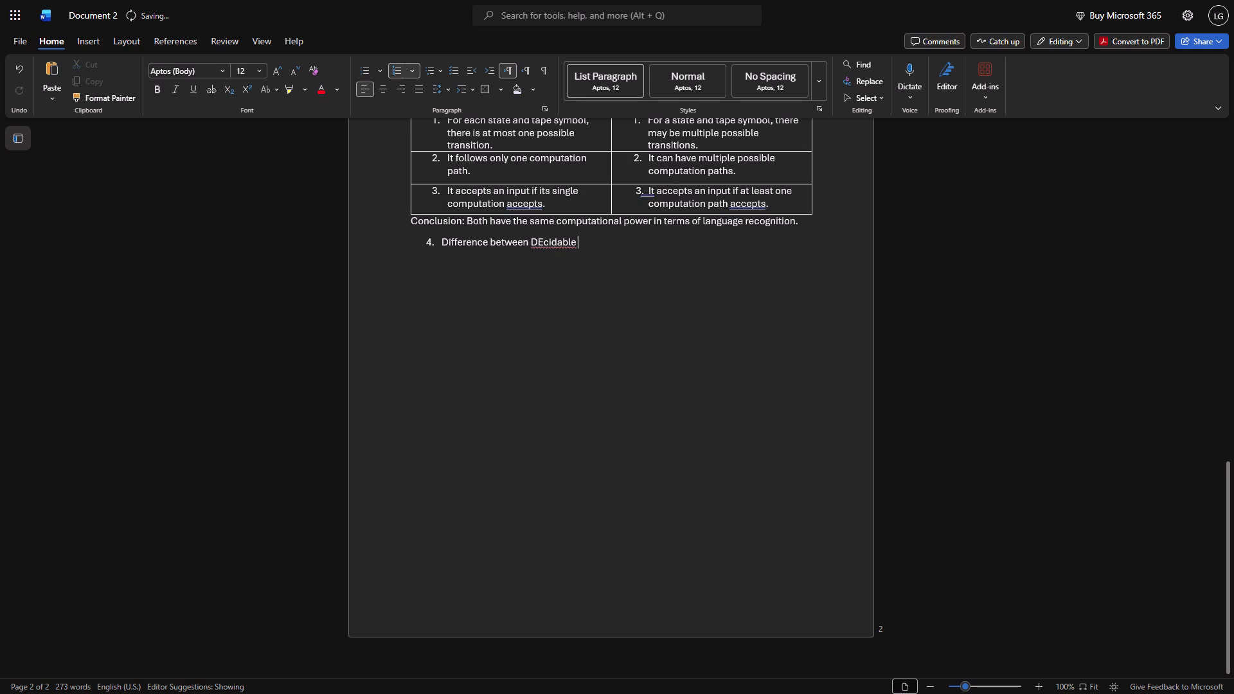
Correct the capitalization of "DEcidable" to "Decidable" in question 4 and add a space after the word.
key("Left")
key("Left")
key("Left")
key("Left")
key("Left")
key("Left")
key("Left")
key("Left")
key("Left")
key("Left")
key("Right")
key("Right")
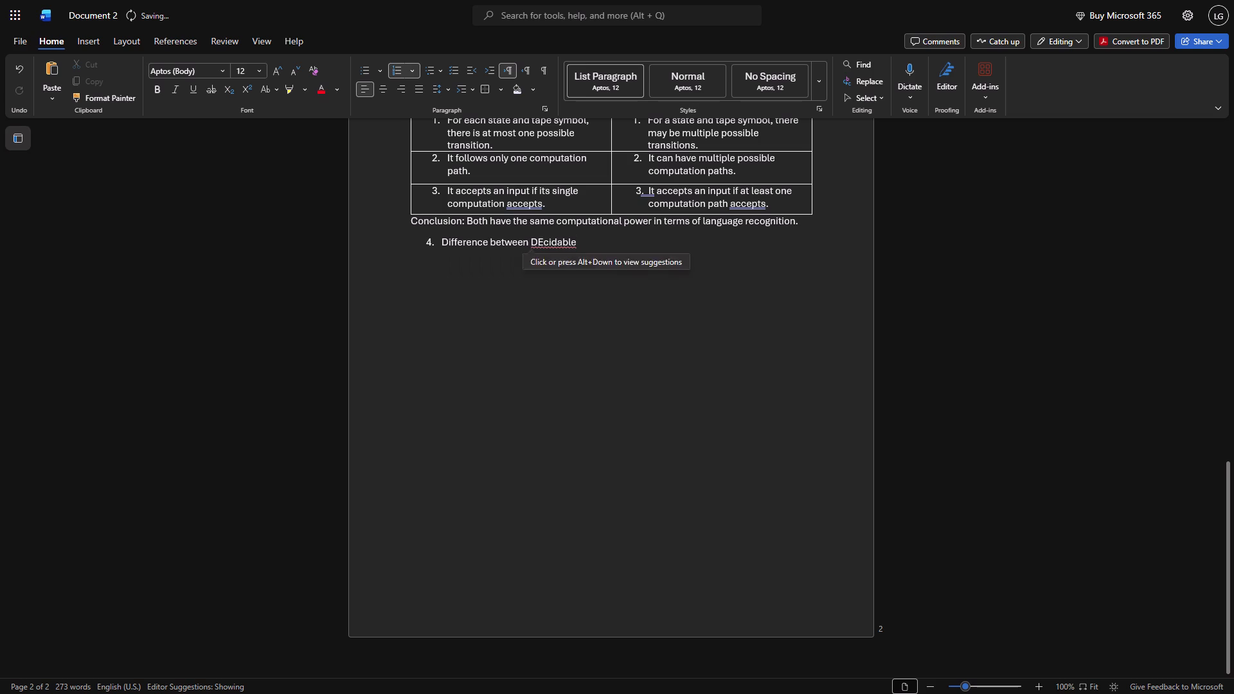
key("BackSpace")
key("e")
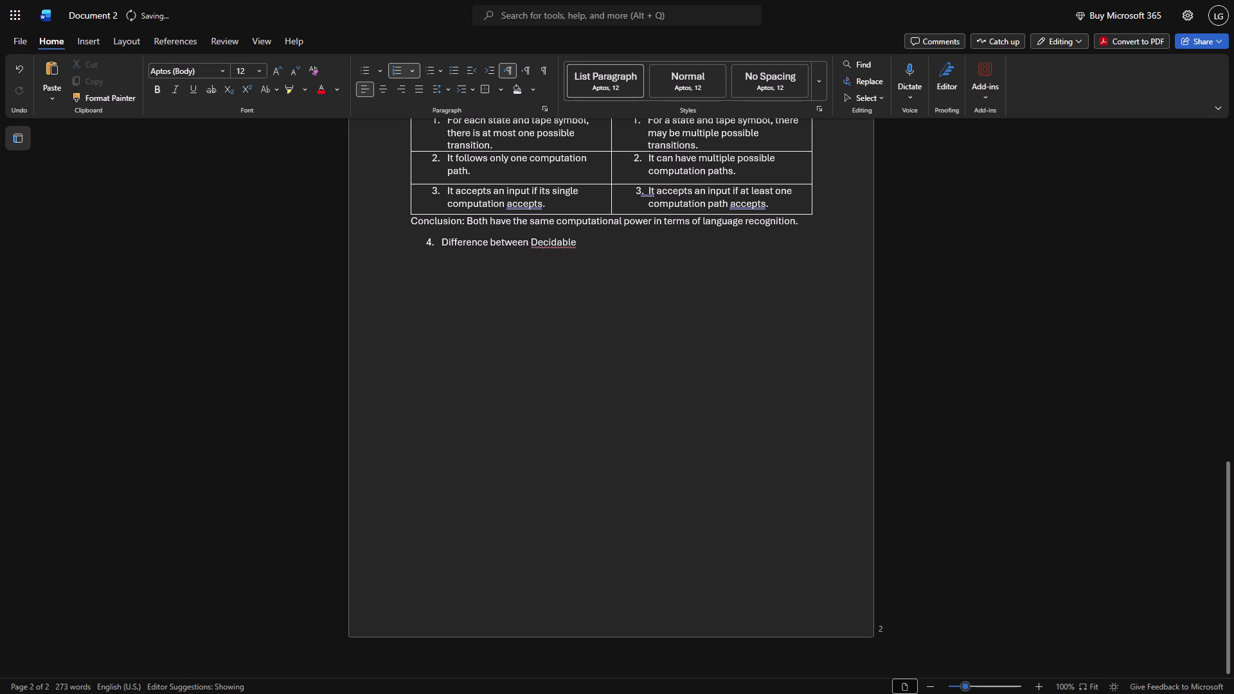
key("Right")
key("Right")
key("Right")
key("Right")
key("Right")
key("Right")
key("Right")
key("Right")
key("space")
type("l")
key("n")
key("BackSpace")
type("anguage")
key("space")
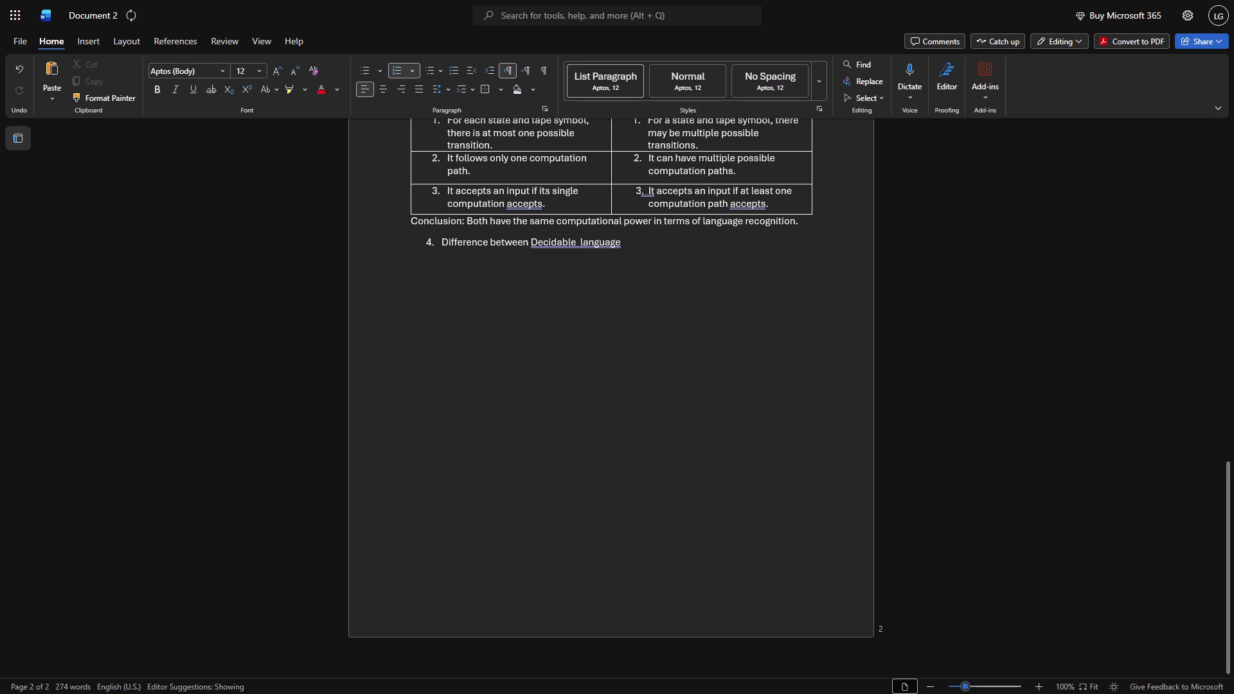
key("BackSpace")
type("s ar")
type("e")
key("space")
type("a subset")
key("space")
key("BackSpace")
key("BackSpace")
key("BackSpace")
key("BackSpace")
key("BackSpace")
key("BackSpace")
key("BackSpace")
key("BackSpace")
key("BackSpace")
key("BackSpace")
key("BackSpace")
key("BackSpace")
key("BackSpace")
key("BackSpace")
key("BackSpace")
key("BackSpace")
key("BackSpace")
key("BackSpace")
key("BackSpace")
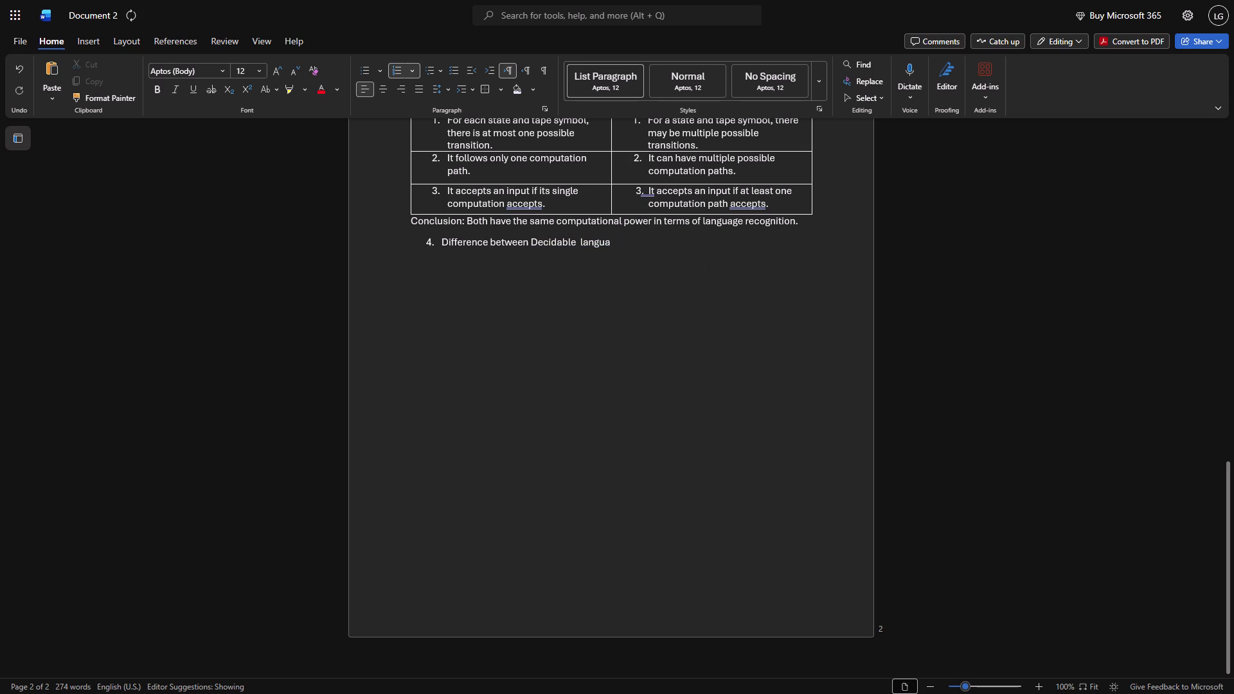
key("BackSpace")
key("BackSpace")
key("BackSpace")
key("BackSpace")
Complete the question 4 heading after "Decidable" with "and Recognizable Languages.".
type("and")
key("space")
type("Reco")
key("g")
type("ni")
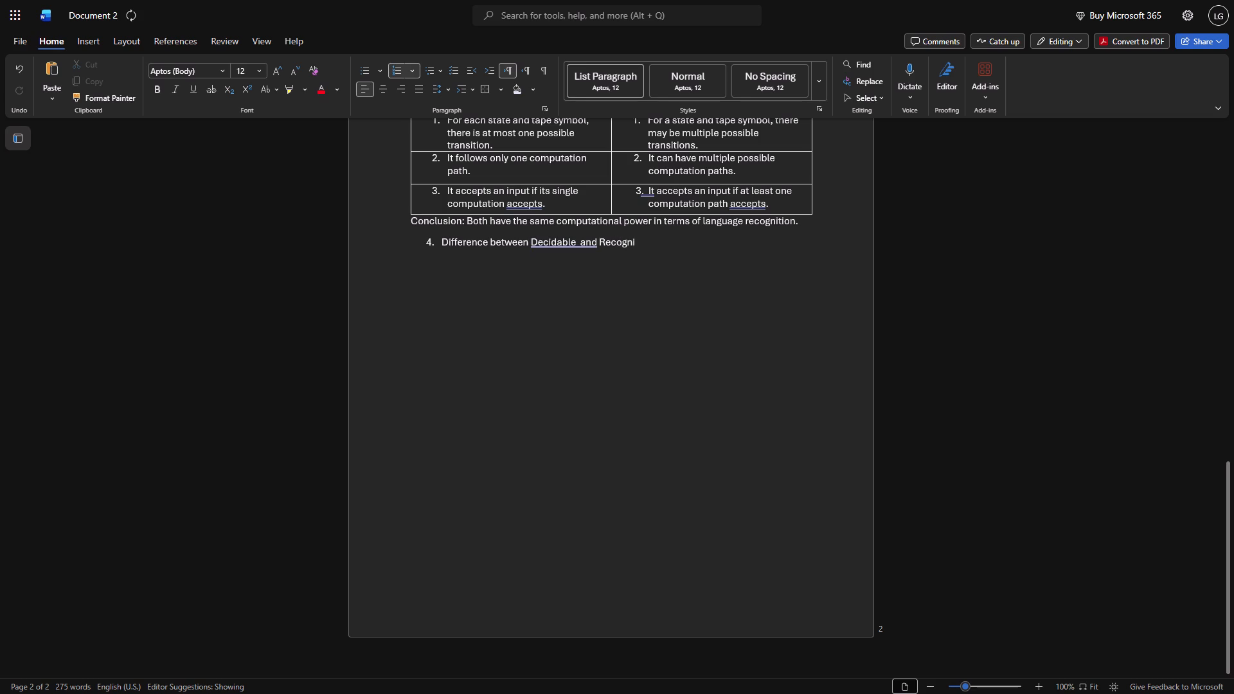
type("za")
type("ble")
key("space")
key("shift+l")
type("anguage")
key("s")
key("period")
End the numbered list after question 4 and continue on an unnumbered line at the normal margin.
key("Return")
key("BackSpace")
key("Return")
key("BackSpace")
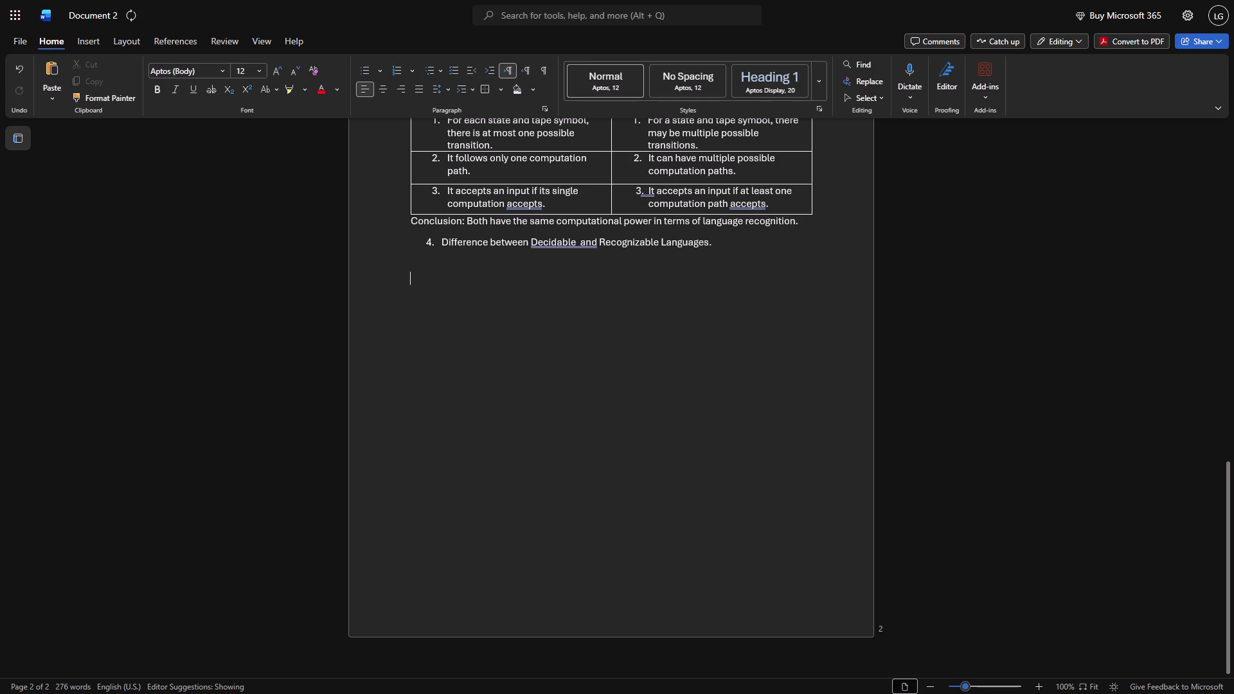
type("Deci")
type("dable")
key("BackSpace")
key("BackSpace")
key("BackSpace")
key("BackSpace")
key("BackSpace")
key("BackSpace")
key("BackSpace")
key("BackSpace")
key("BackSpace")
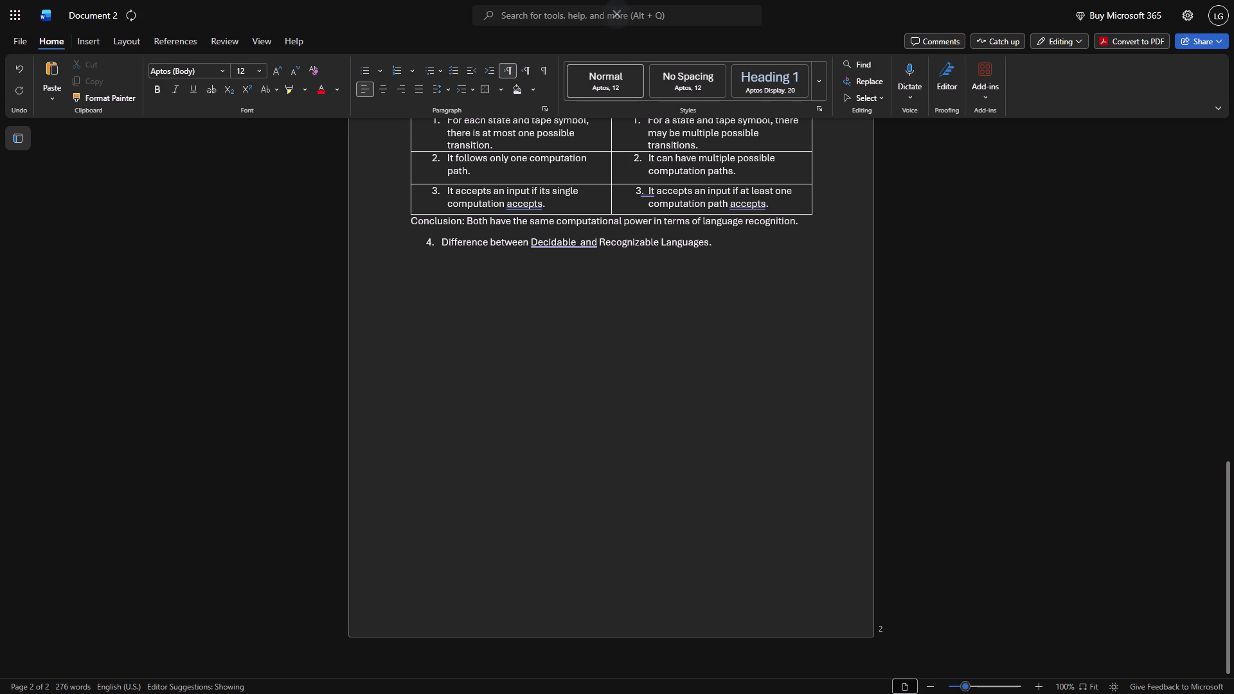
Insert a table with two columns and one row below the question 4 heading.
left_click(94, 37)
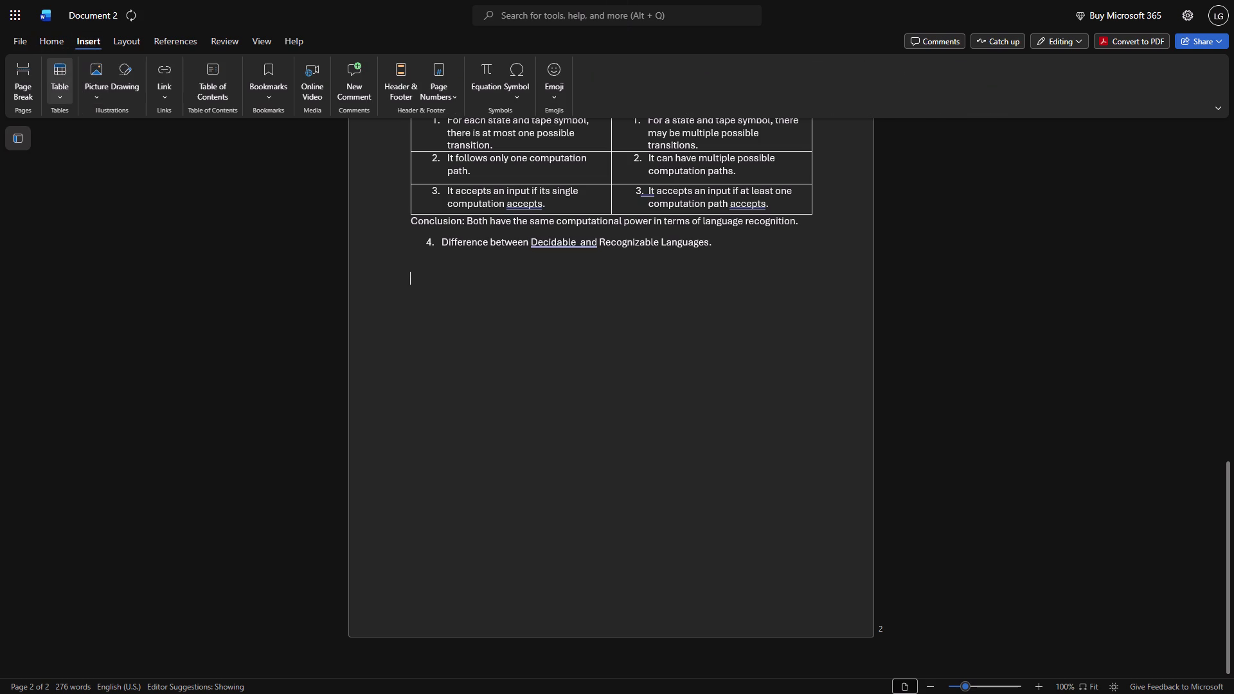
left_click(55, 60)
left_click(73, 128)
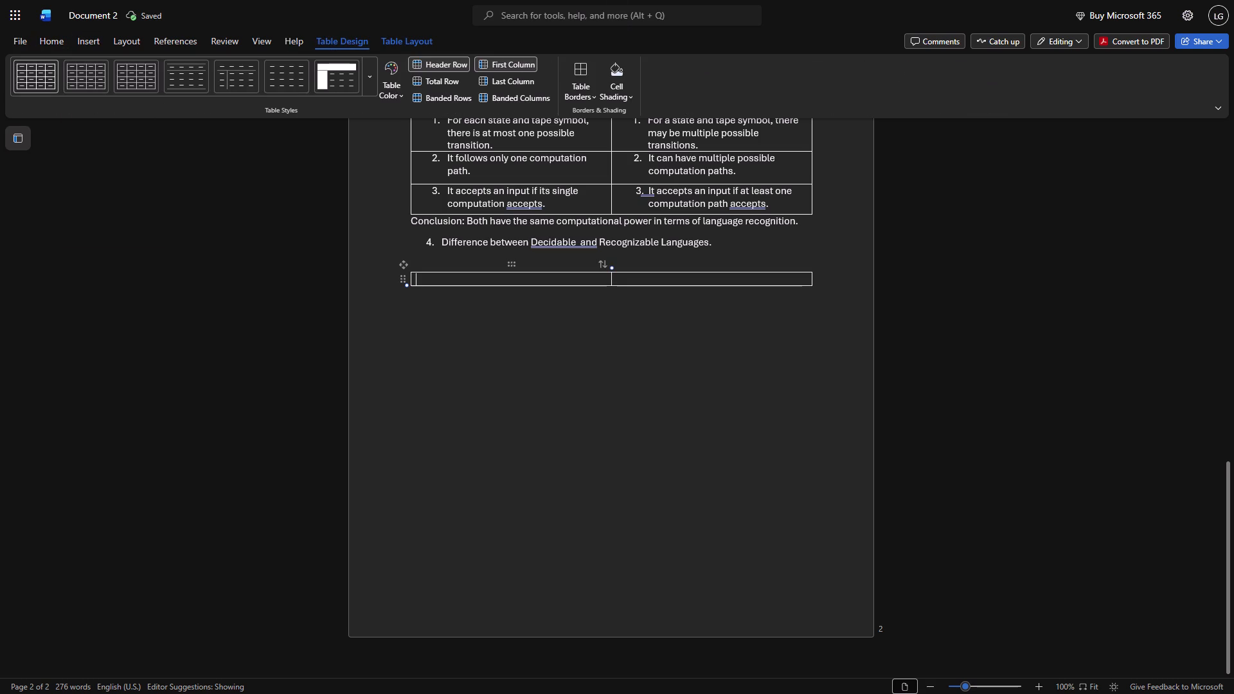
Add two more empty rows to the question 4 table.
right_click(541, 284)
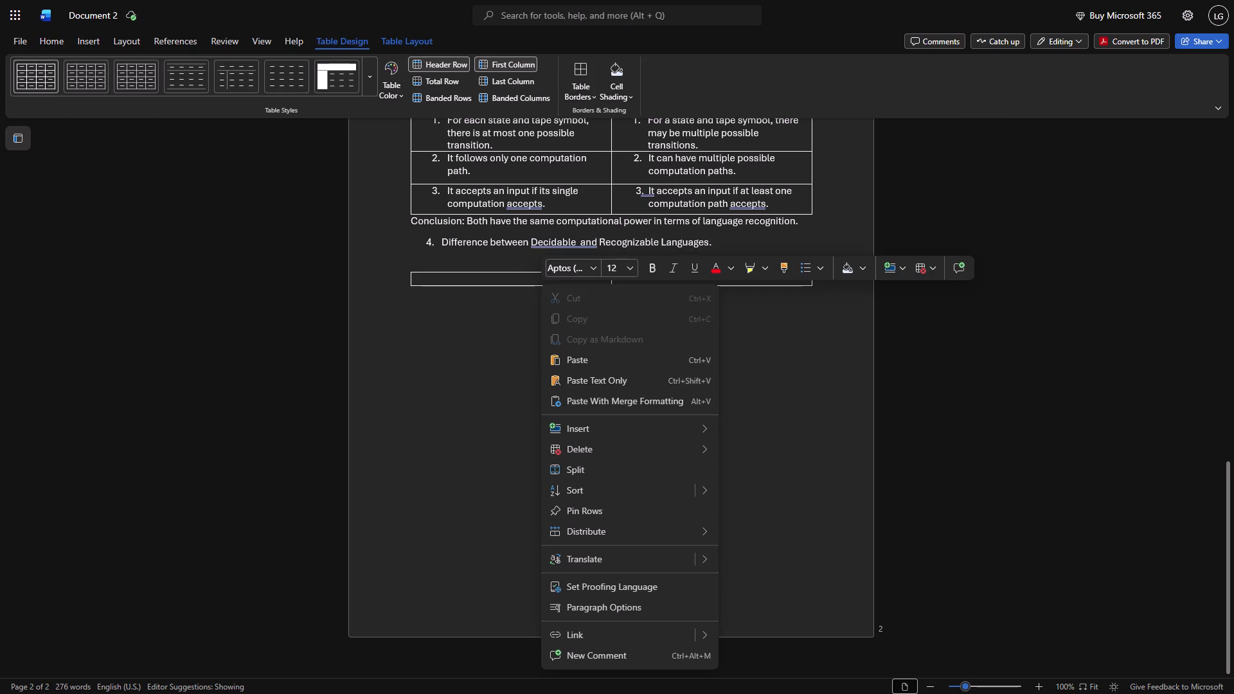
left_click(639, 432)
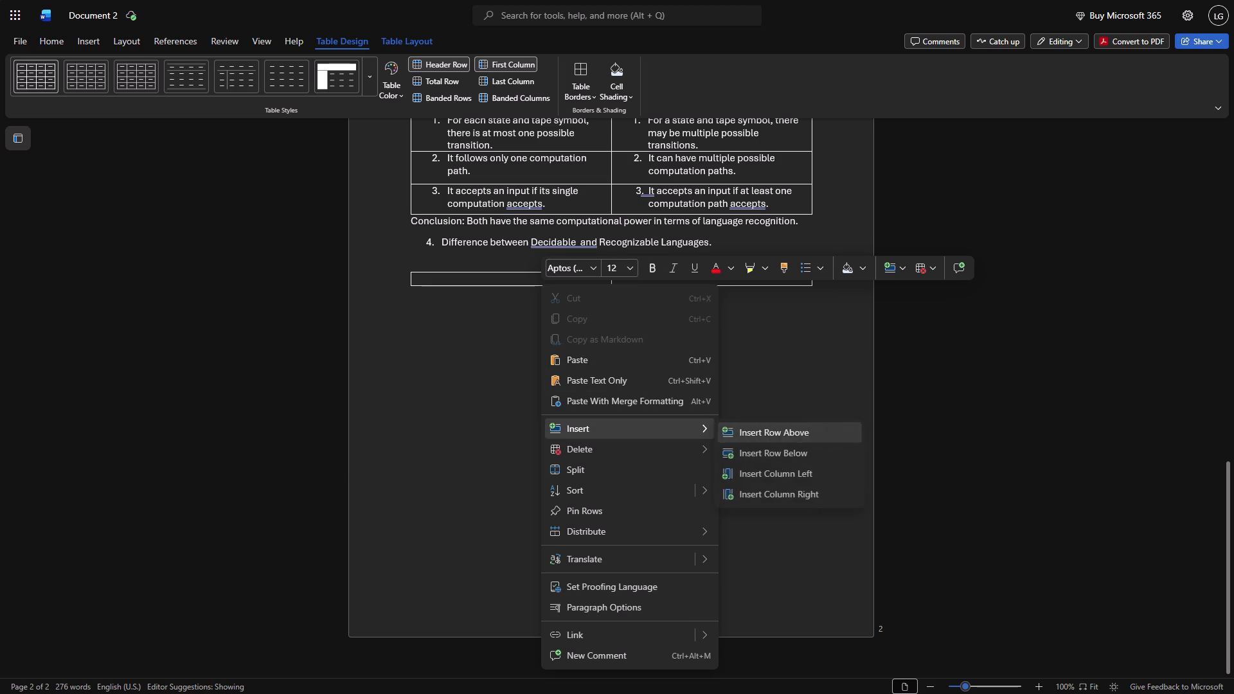
left_click(745, 427)
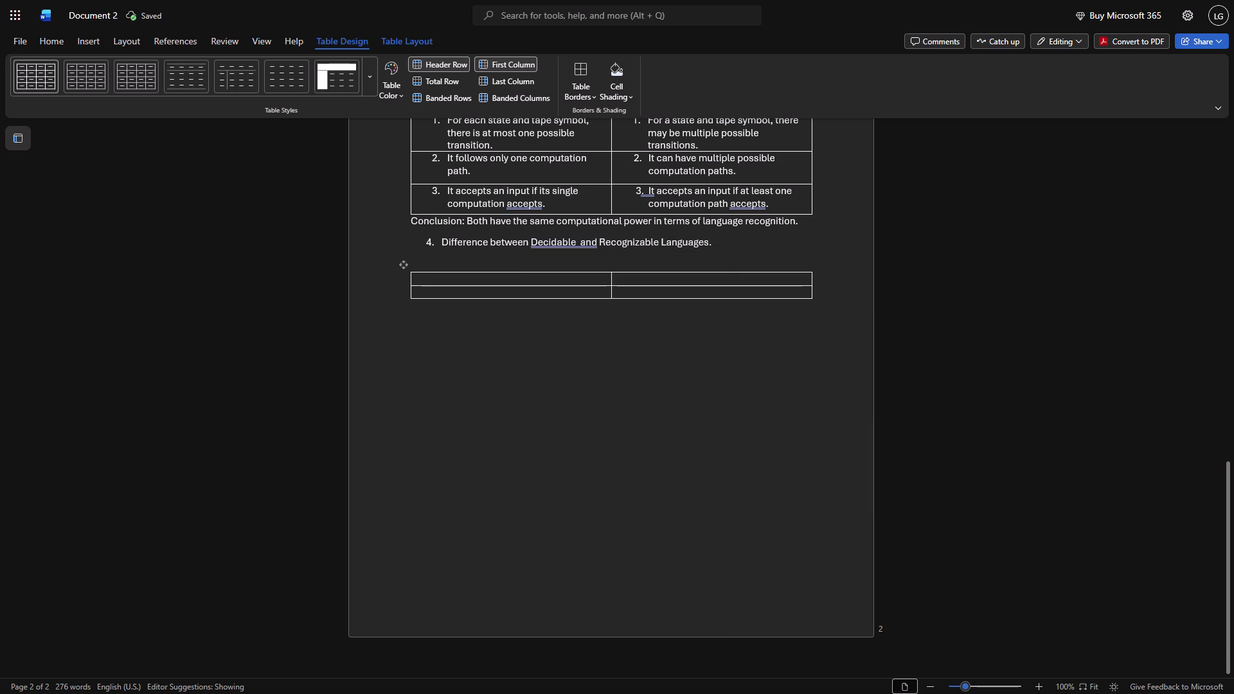
right_click(664, 298)
left_click(868, 442)
Insert one more empty row into the question 4 table, above its last row.
right_click(672, 309)
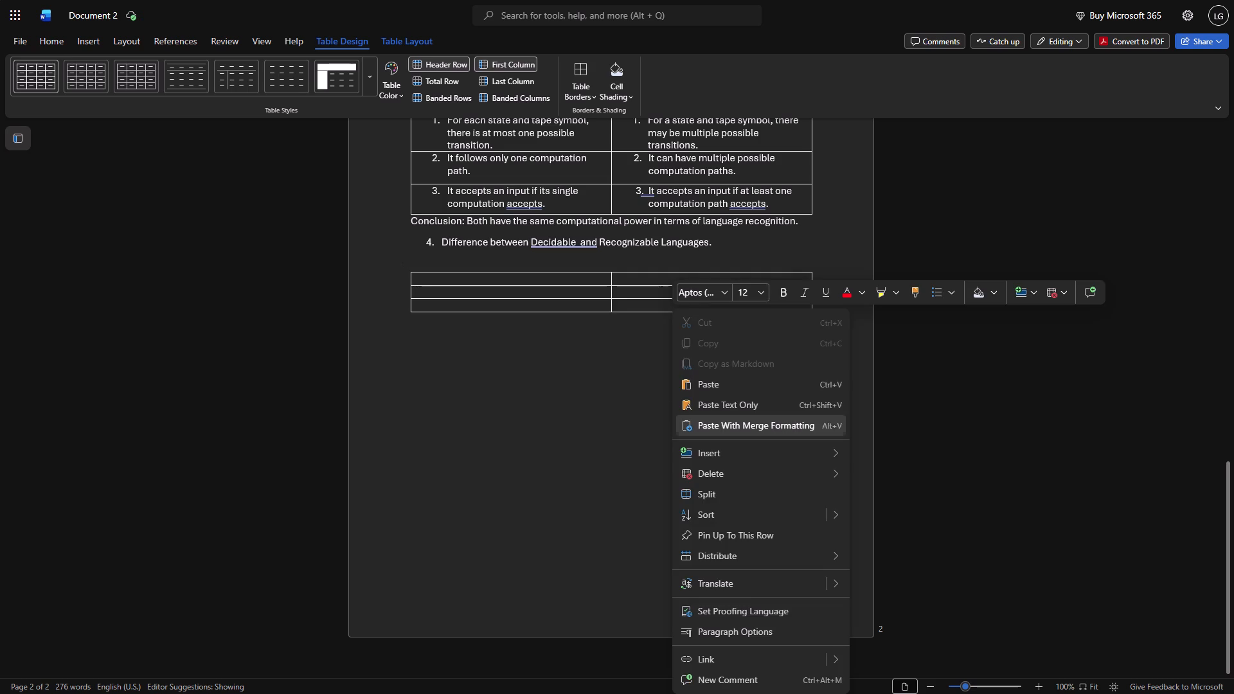
left_click(739, 453)
left_click(724, 447)
left_click(827, 449)
left_click(805, 454)
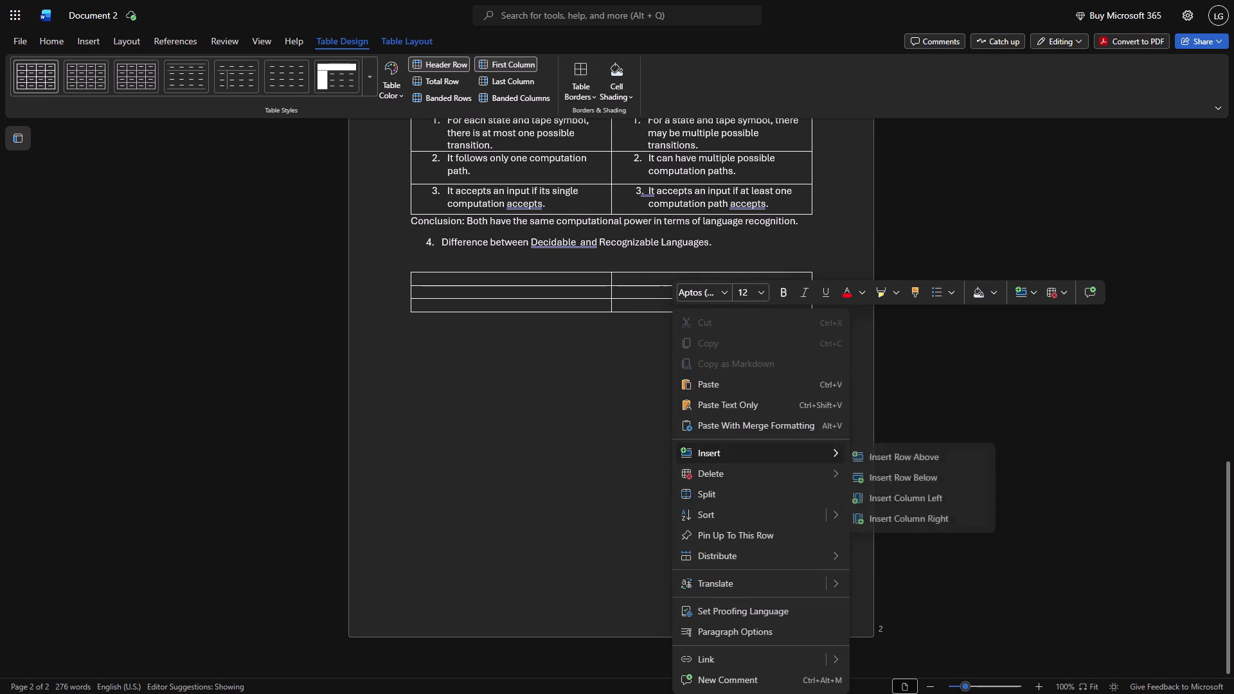
left_click(829, 449)
left_click(829, 449)
left_click(871, 449)
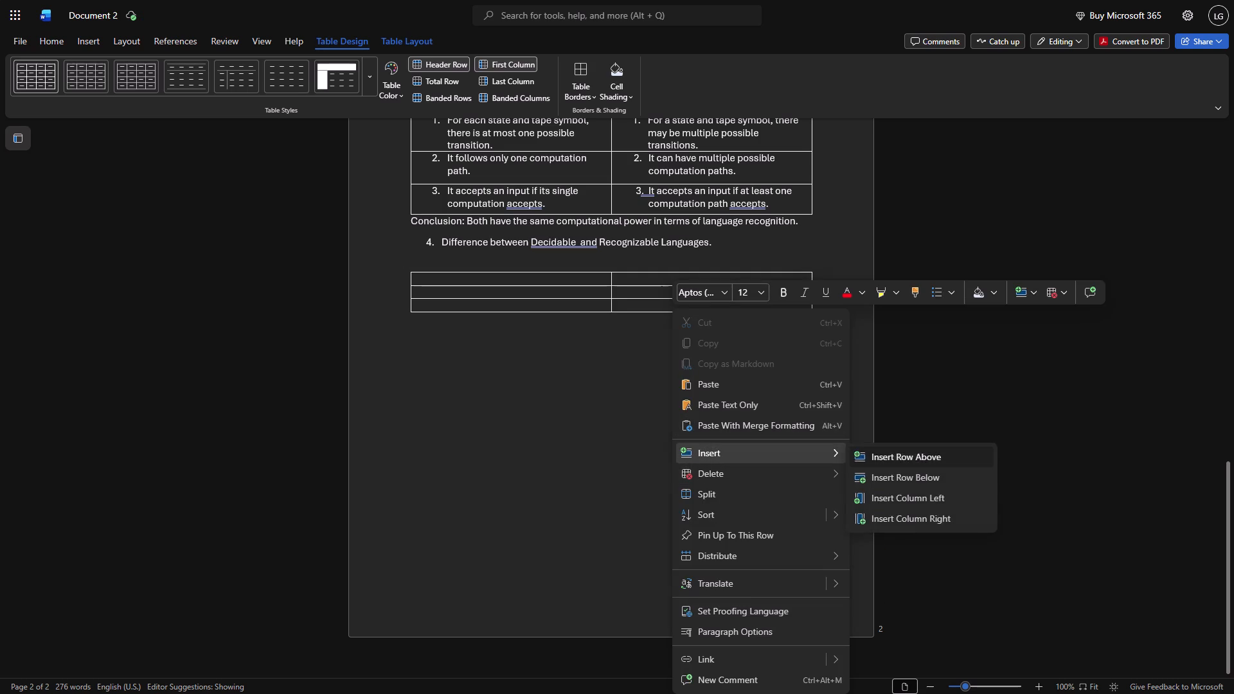
Increase the height of all four rows in the question 4 table, making the header row slightly shorter than the others.
left_click_drag(600, 323, 598, 337)
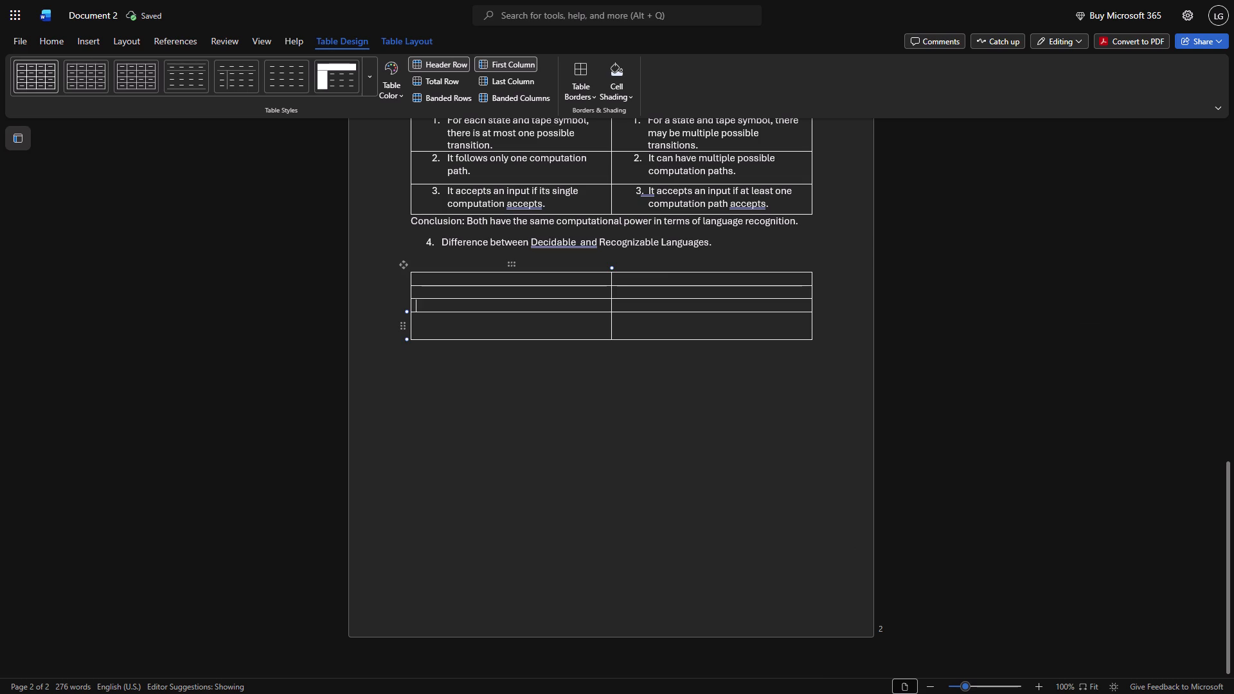
left_click(593, 310)
left_click_drag(692, 310, 694, 325)
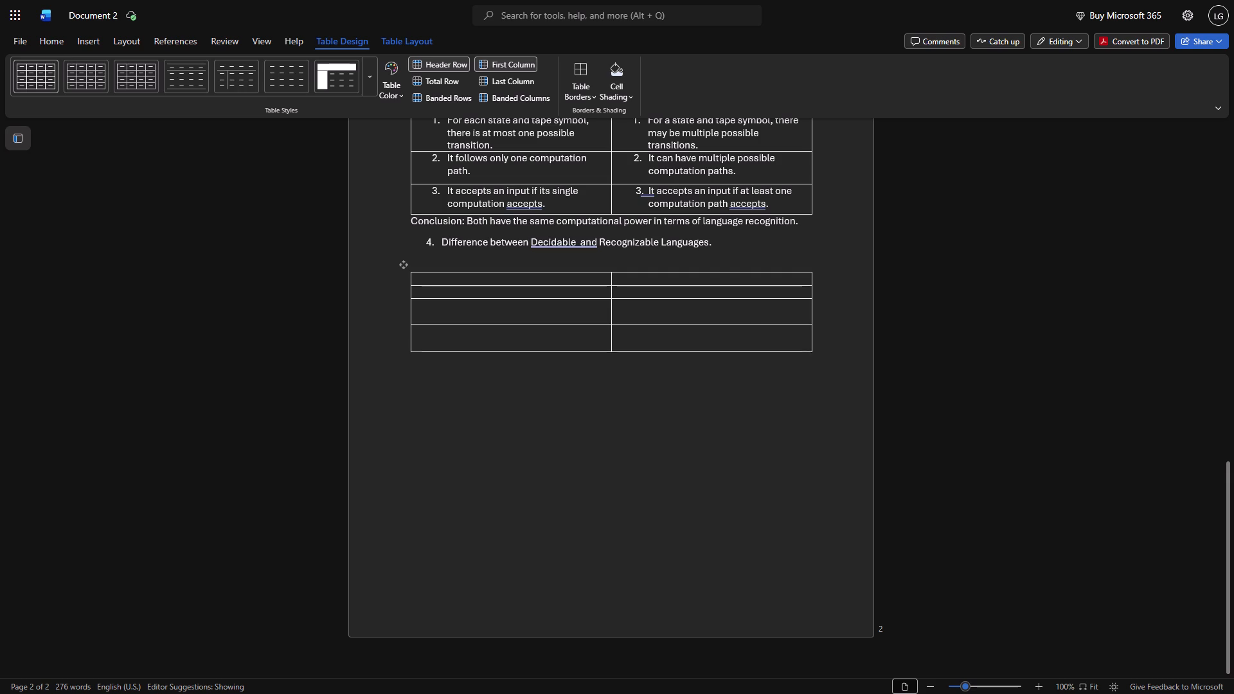
left_click_drag(694, 325, 694, 330)
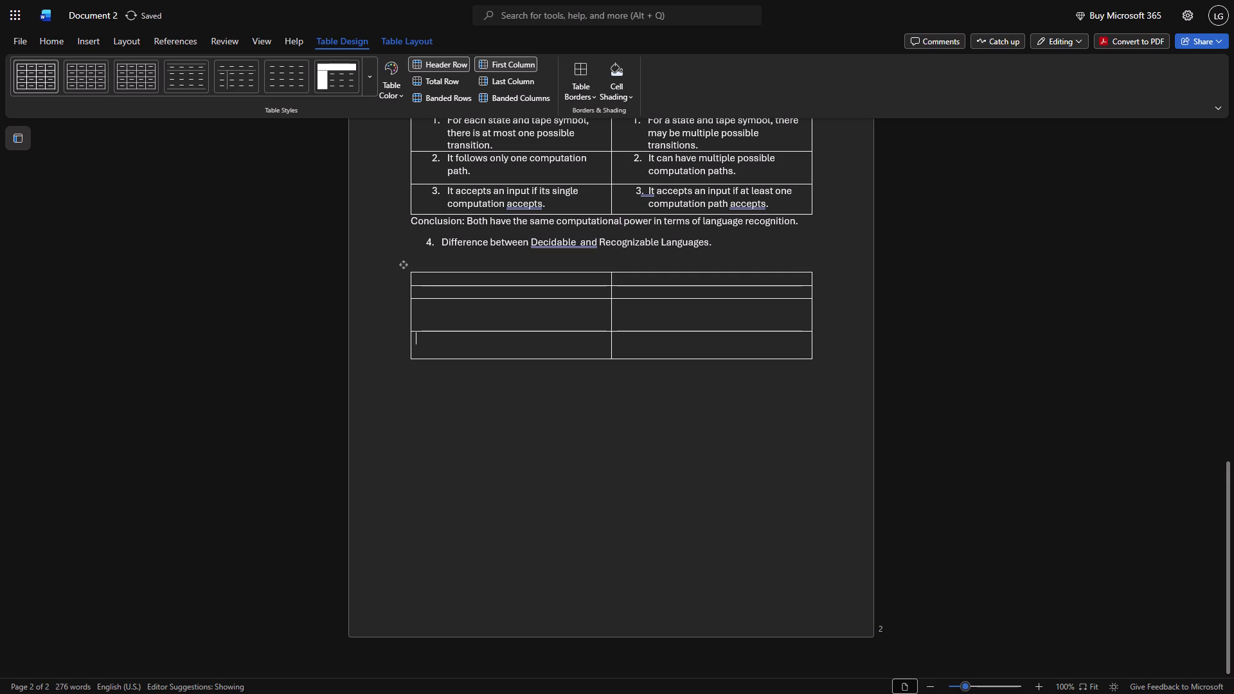
left_click_drag(690, 357, 690, 364)
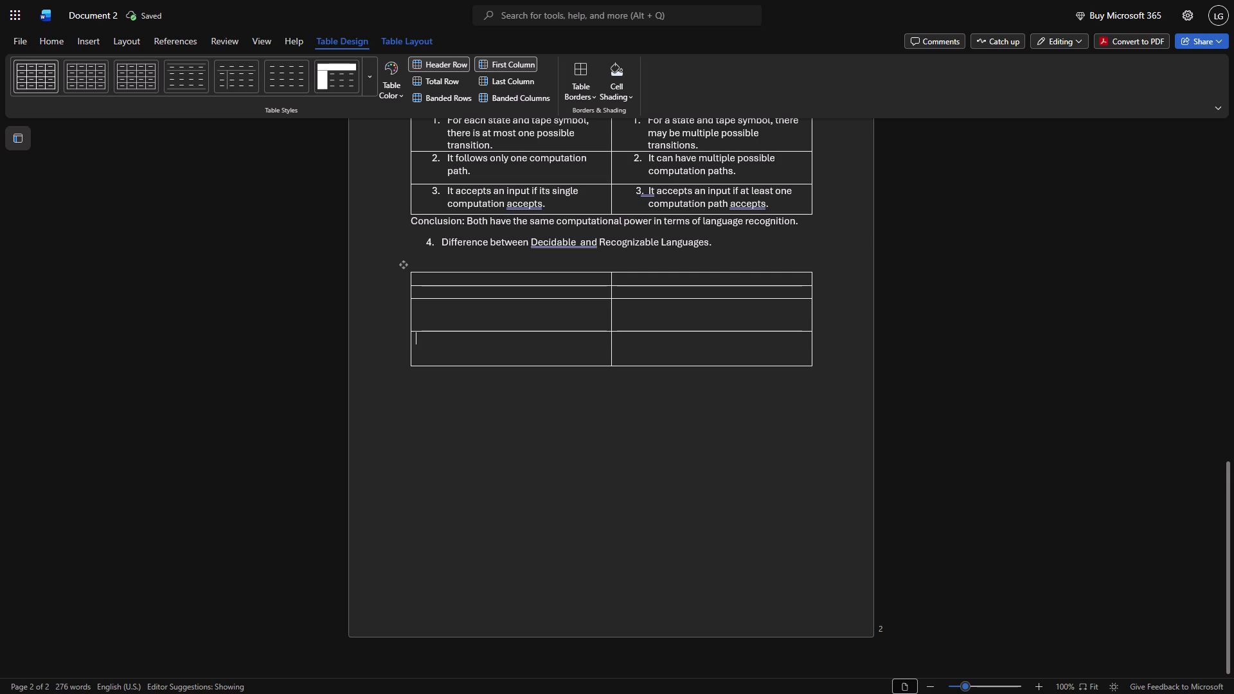
left_click_drag(686, 298, 688, 324)
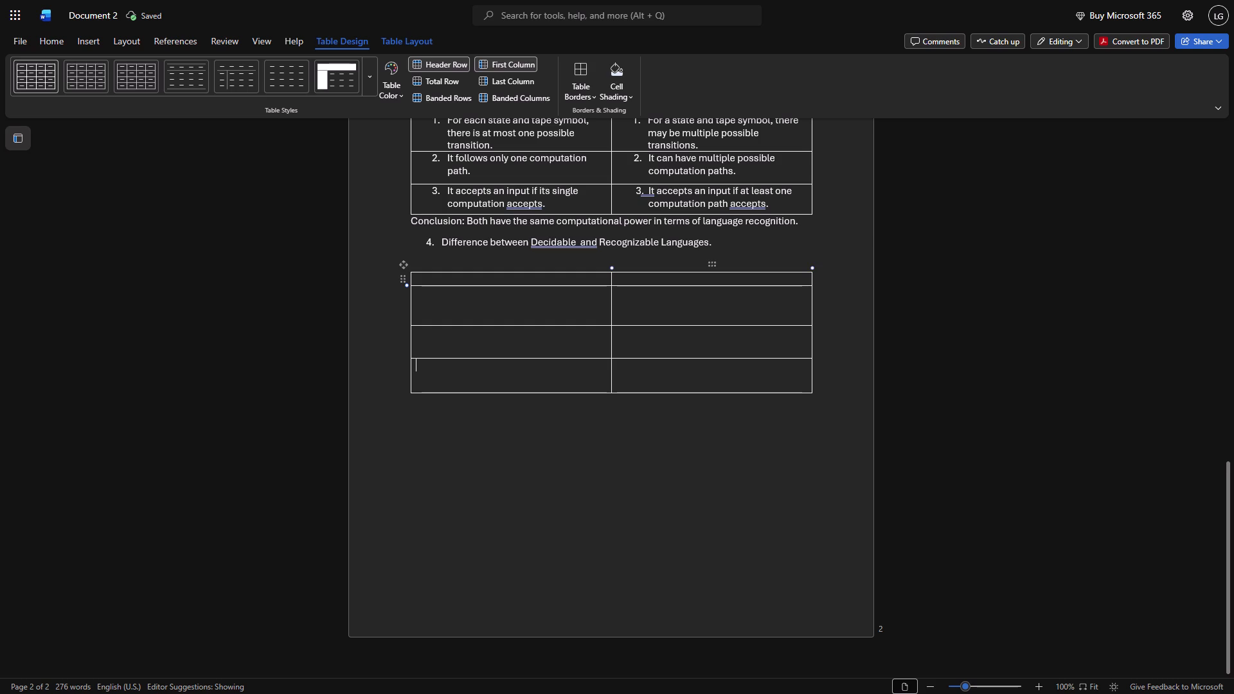
left_click_drag(703, 283, 714, 302)
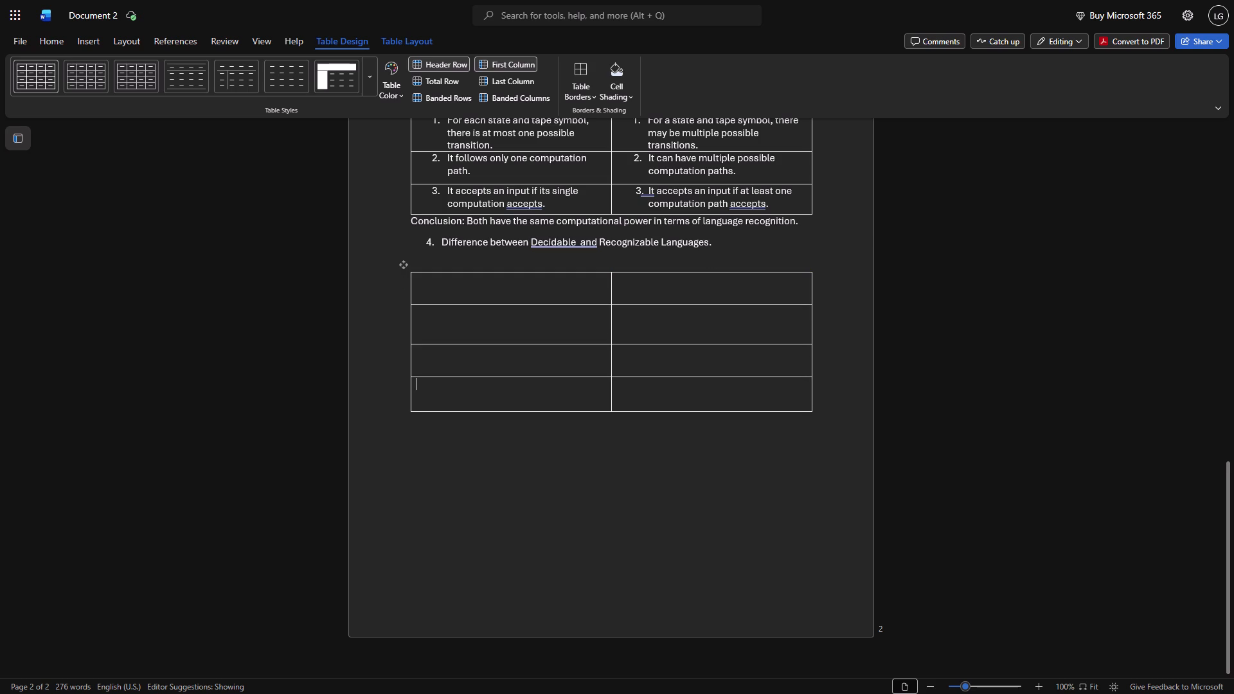
left_click(690, 341)
left_click_drag(690, 368, 689, 374)
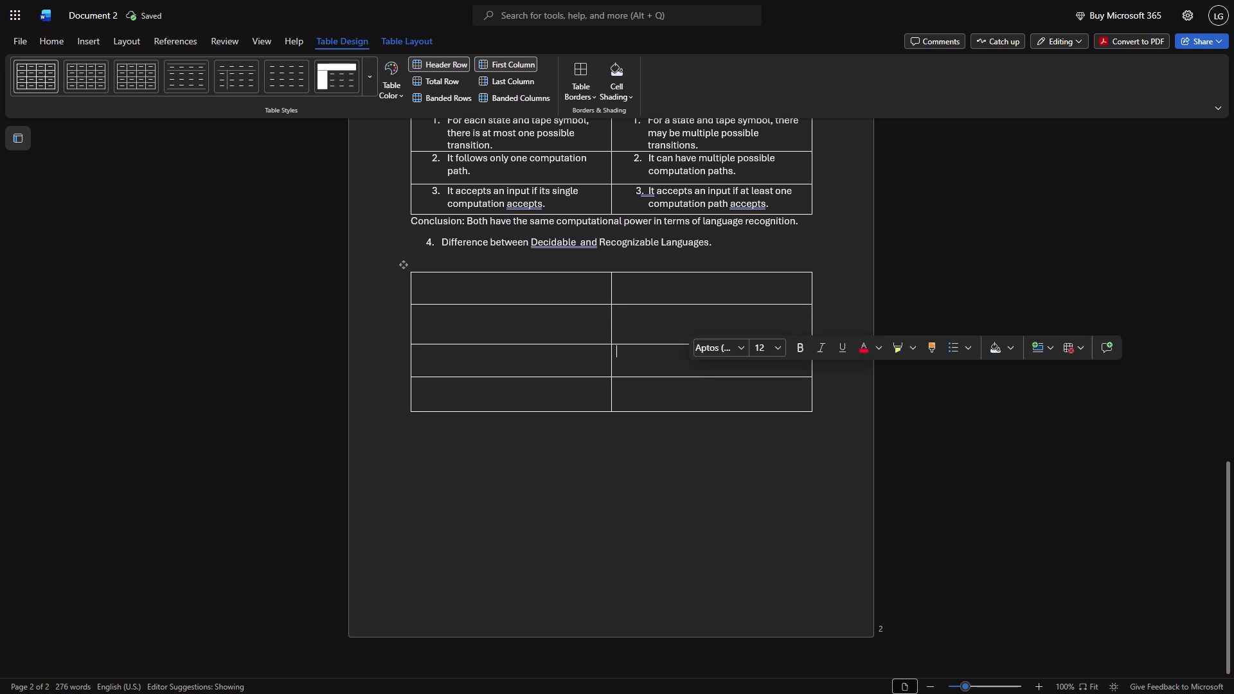
left_click(689, 374)
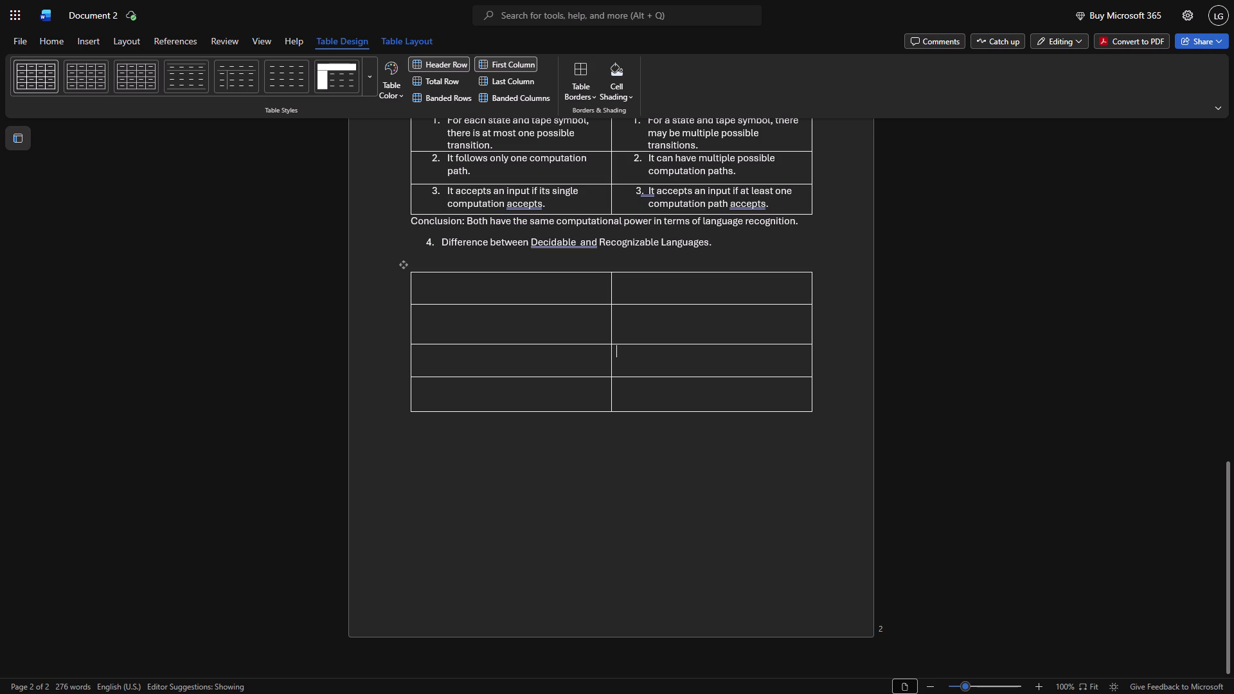
left_click_drag(720, 375, 720, 383)
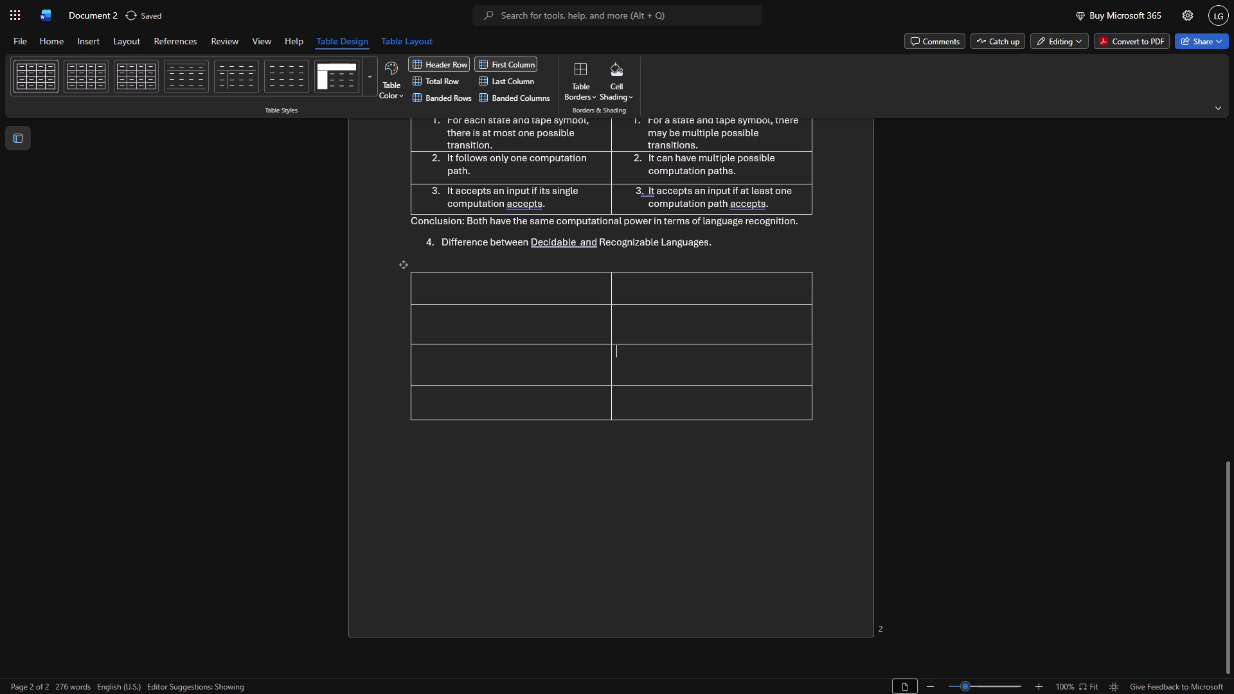
left_click_drag(724, 418, 723, 423)
left_click(641, 470)
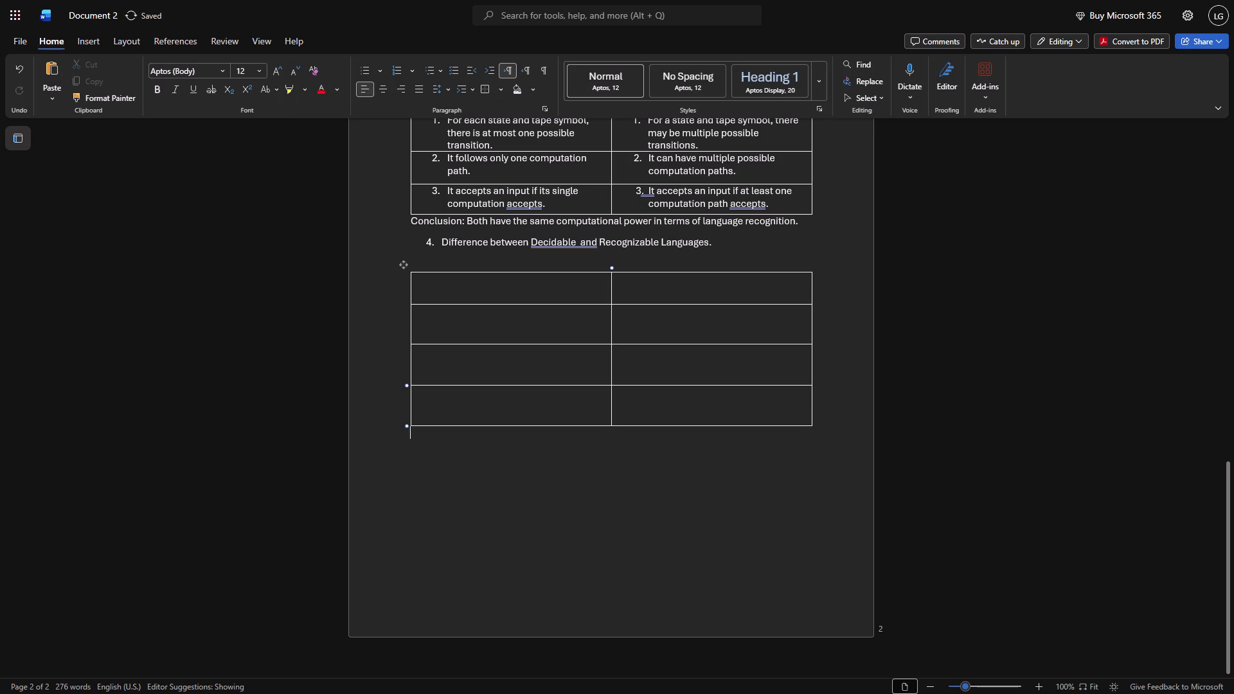
Enter "Decidable Language" in the first header cell of the question 4 table, indented with leading spaces.
left_click(437, 291)
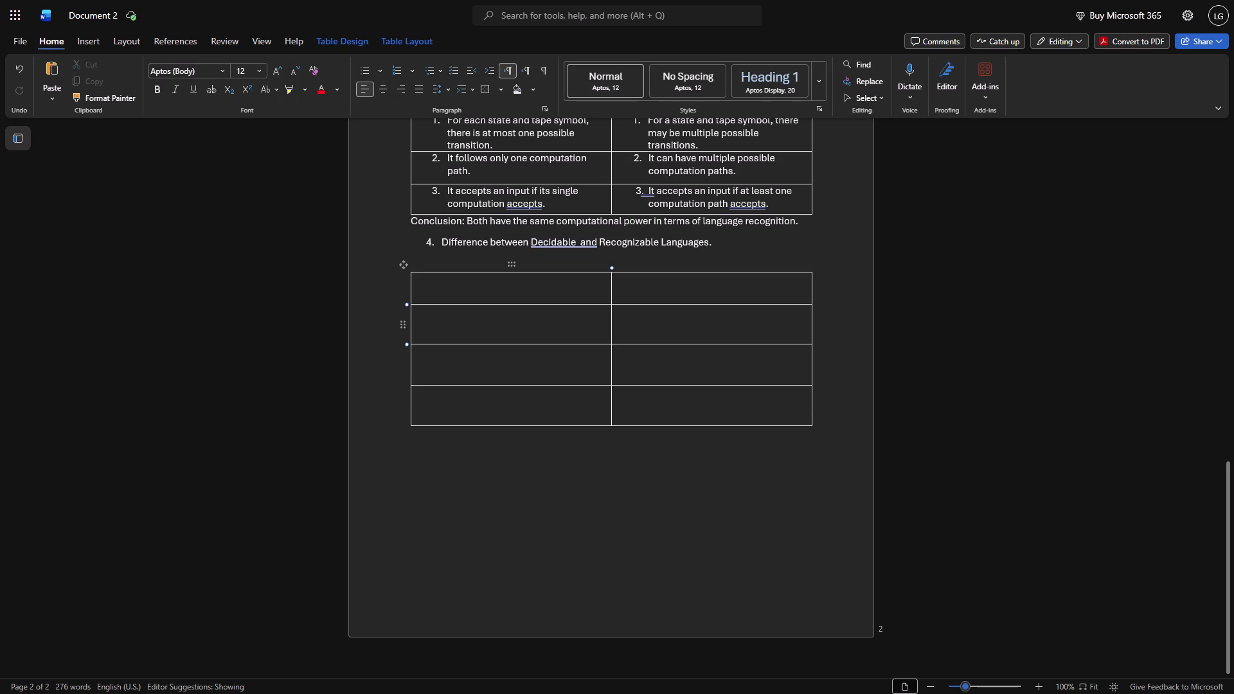
key("space")
key("space")
key("space")
key("space")
key("space")
key("space")
key("space")
key("space")
type("DE")
type("ci")
key("Left")
key("Left")
key("BackSpace")
key("e")
key("Right")
key("Right")
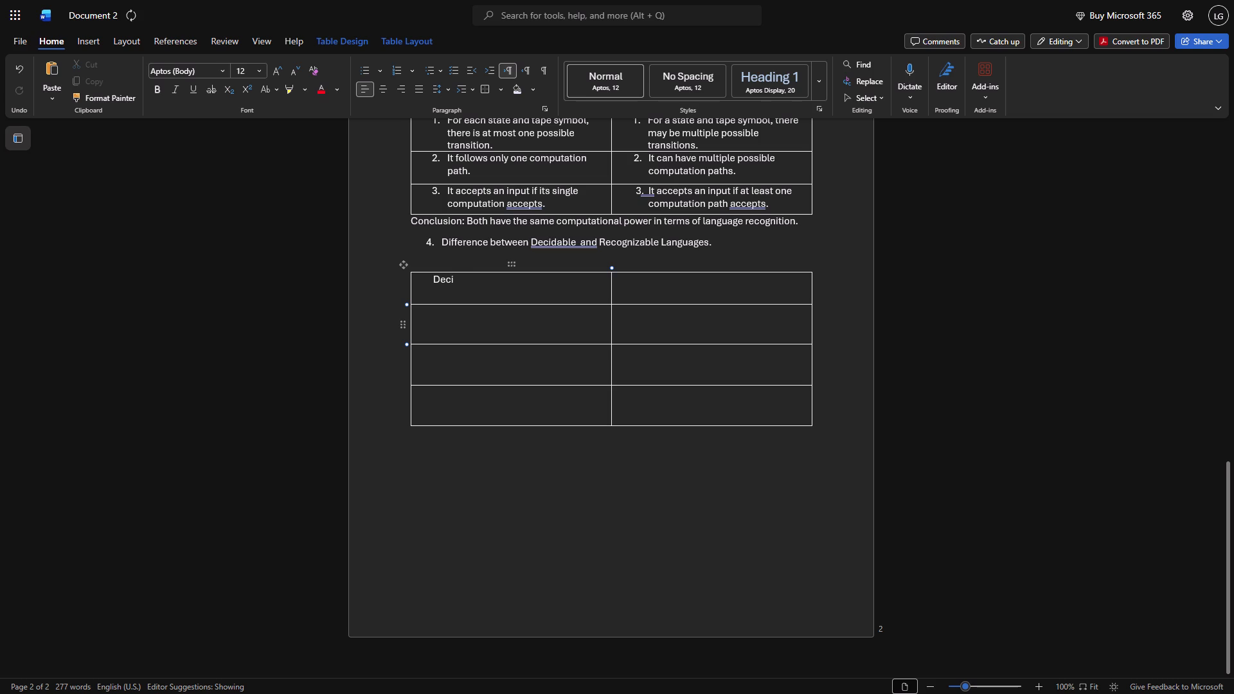
type("dable")
key("space")
type("Language")
Set the "Decidable Language" heading to font size 16 and indent it by four more spaces.
left_click_drag(433, 281, 566, 280)
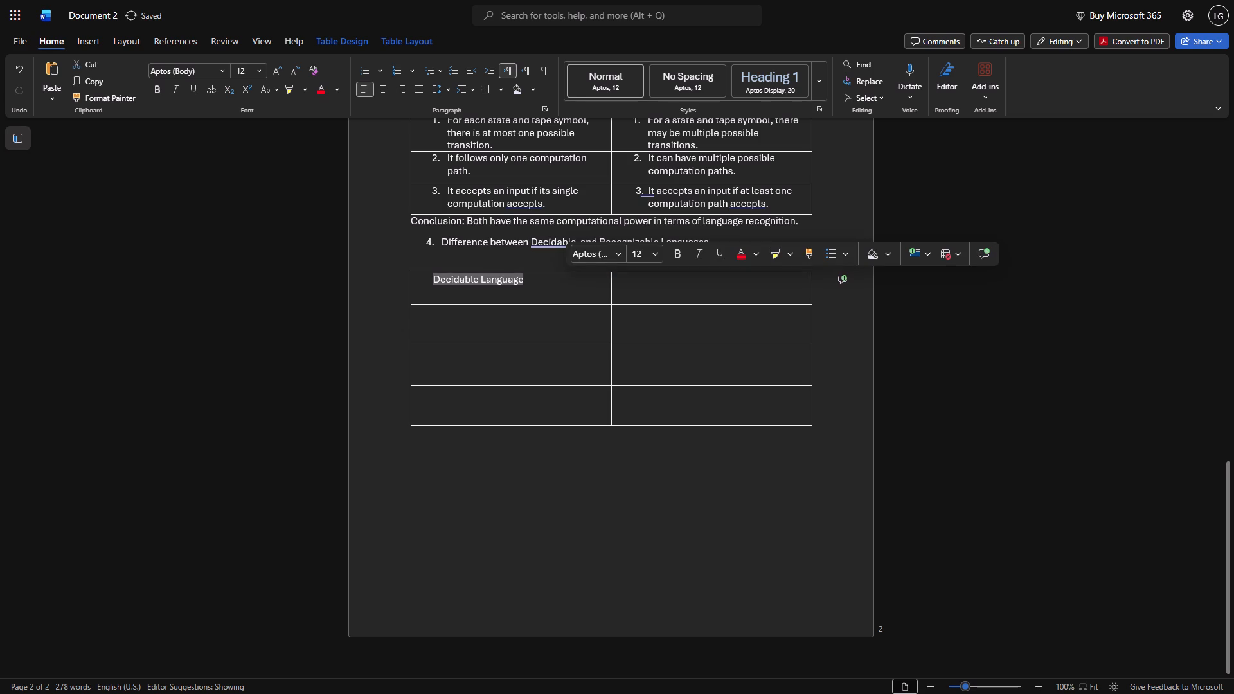
left_click(259, 73)
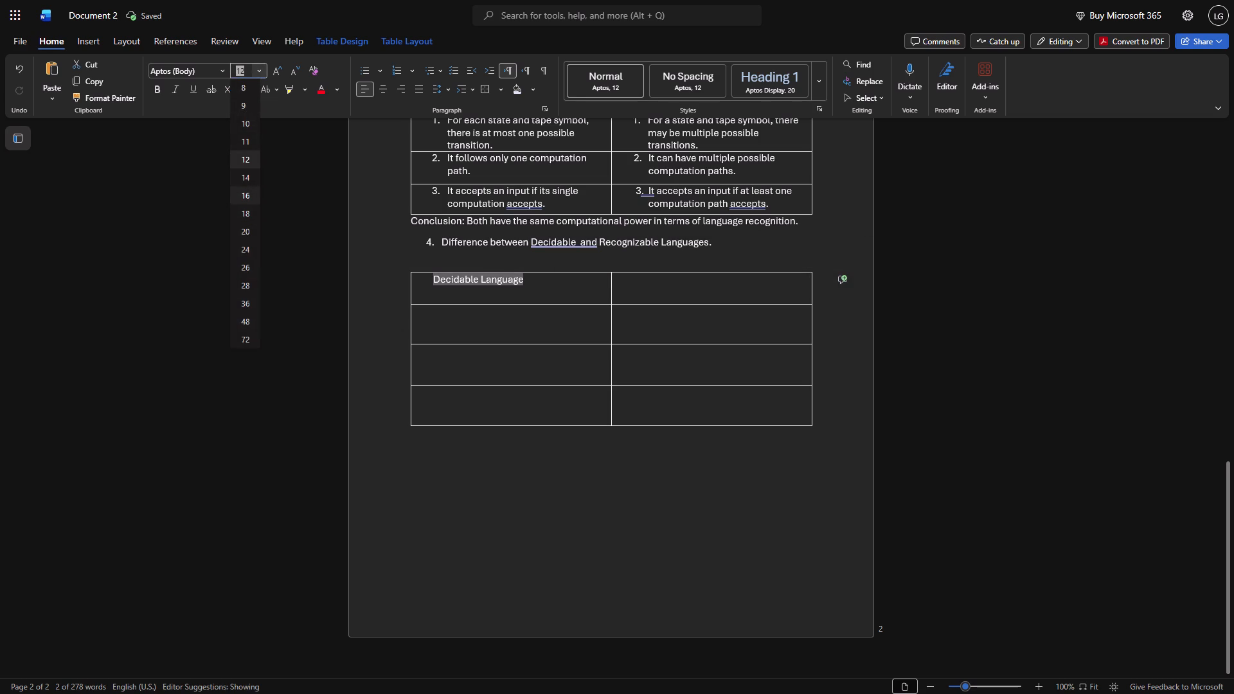
left_click(249, 201)
left_click(456, 291)
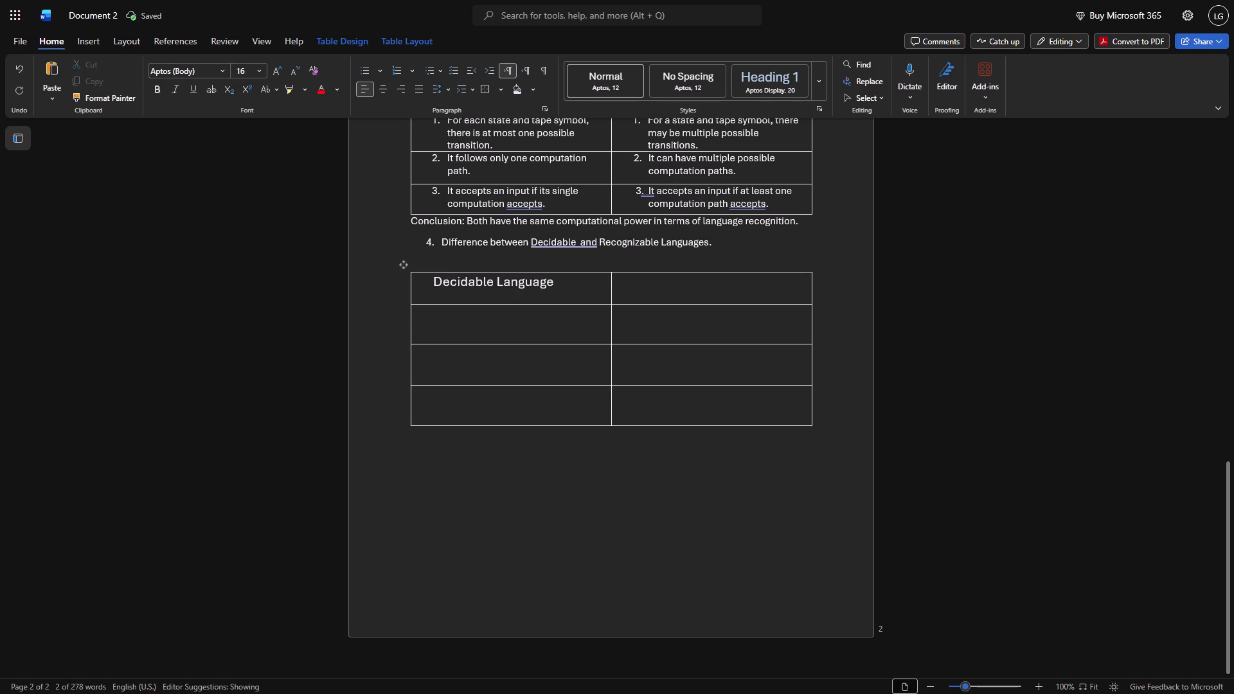
left_click(430, 278)
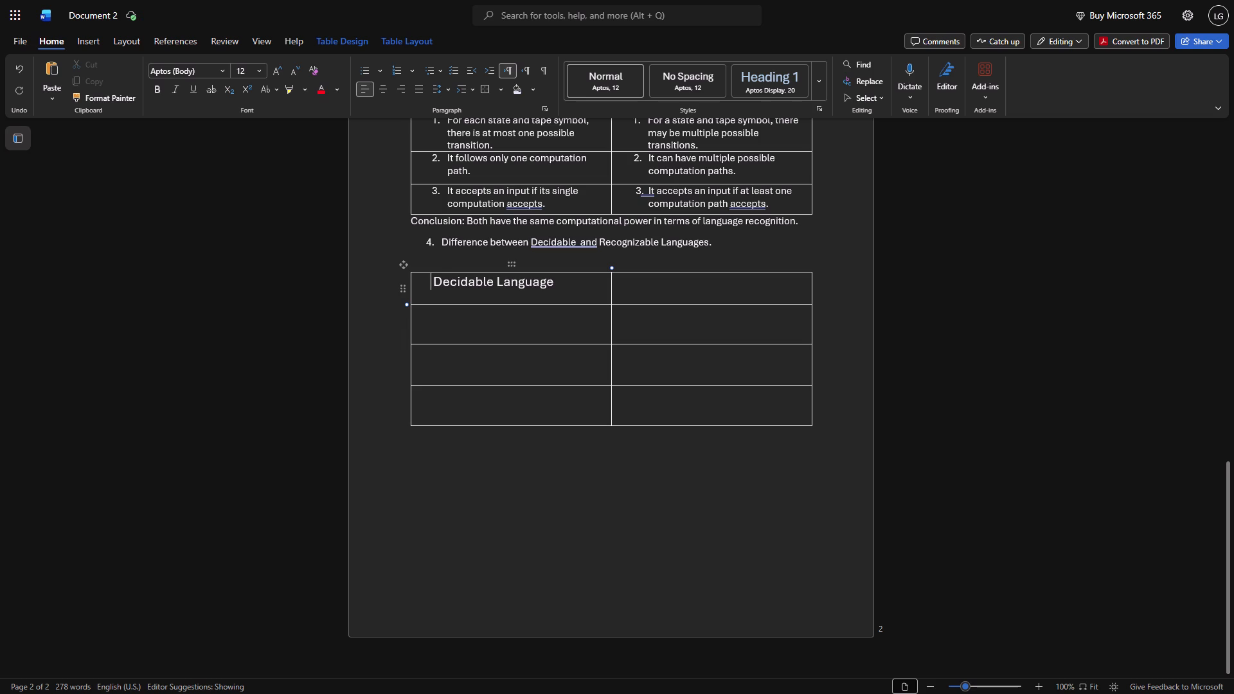
key("space")
key("space")
key("space")
key("space")
Enter "Recognizable Language" in the second header cell of the question 4 table, indented with leading spaces.
left_click(658, 284)
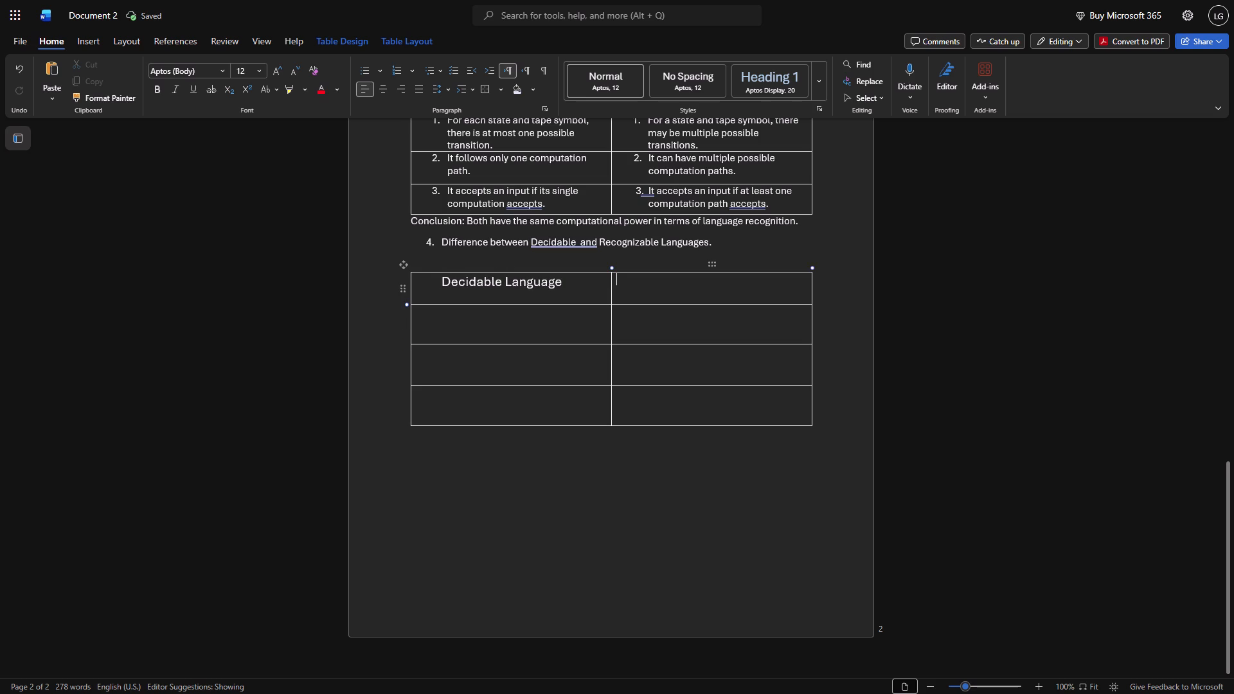
key("space")
key("space")
key("space")
key("space")
key("space")
key("space")
key("space")
key("space")
key("space")
key("space")
key("space")
key("space")
key("space")
key("space")
key("shift+r")
key("e")
type("co")
type("gni")
type("zable")
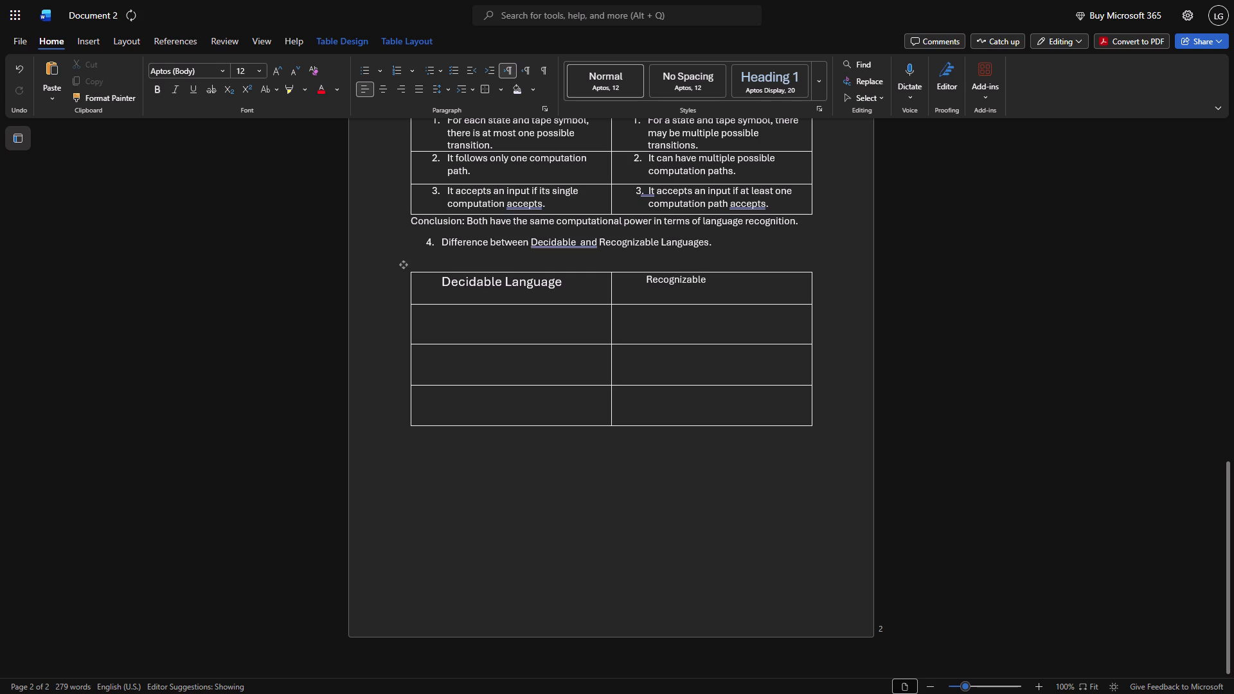
key("space")
type("Language")
Set the "Recognizable Language" heading in the question 4 table to font size 16.
left_click(647, 277)
left_click_drag(647, 277, 756, 287)
left_click(263, 67)
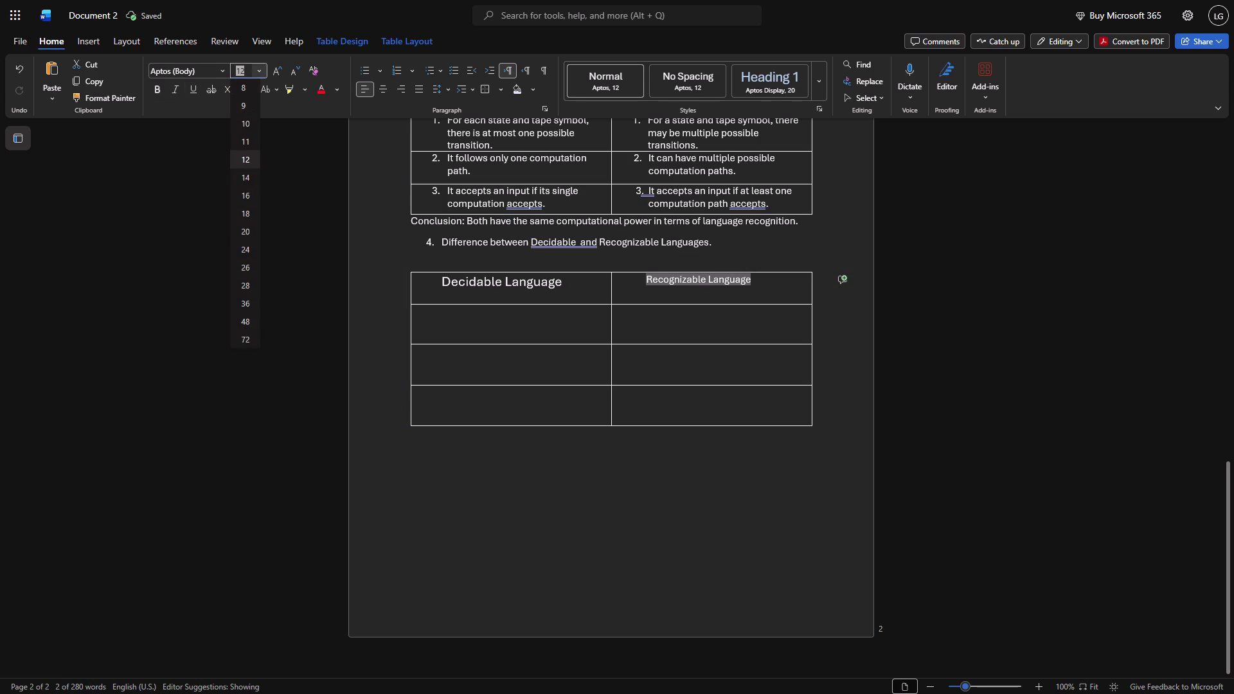
left_click(253, 194)
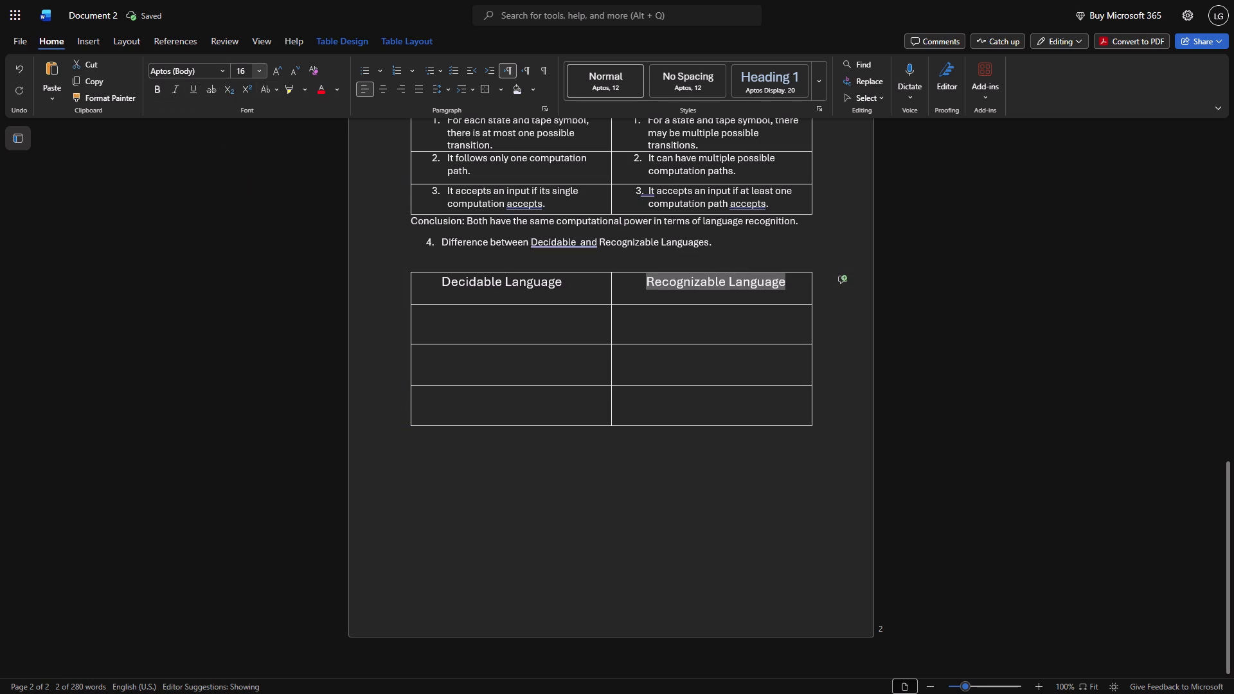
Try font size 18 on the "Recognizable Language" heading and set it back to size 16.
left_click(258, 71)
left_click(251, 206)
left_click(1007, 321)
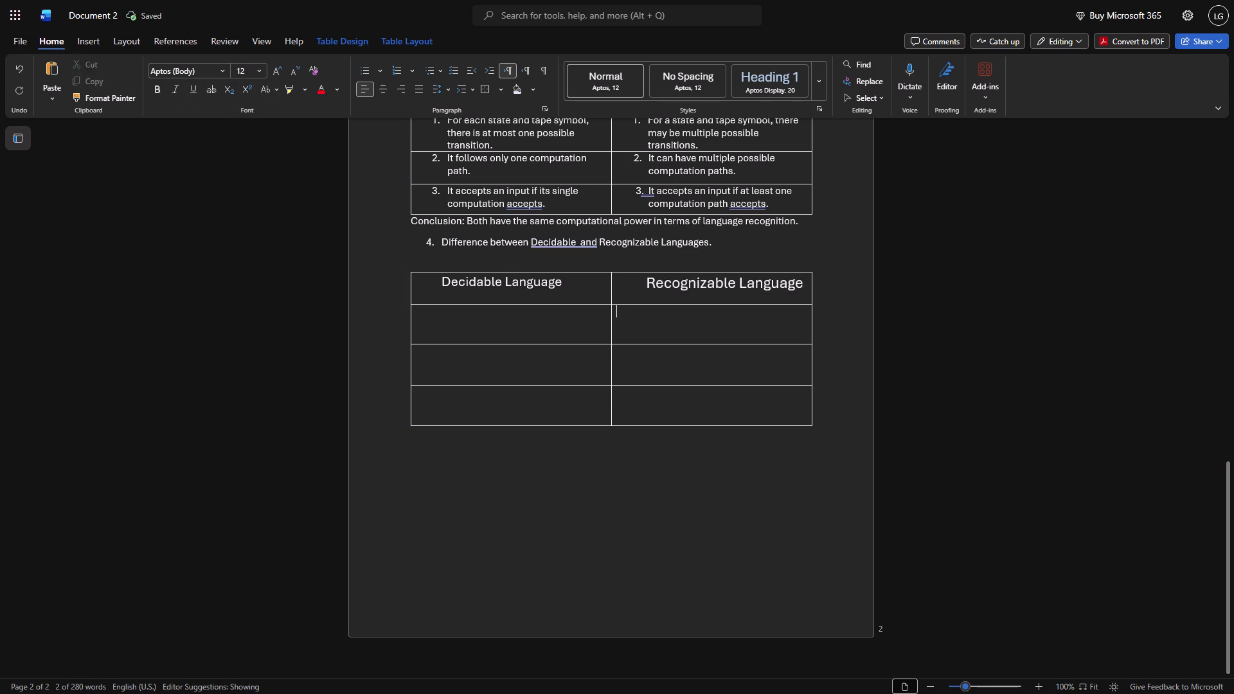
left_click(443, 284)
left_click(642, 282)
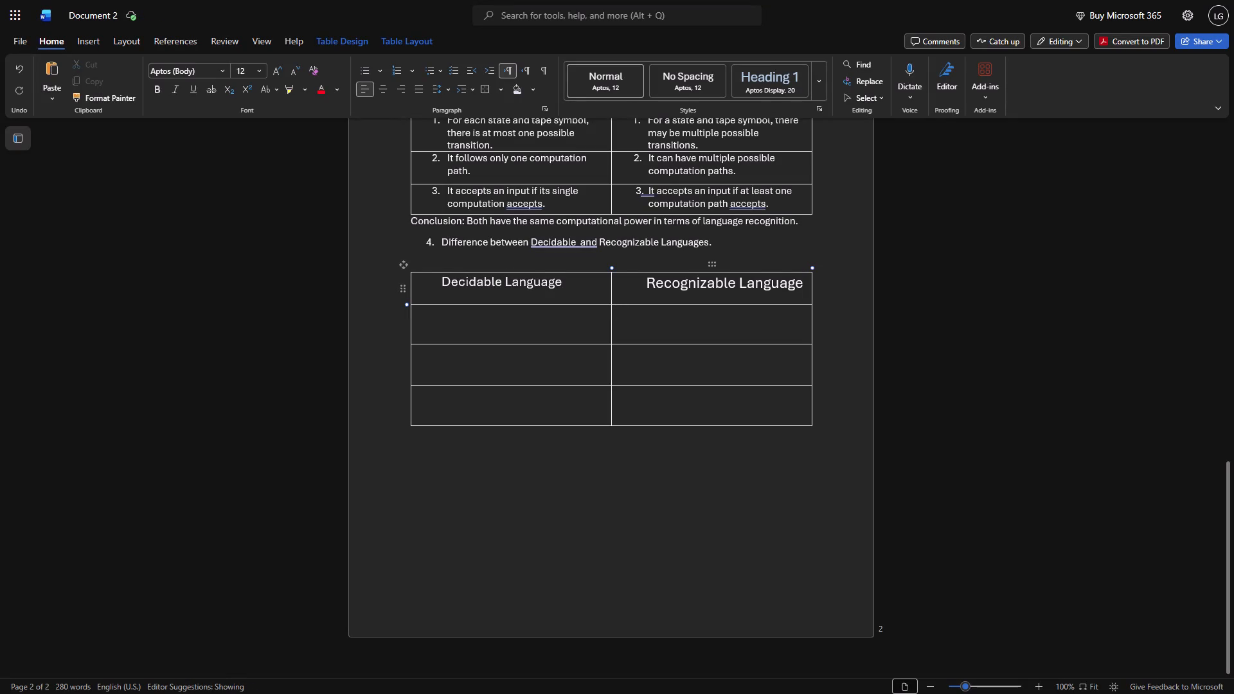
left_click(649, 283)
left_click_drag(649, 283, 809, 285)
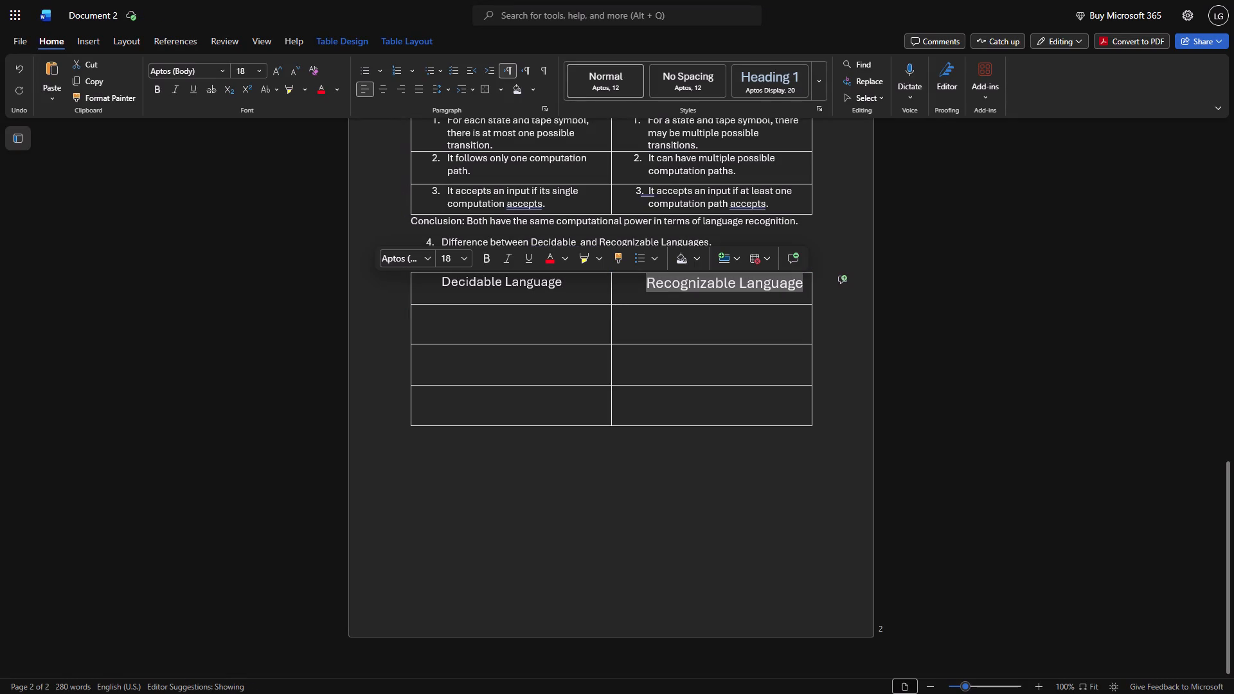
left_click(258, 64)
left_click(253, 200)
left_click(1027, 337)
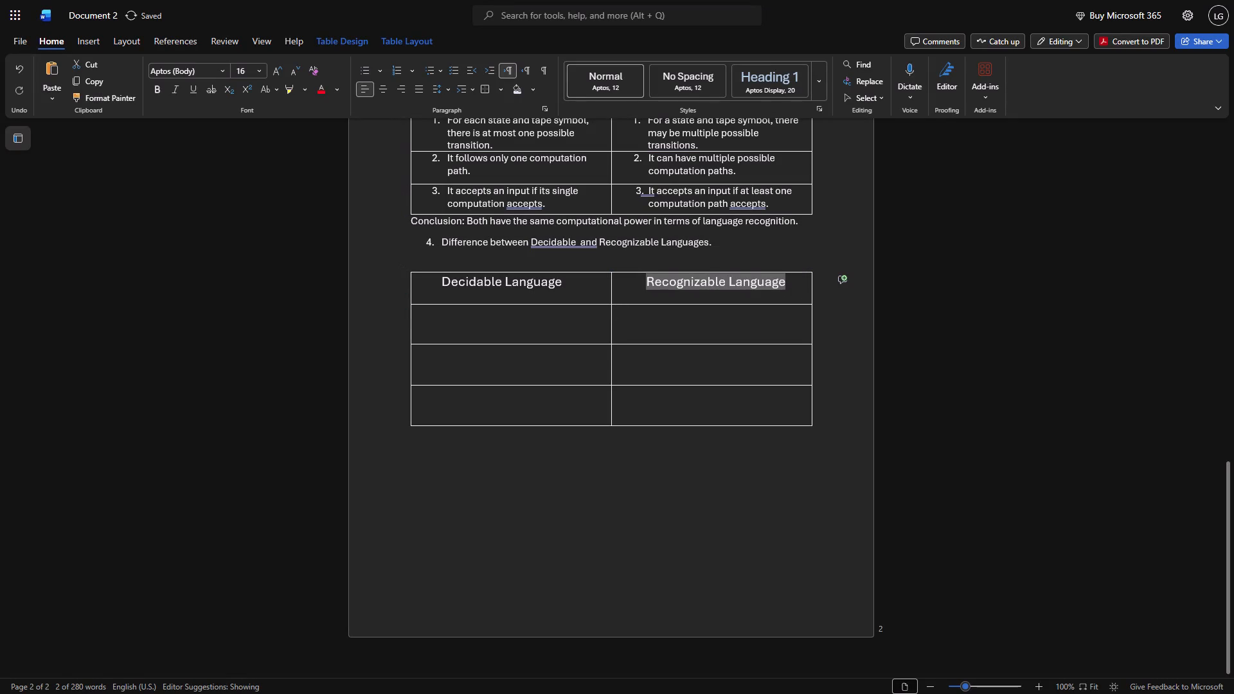
Start a numbered list at item 1 in the first cell below the "Decidable Language" heading.
left_click(406, 305)
left_click(431, 313)
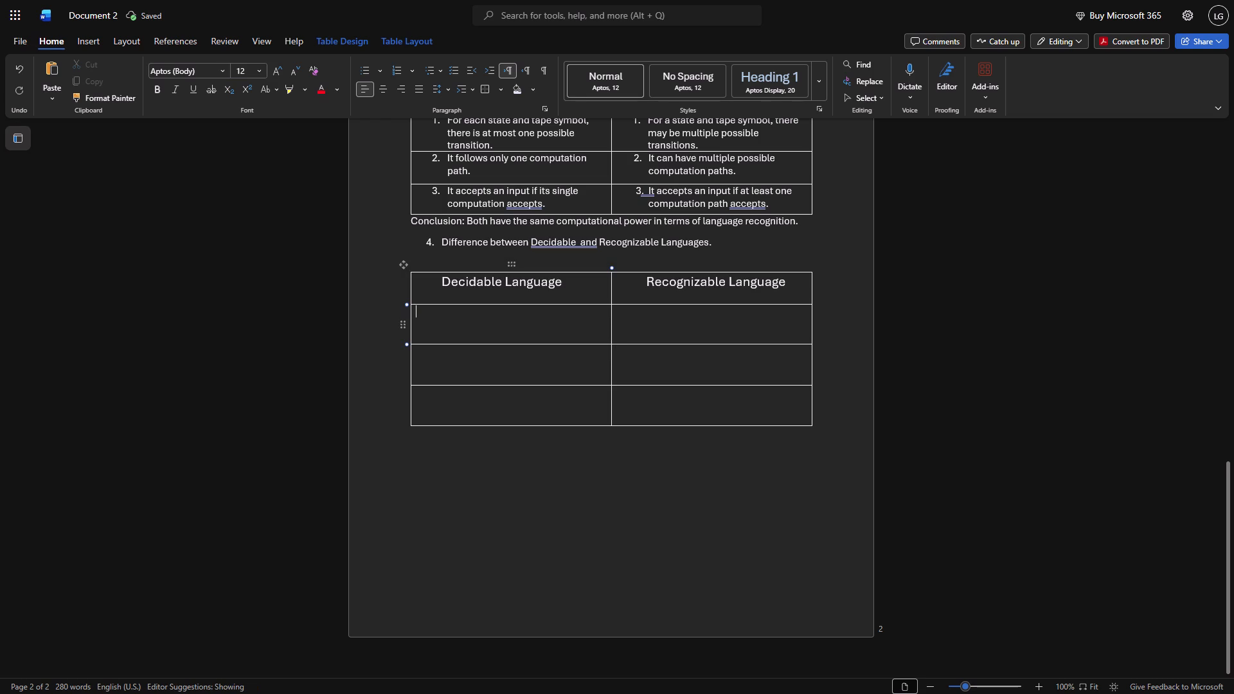
type("1.")
key("space")
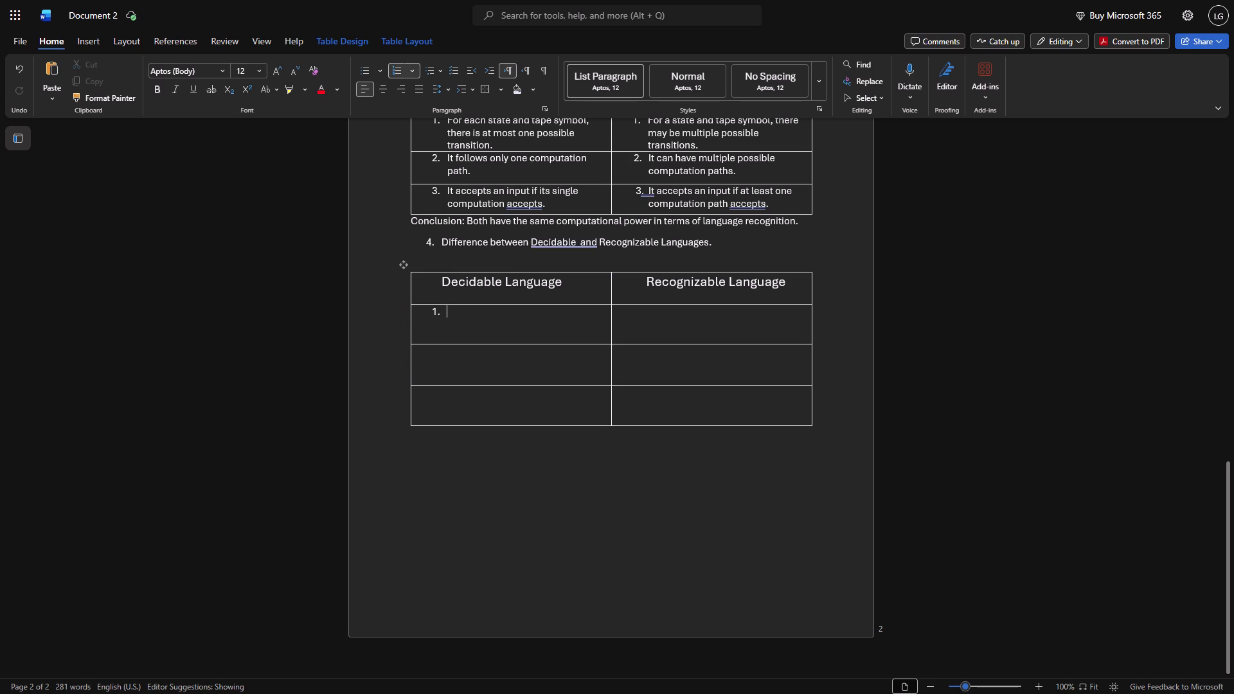
Increase the height of the first row below the header in the question 4 table.
left_click(672, 344)
left_click(673, 345)
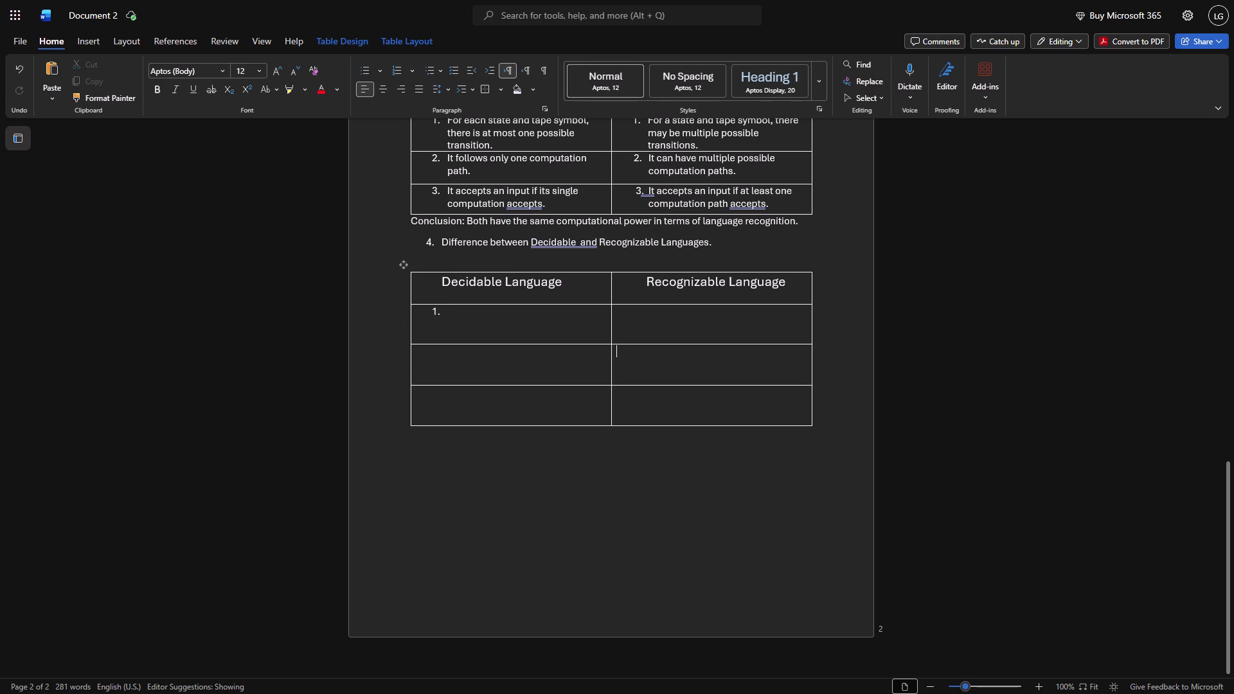
left_click_drag(679, 343, 681, 366)
Enter "A language is decidable if a Turing Machine" as item 1 in the first cell below "Decidable Language".
left_click(476, 318)
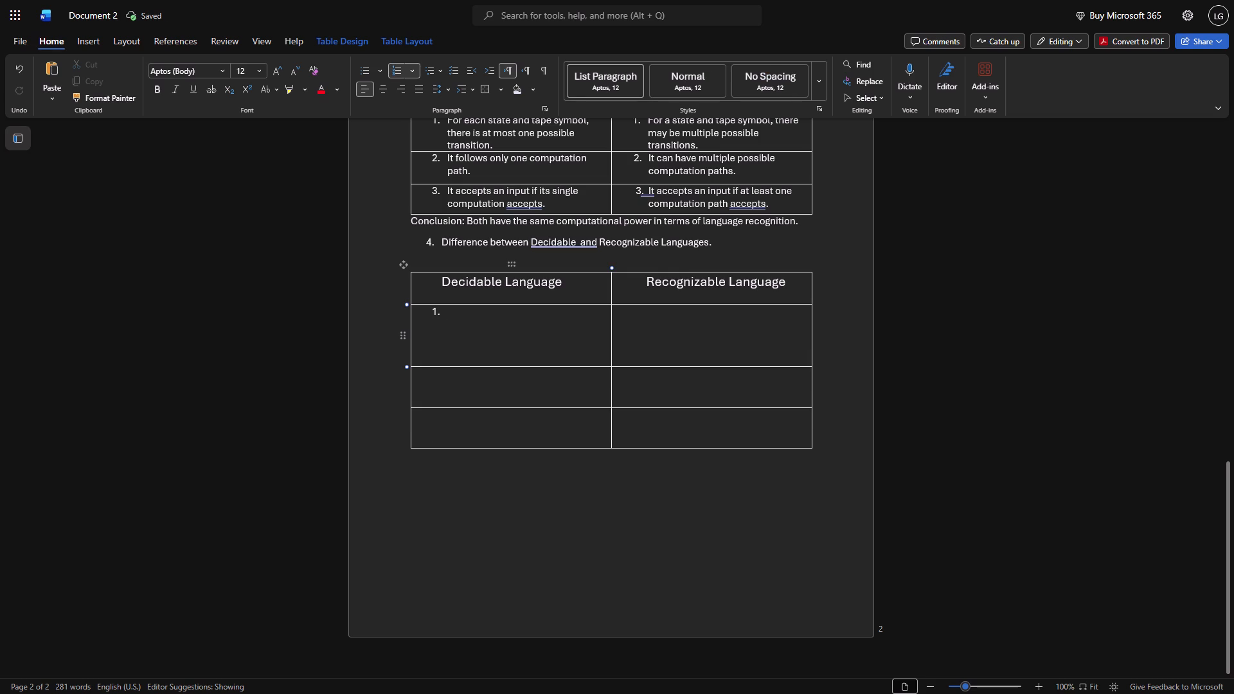
type("A")
key("space")
key("l")
type("anguage")
key("space")
type("is")
key("space")
type("decidable")
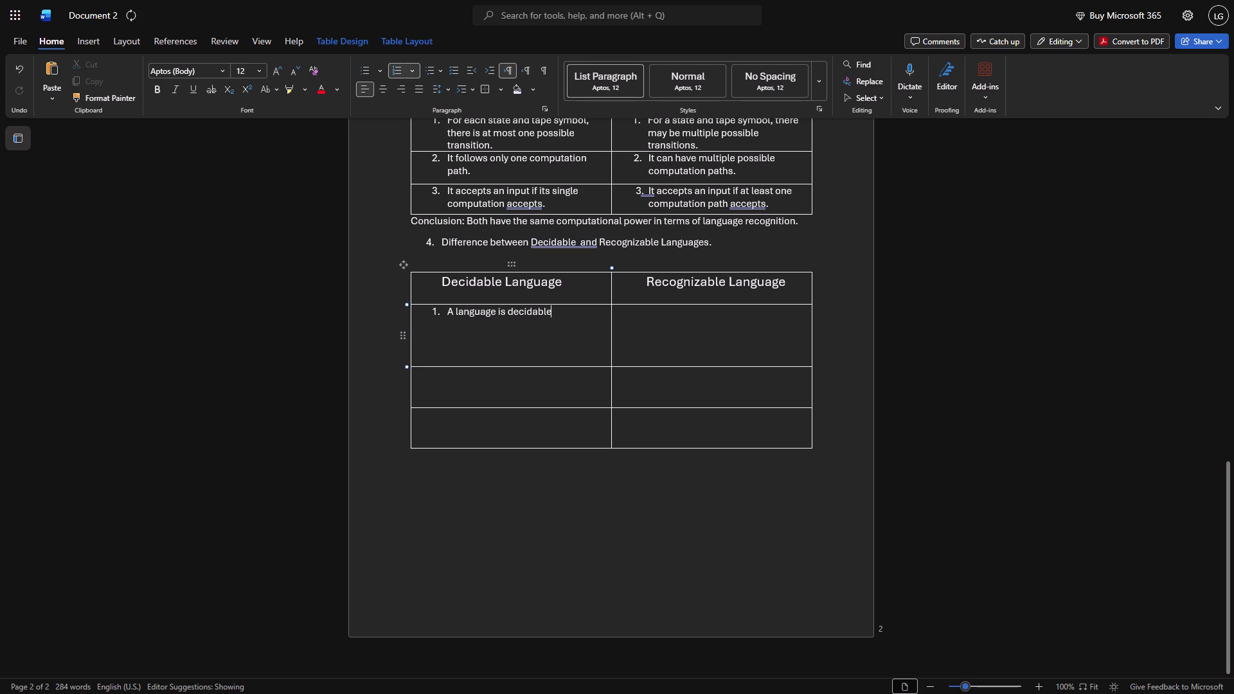
key("space")
type("if")
key("space")
type("a Tur")
type("ing")
key("space")
type("Machine")
Continue item 1 under "Decidable Language" with "halts on every input".
key("space")
type("hak")
key("BackSpace")
type("lts")
key("space")
type("on every")
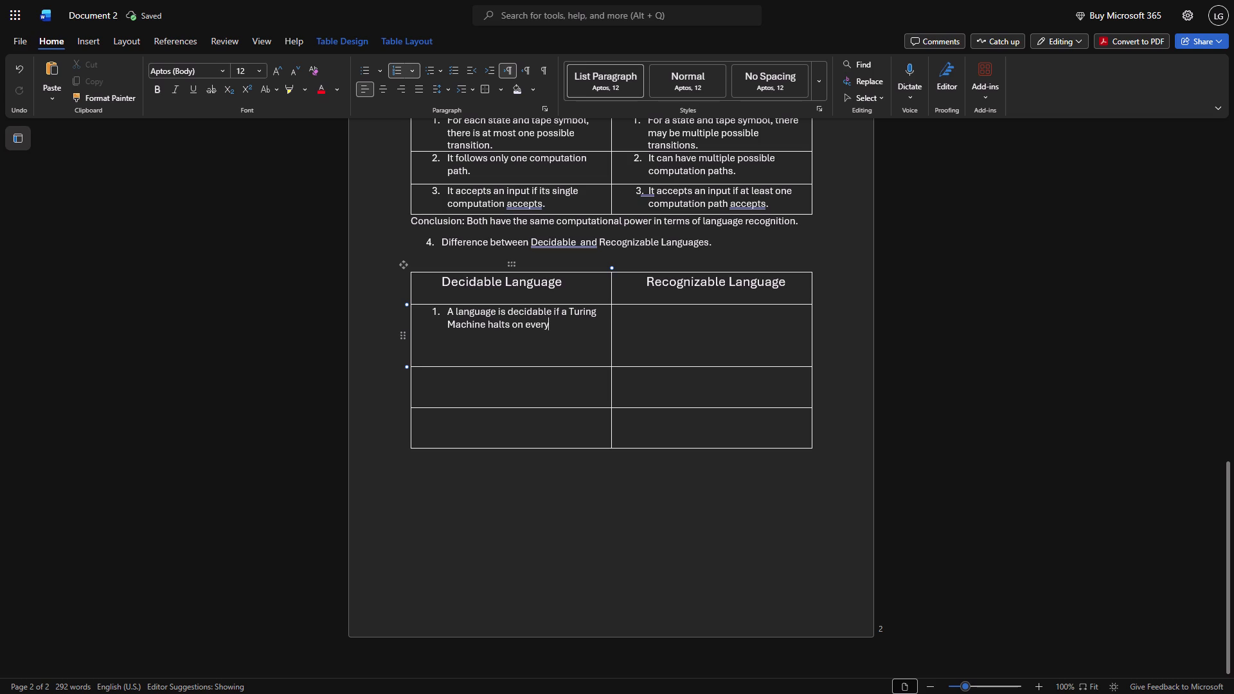
key("space")
type("inpu")
type("t")
key("space")
Complete item 1 under "Decidable Language" with "and correctly accepts or rejects it.".
type("and")
key("space")
type("correc")
key("t")
type("ly")
key("space")
type("accepts")
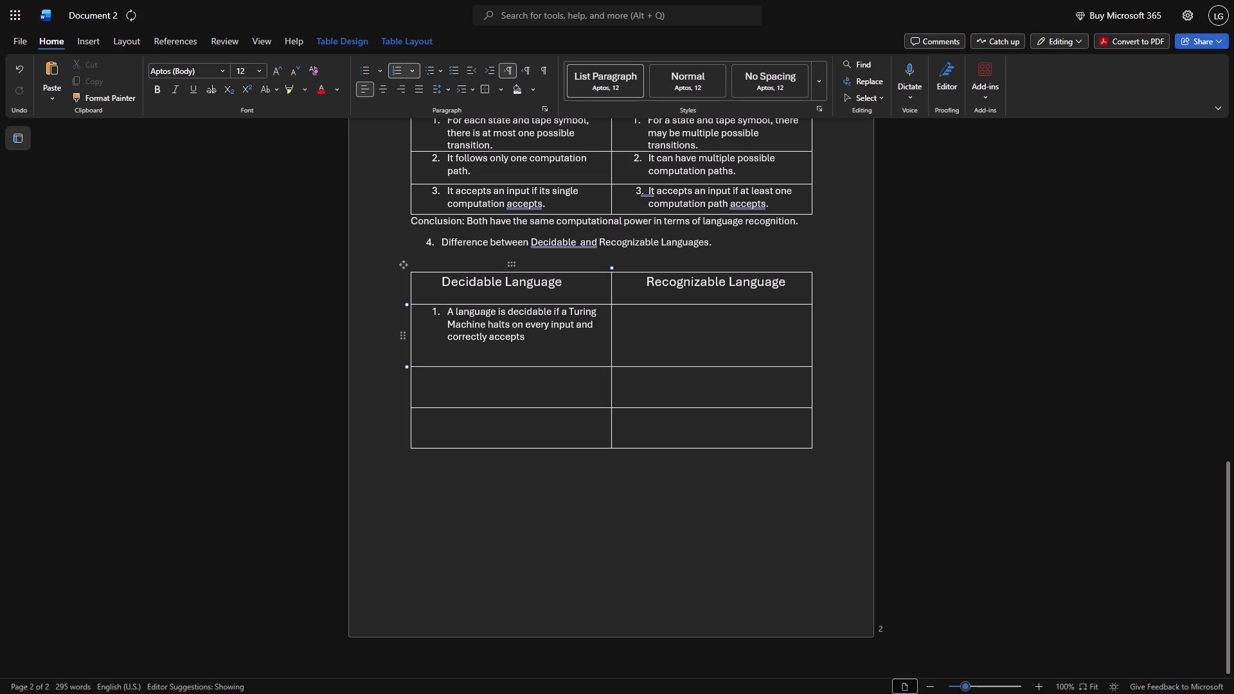
key("space")
type("or")
key("space")
type("reje")
type("cts")
key("space")
type("it")
key("period")
Enter "A language is recognizable if" as item 1 in the first cell below "Recognizable Language".
key("Right")
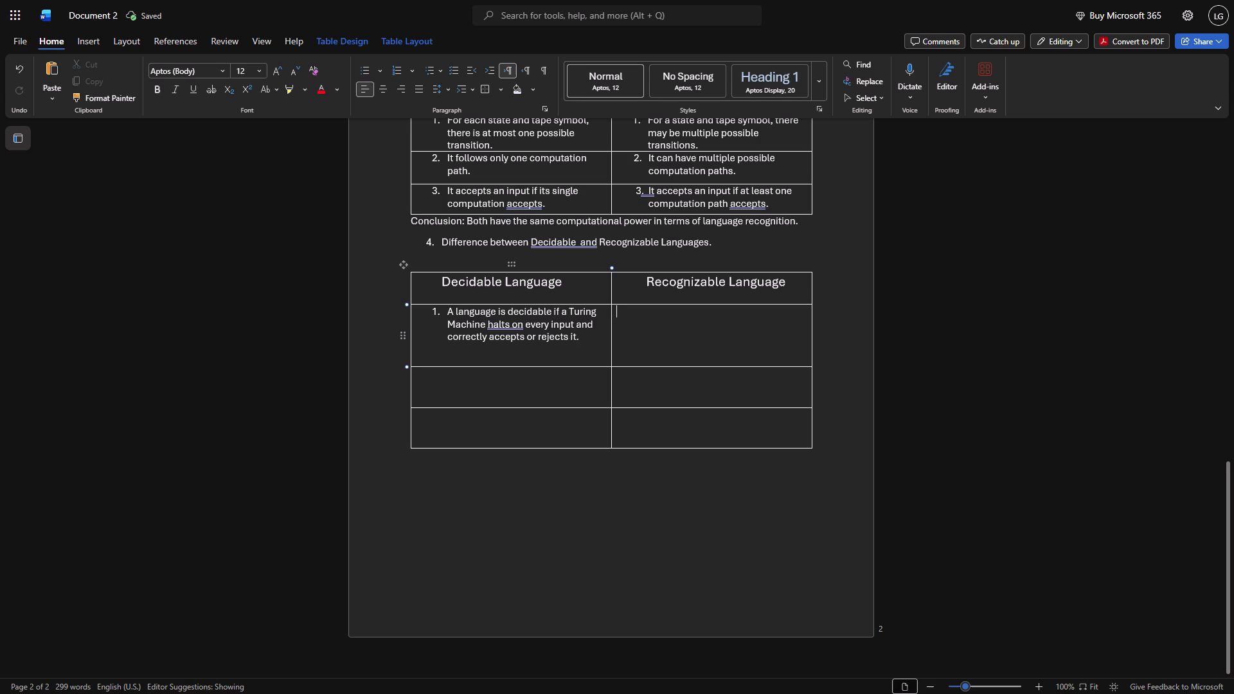
type("1.")
key("space")
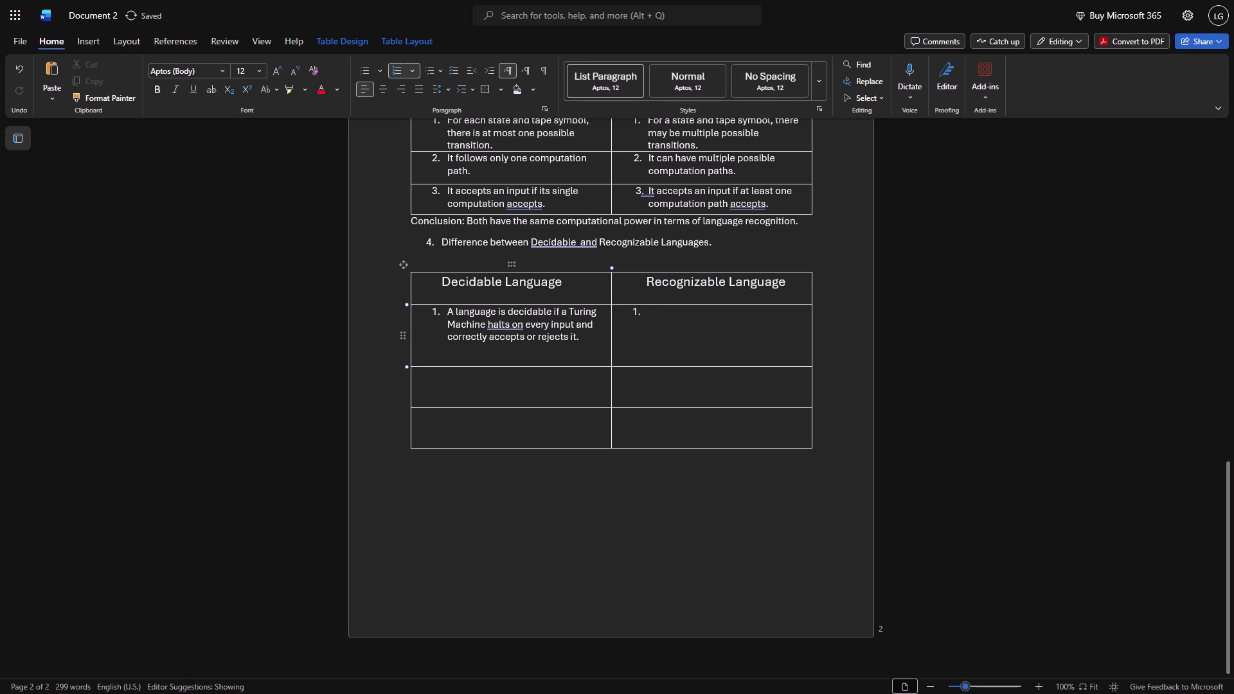
type("A")
key("space")
type("language")
key("space")
type("is")
key("space")
type("recon")
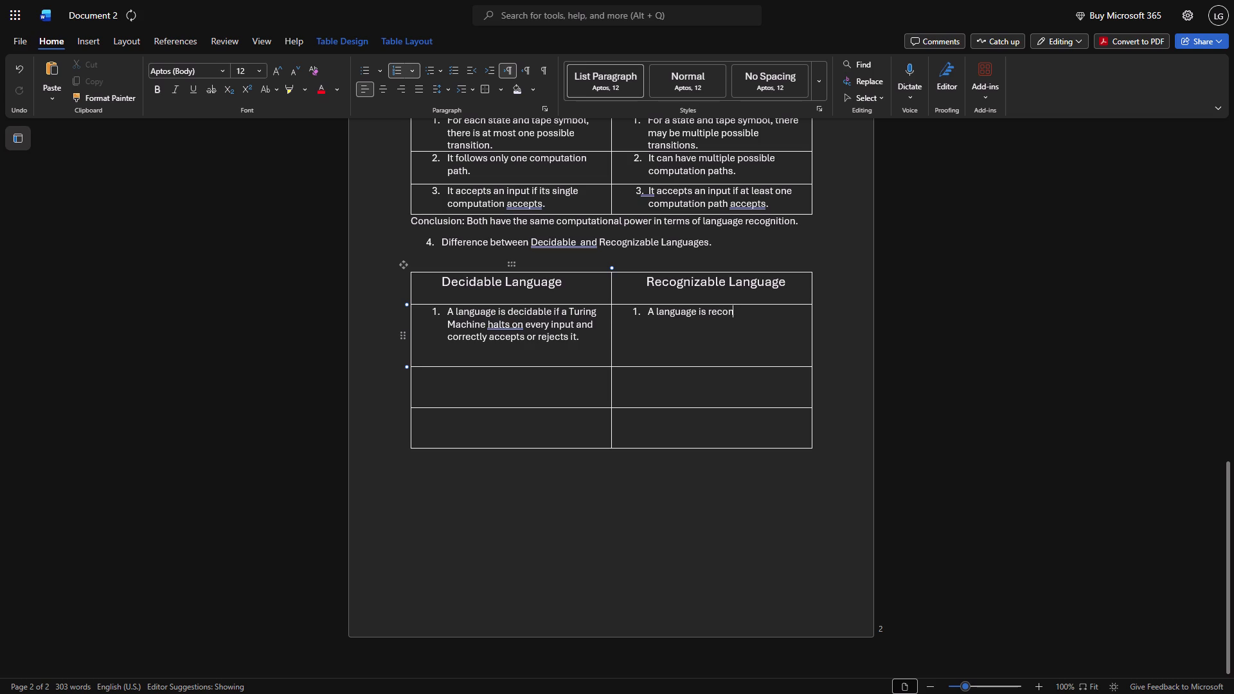
key("BackSpace")
type("gn")
type("izable if")
key("space")
Continue item 1 under "Recognizable Language" with "a Turing Machine accepts every".
type("a Turing")
key("space")
type("Mac")
type("hine")
key("space")
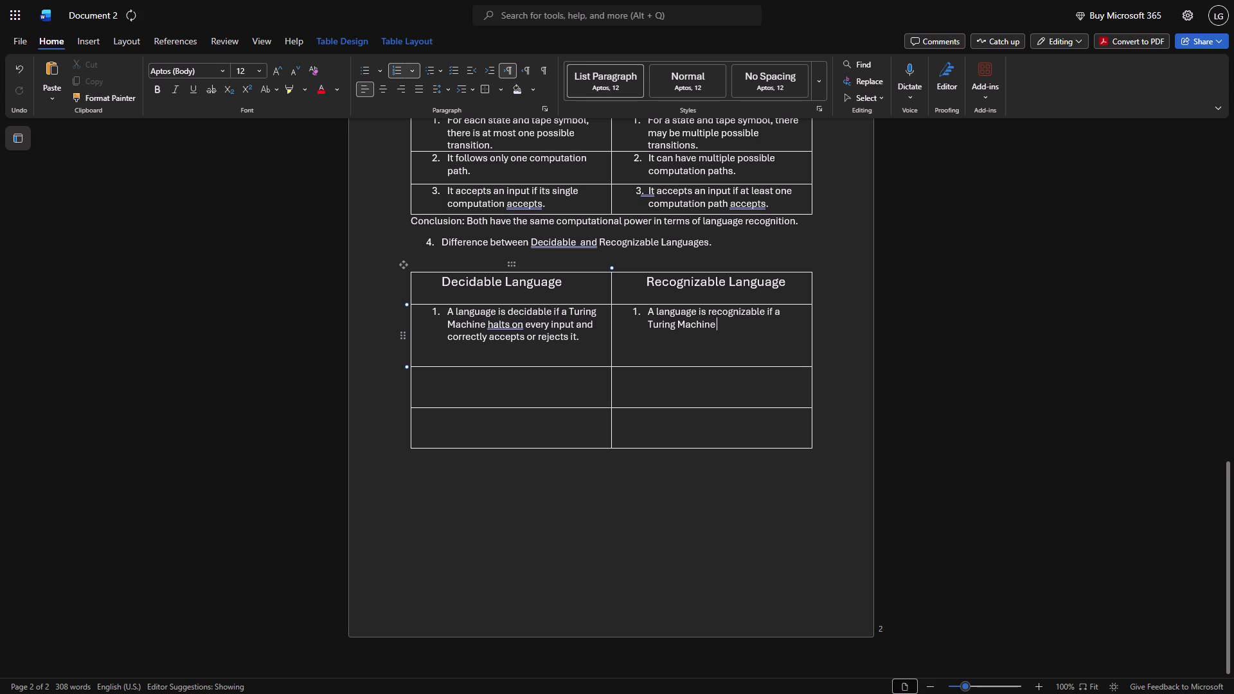
type("acc")
type("epts")
key("space")
type("eb")
key("BackSpace")
type("very")
key("space")
Continue item 1 under "Recognizable Language" with "string in the language but may run forever".
type("stri")
type("ng")
key("space")
type("in the")
key("space")
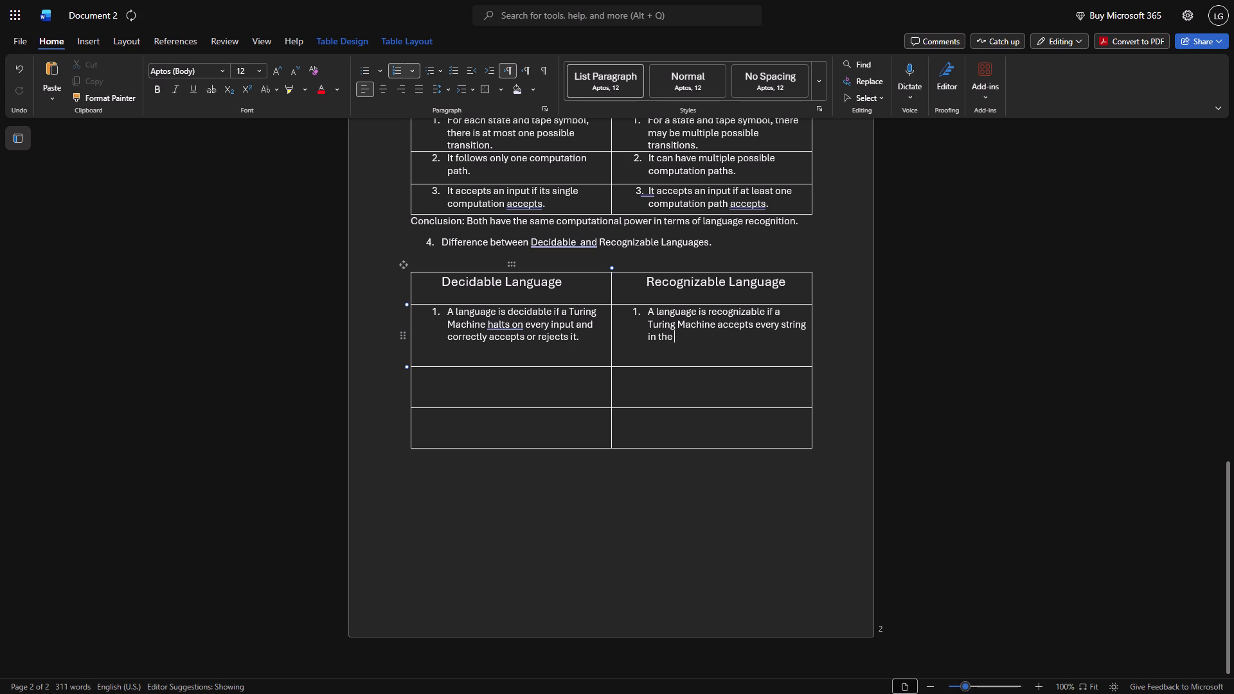
type("language")
key("space")
type("but")
key("space")
type("may")
key("space")
type("run for")
type("ever")
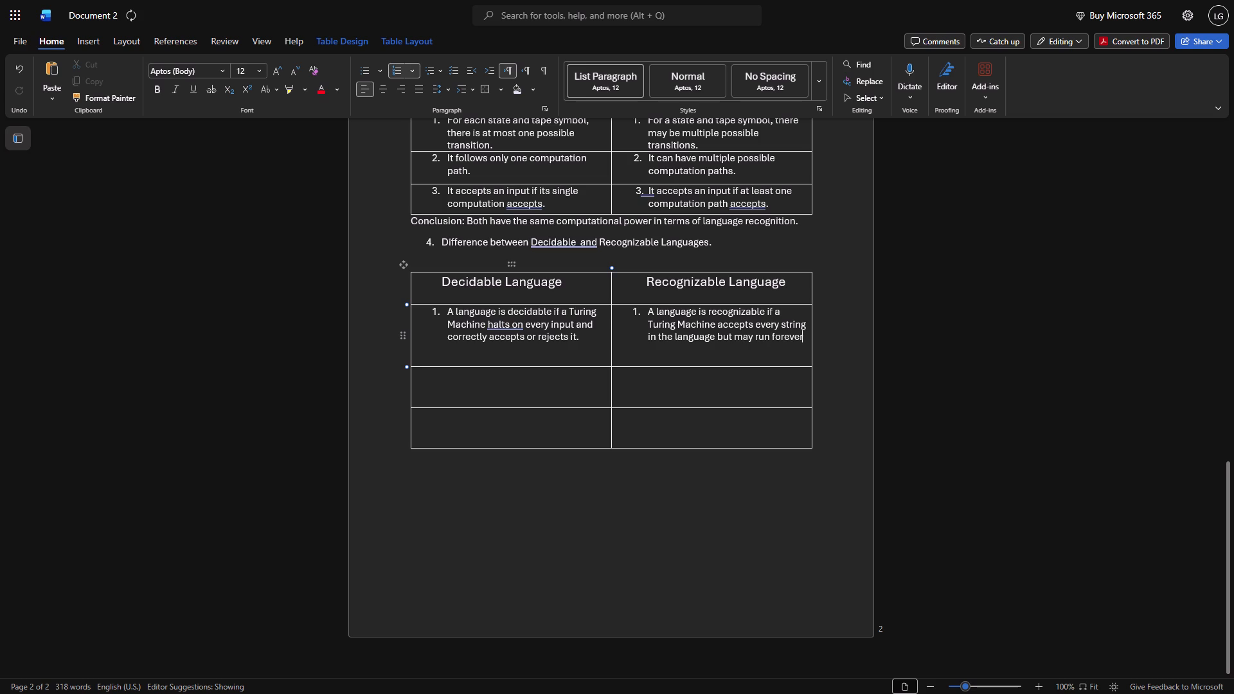
Complete item 1 under "Recognizable Language" with "for strings outside it.".
key("space")
type("for")
key("space")
type("str")
type("ing")
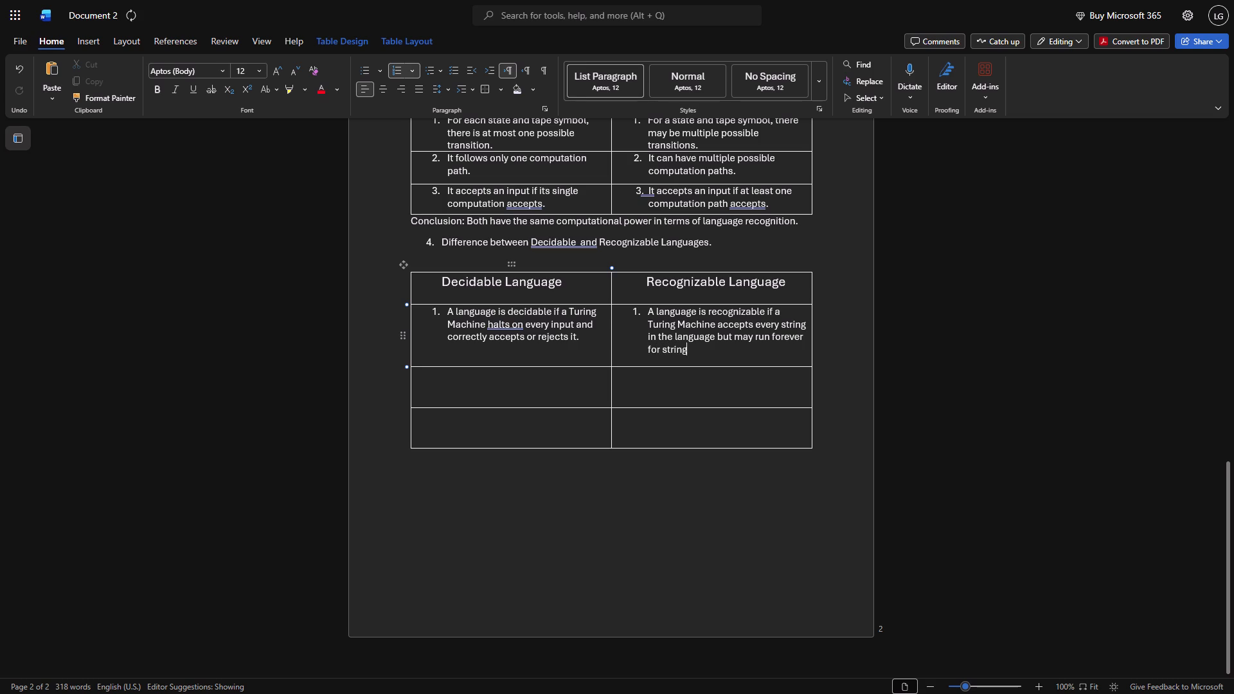
type("s")
key("space")
type("out")
type("side it")
key("comma")
key("BackSpace")
key("period")
Start item 2 in the second cell below "Decidable Language" with "It is also called".
key("Right")
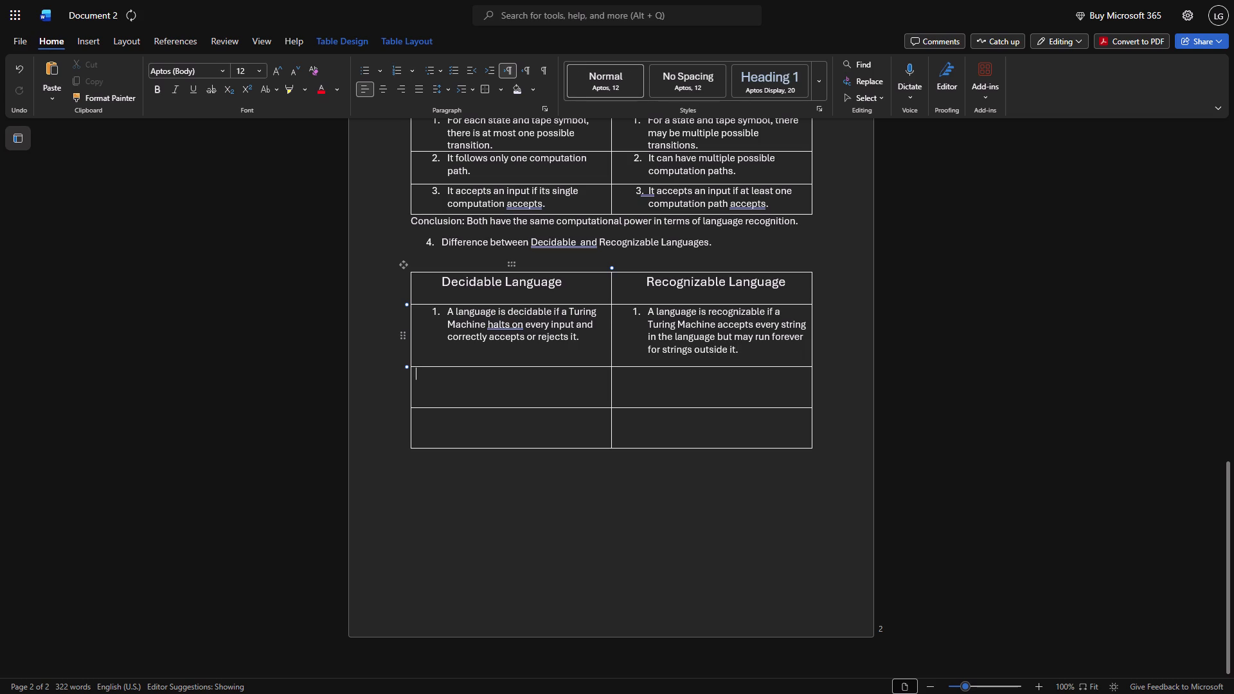
type("23.")
key("BackSpace")
key("BackSpace")
type(".")
key("space")
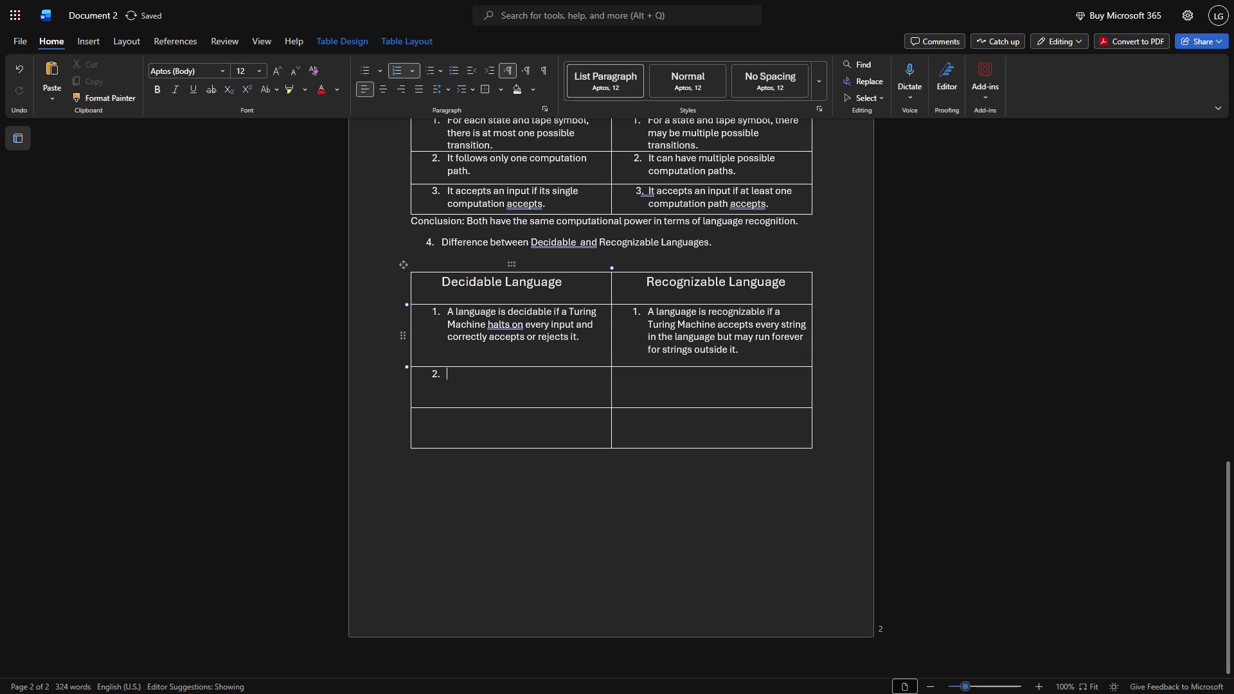
key("BackSpace")
type("t is")
key("space")
type("al")
type("so")
key("space")
type("called")
key("space")
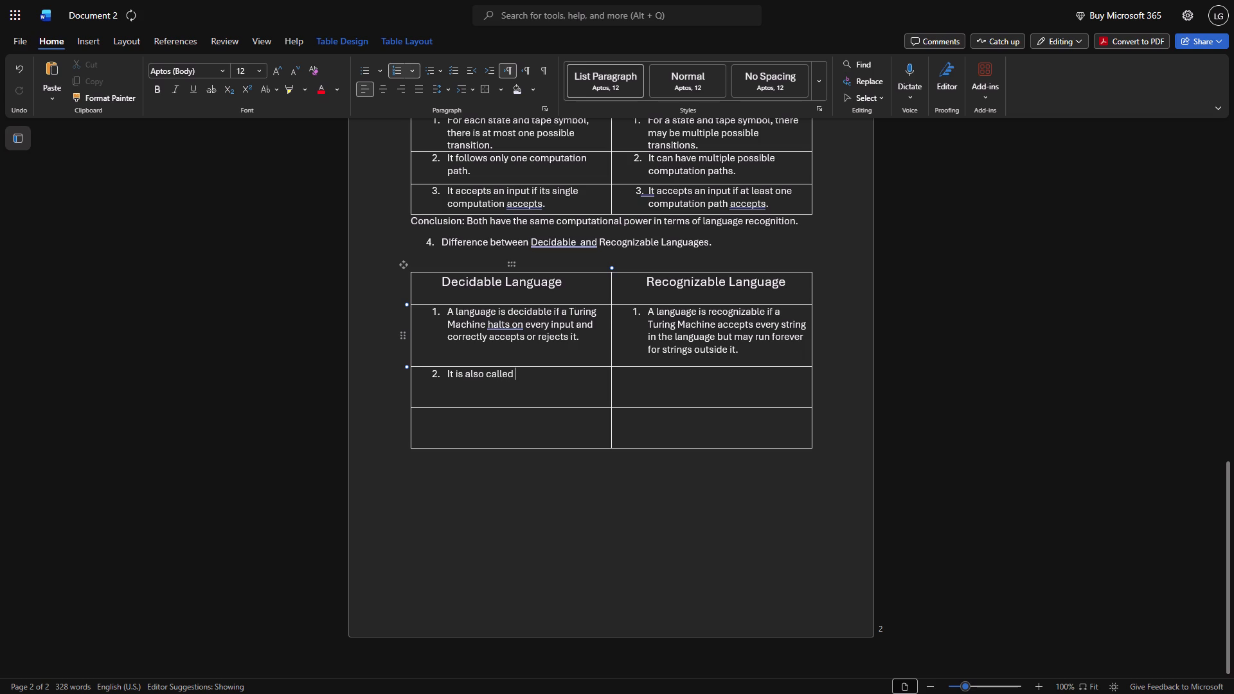
Complete item 2 under "Decidable Language" with "a Recursive Language.".
type("a")
key("space")
type("Re")
type("cursive")
key("space")
type("Ln")
key("BackSpace")
type("angug")
key("BackSpace")
type("age")
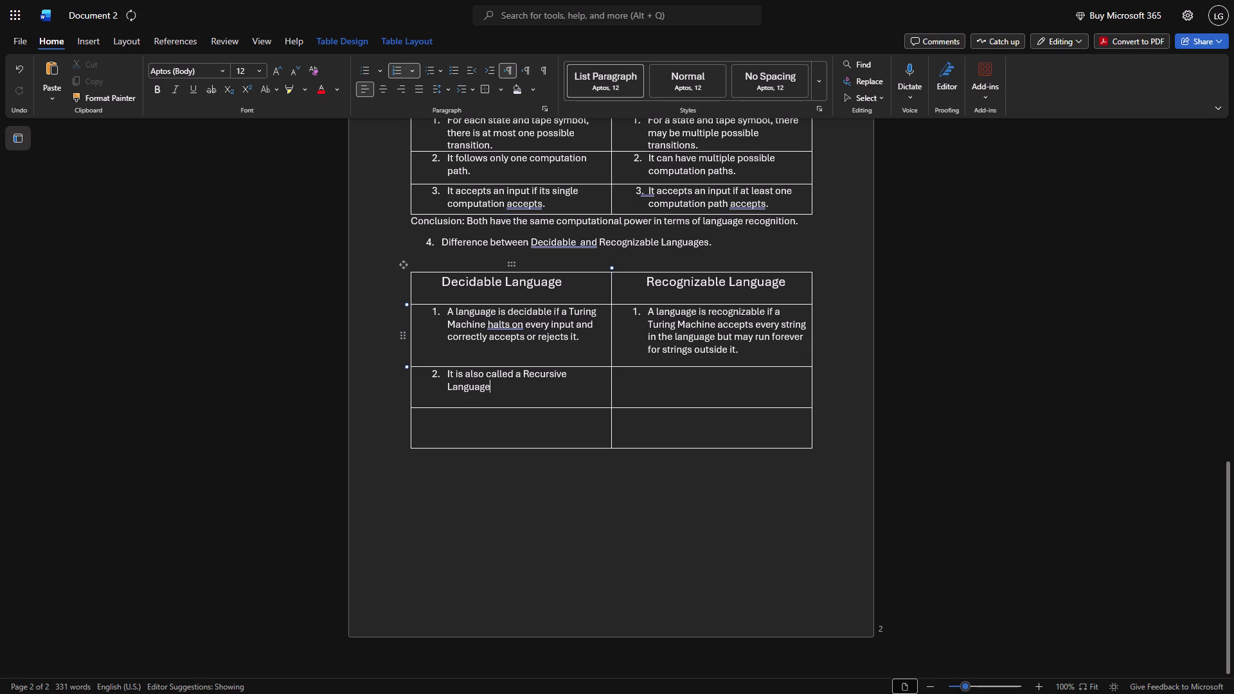
key("period")
Number the second cell below "Recognizable Language" as "2." in plain text, indented with spaces, instead of an automatic list number.
key("Right")
type("2.")
key("space")
key("BackSpace")
key("BackSpace")
key("BackSpace")
key("space")
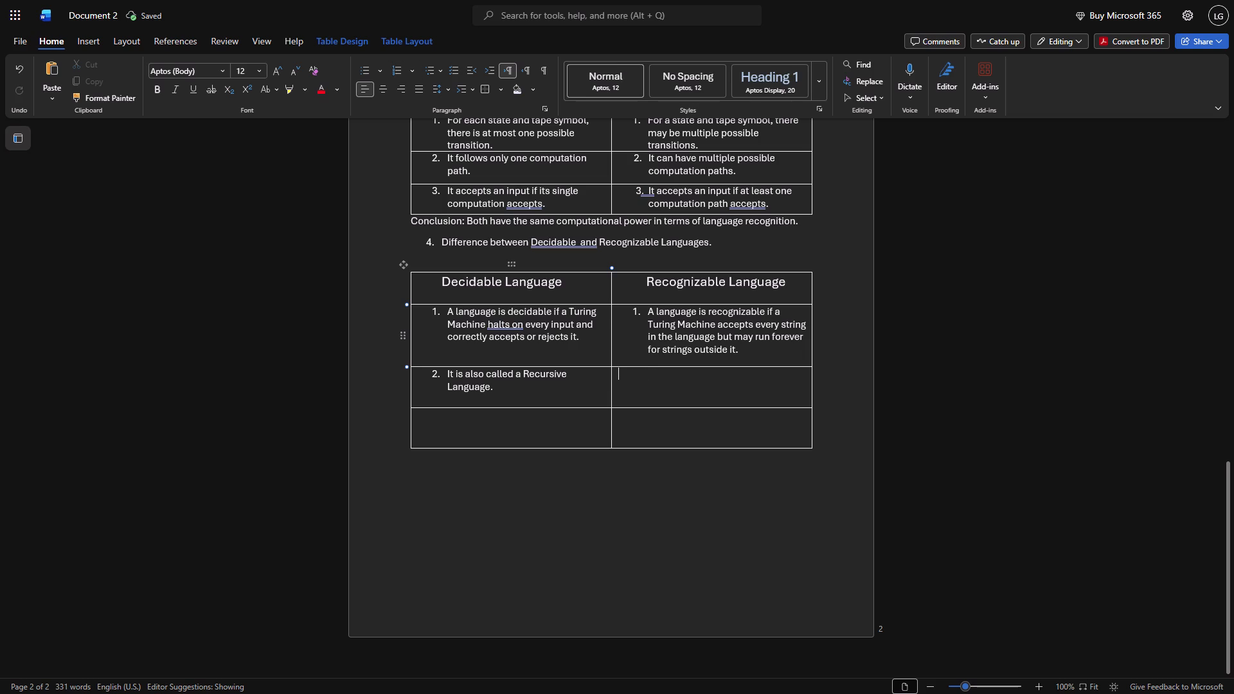
key("space")
key("BackSpace")
key("BackSpace")
key("BackSpace")
type("2.")
key("space")
key("space")
key("space")
key("space")
Start item 2 under "Recognizable Language" with "It is also called a".
type("It")
key("space")
type("is")
key("space")
type("also")
key("space")
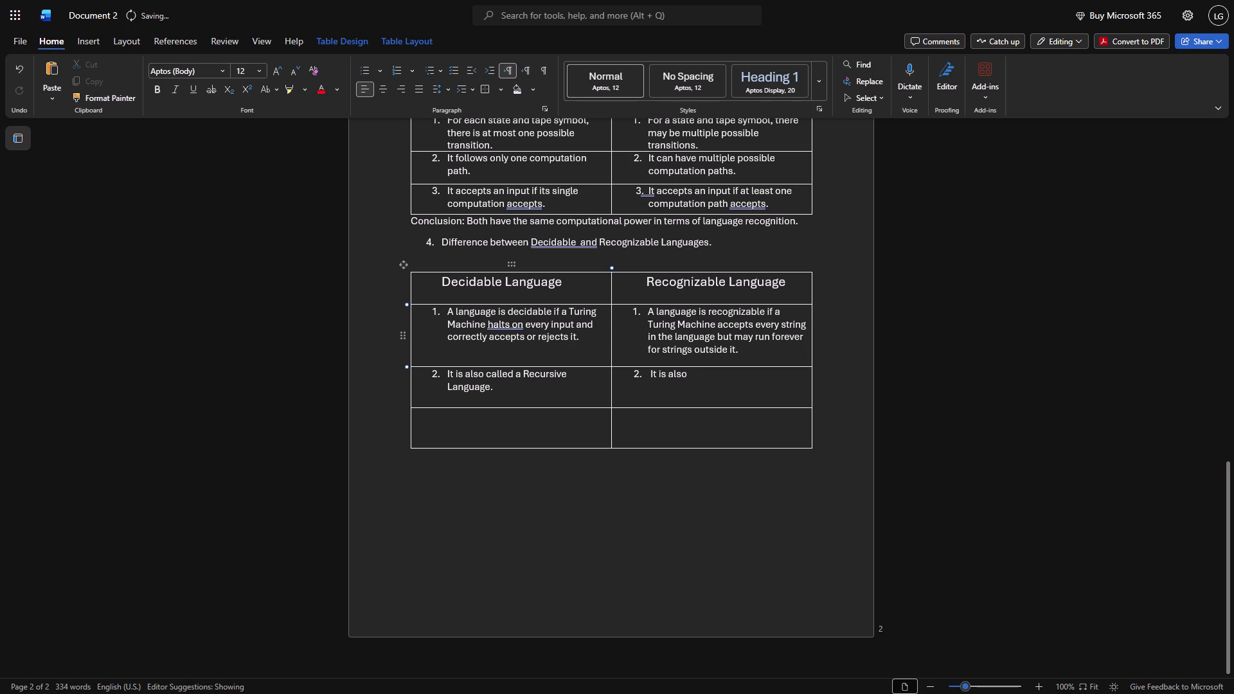
type("called")
key("space")
type("a")
key("space")
Complete item 2 under "Recognizable Language" with "Recursively Enumerable Language.".
key("shift+r")
type("eci")
key("BackSpace")
type("ur")
type("sively")
key("space")
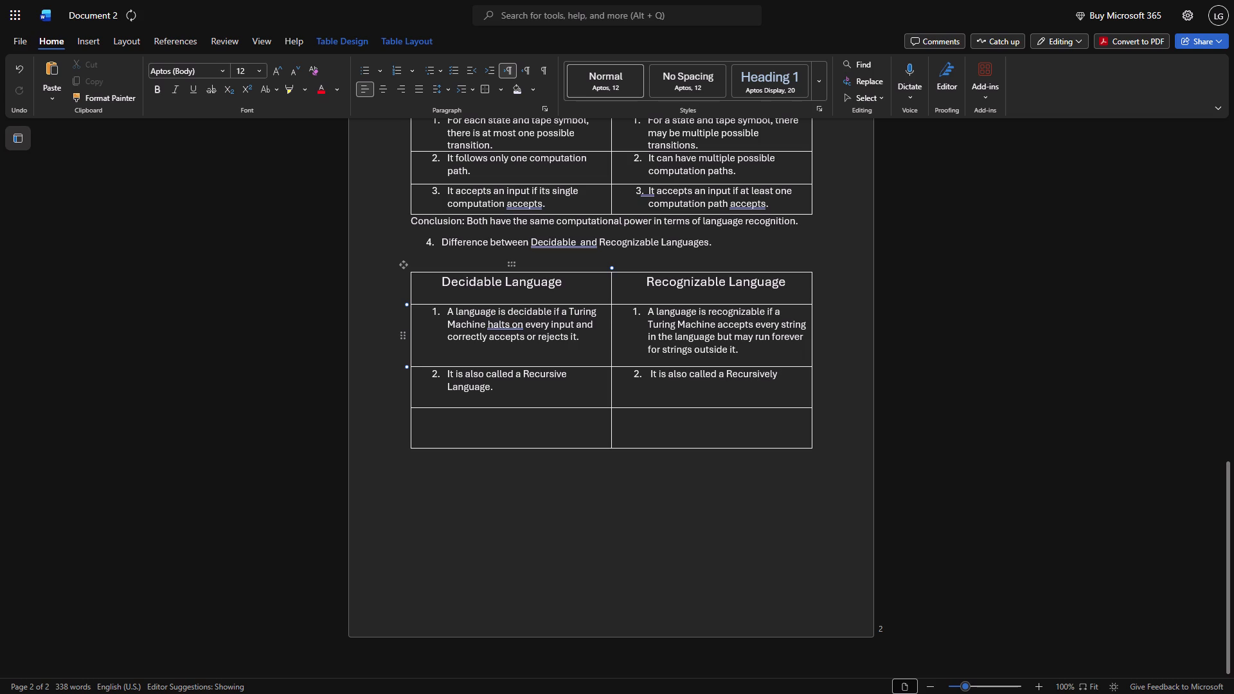
type("En")
key("u")
key("m")
key("e")
type("rabl")
key("space")
key("BackSpace")
type("e")
key("space")
type("Language")
key("period")
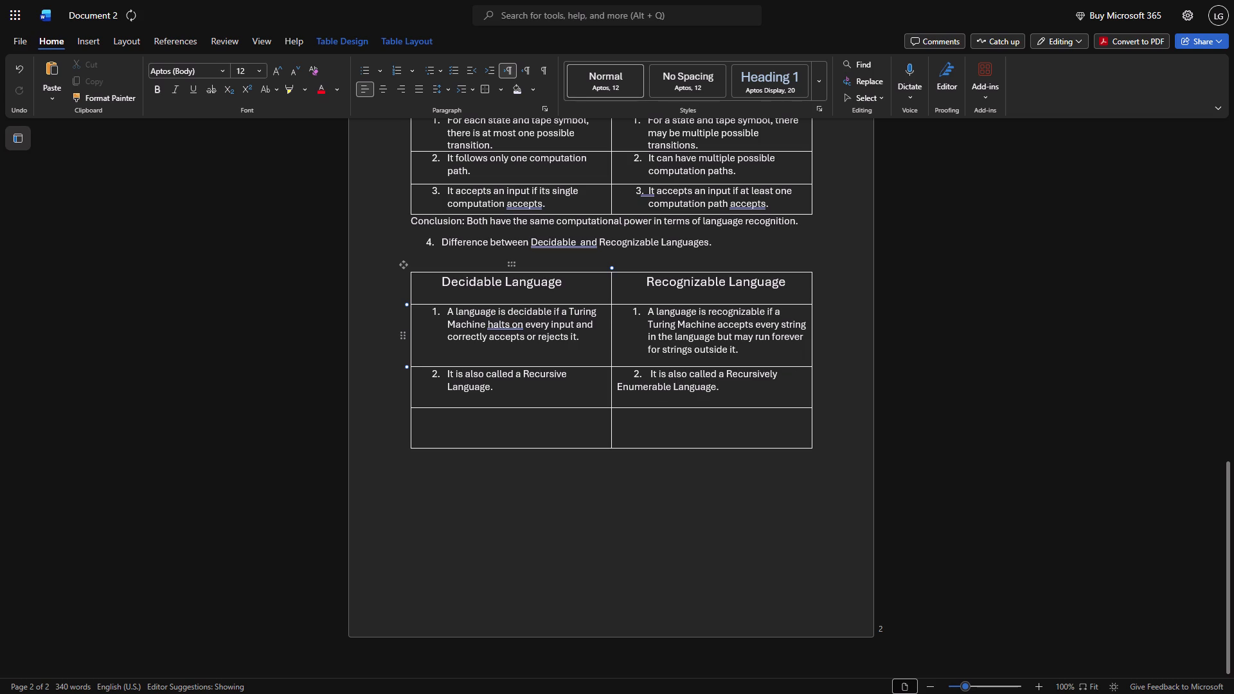
Indent the wrapped line "Enumerable Language." with spaces so it lines up under "It" in item 2.
key("Left")
key("Left")
key("Left")
key("Left")
key("Left")
key("Left")
key("Left")
key("Left")
key("Left")
key("Left")
key("Left")
key("Left")
key("Left")
key("Left")
key("Left")
key("Left")
key("Left")
key("Left")
key("Left")
key("Left")
key("Left")
key("Left")
key("Right")
key("Right")
key("space")
key("space")
key("space")
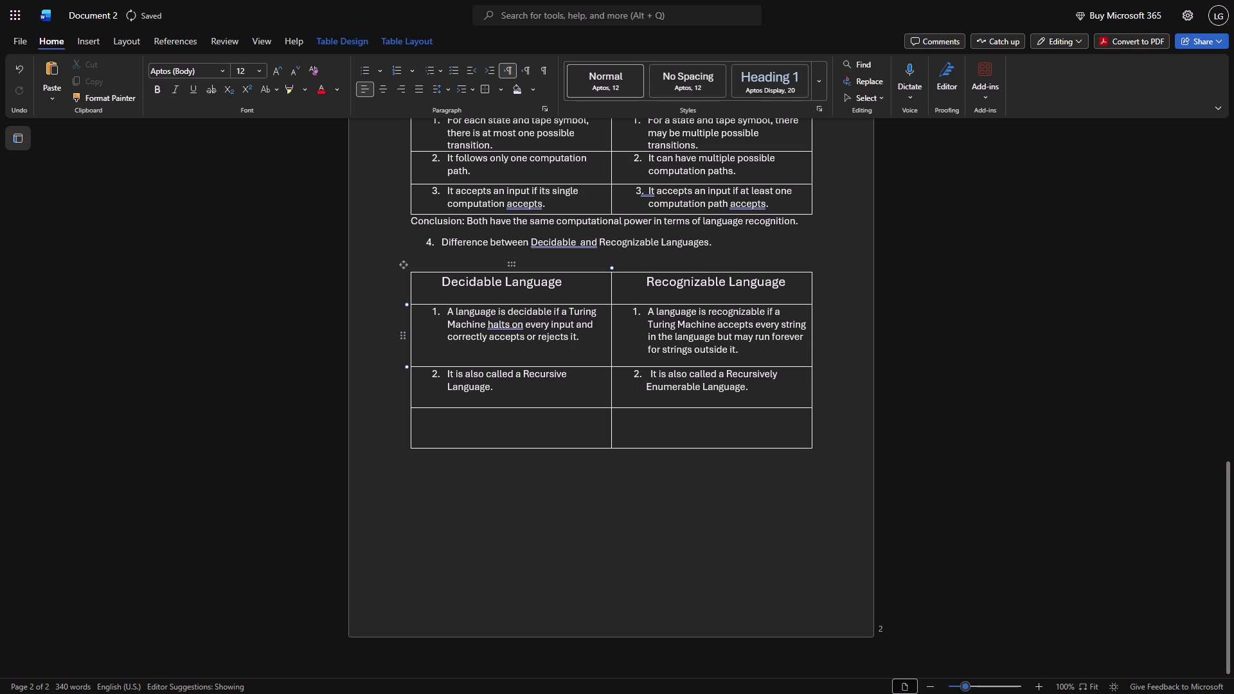
key("space")
key("space")
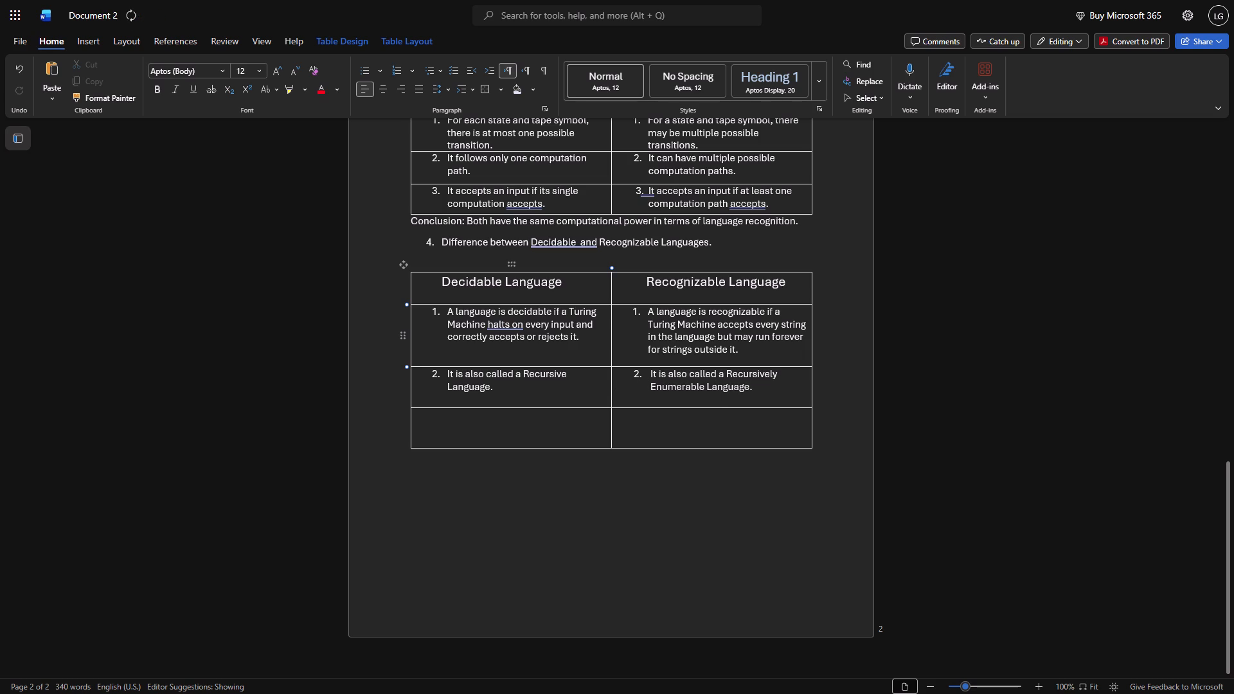
Remove one space between "2." and "It" under "Recognizable Language" and realign the wrapped line below with the text above.
key("Up")
key("Right")
key("BackSpace")
key("Down")
key("space")
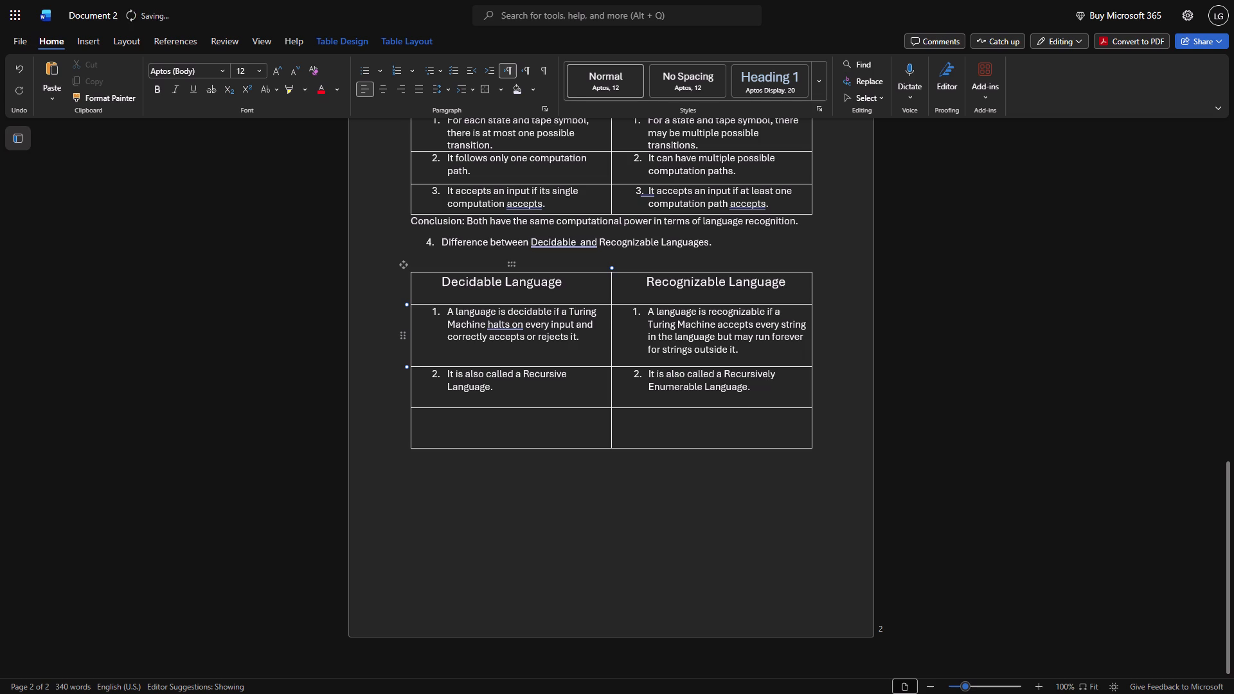
Start numbered item 3 in the empty third-row cell under "Decidable Language".
key("Right")
key("Right")
key("Down")
key("Left")
type("3.")
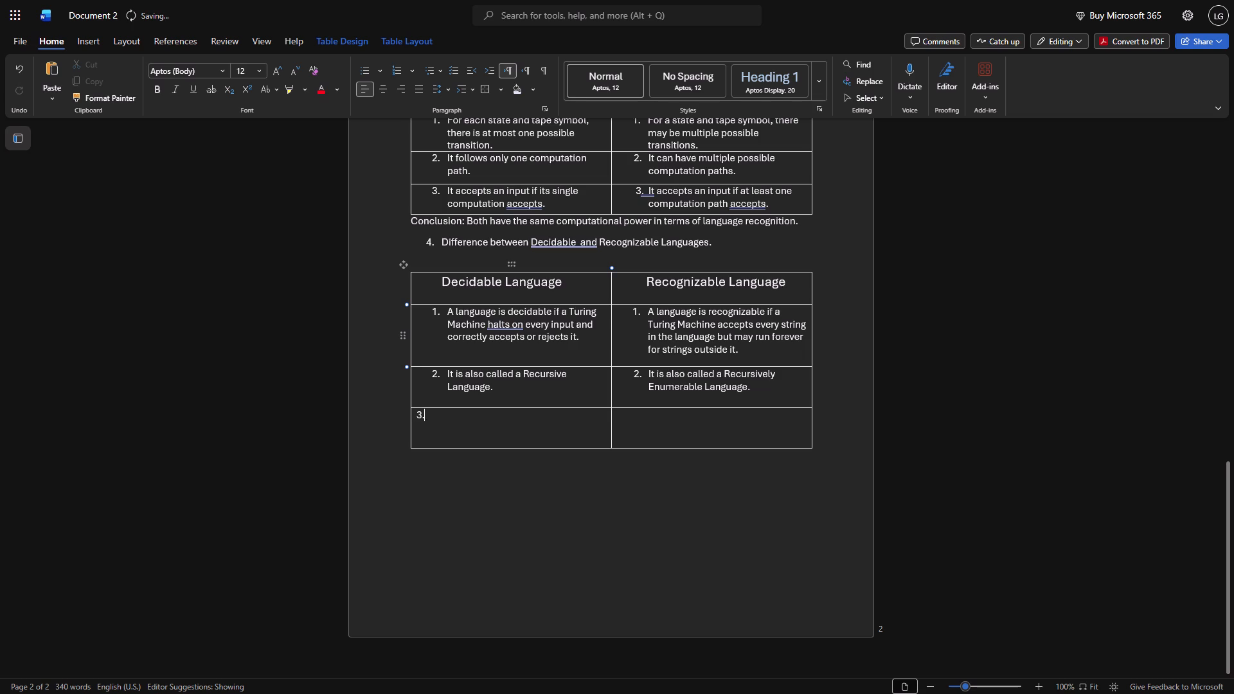
key("space")
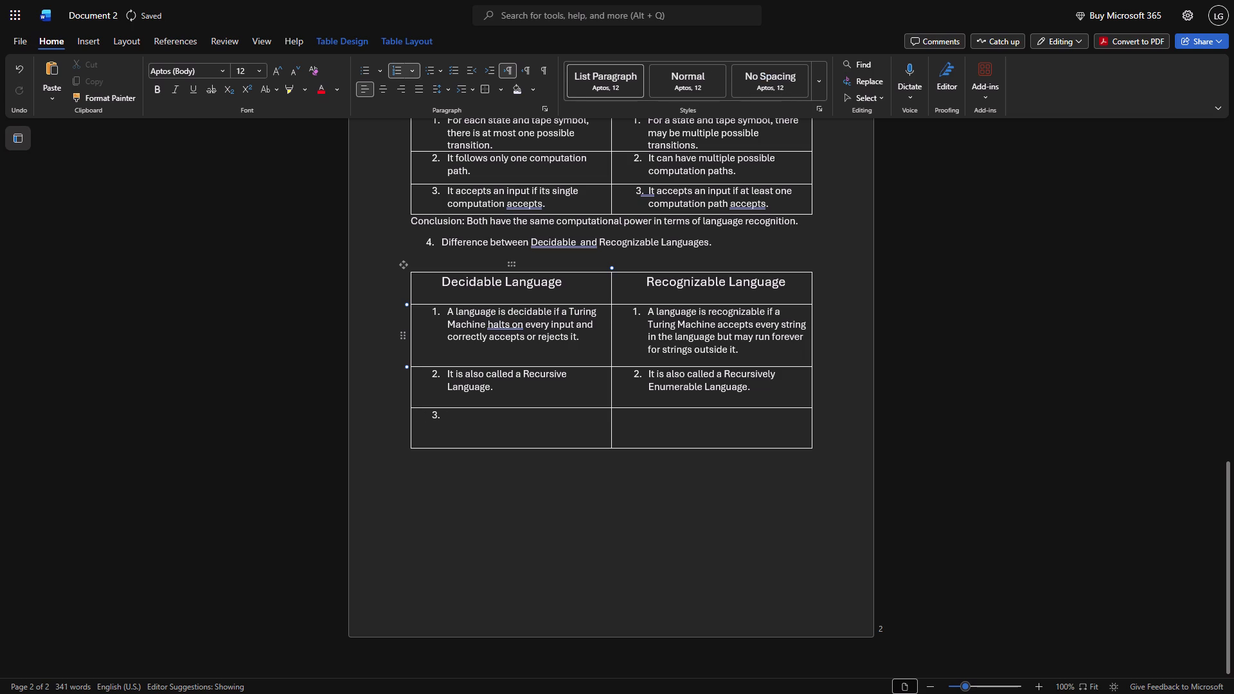
Write "Every decidable language is recognizable." as item 3 under "Decidable Language".
type("eve")
key("BackSpace")
key("BackSpace")
key("BackSpace")
key("shift+e")
type("Ver")
key("BackSpace")
key("BackSpace")
key("BackSpace")
type("very")
key("space")
type("decidable")
key("space")
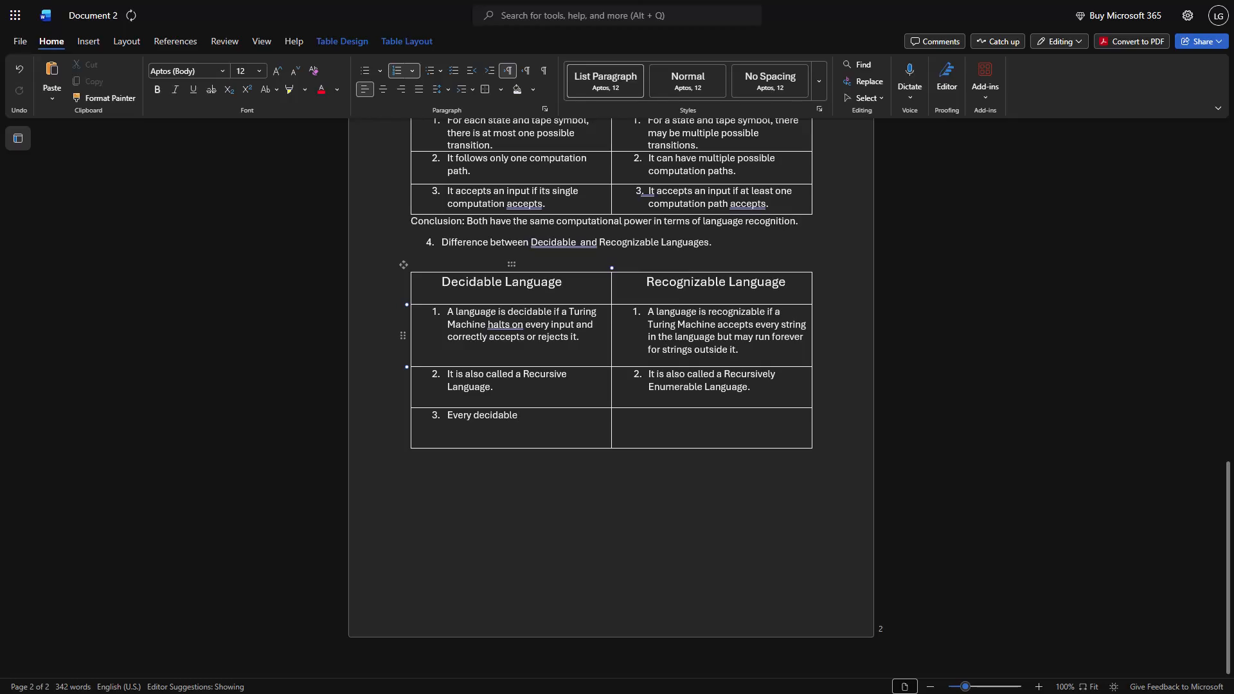
type("language")
key("space")
type("is")
key("space")
type("reco")
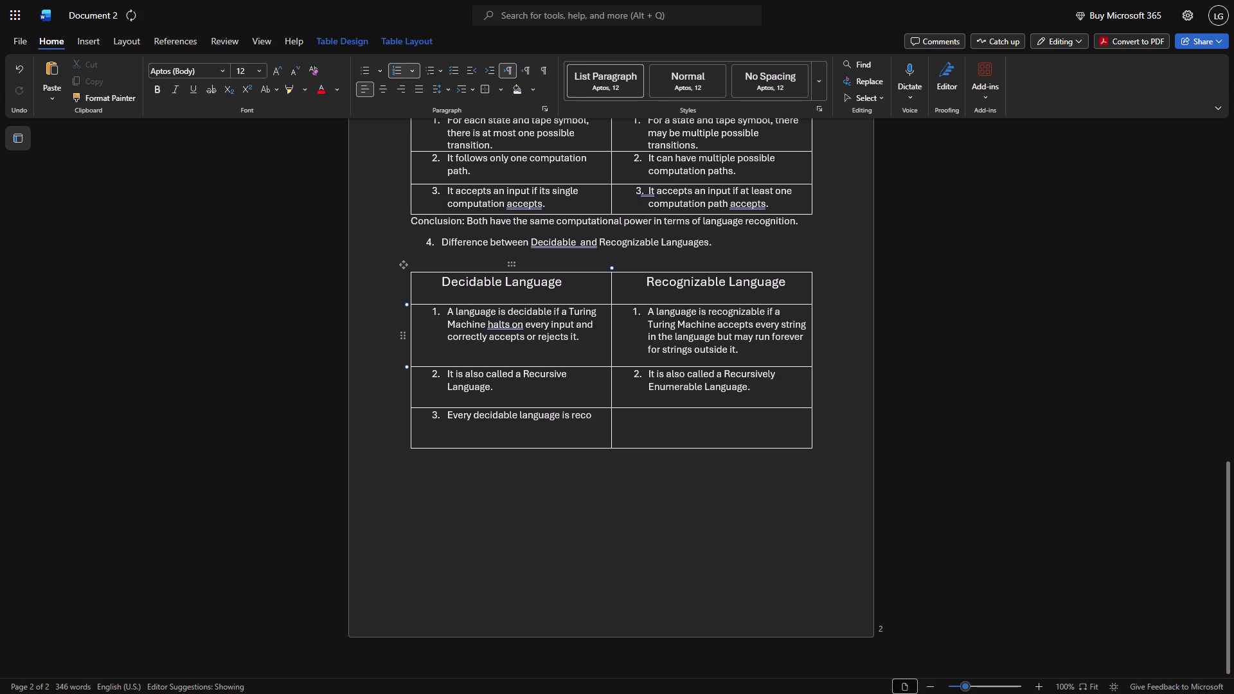
type("gni")
type("zable")
key("period")
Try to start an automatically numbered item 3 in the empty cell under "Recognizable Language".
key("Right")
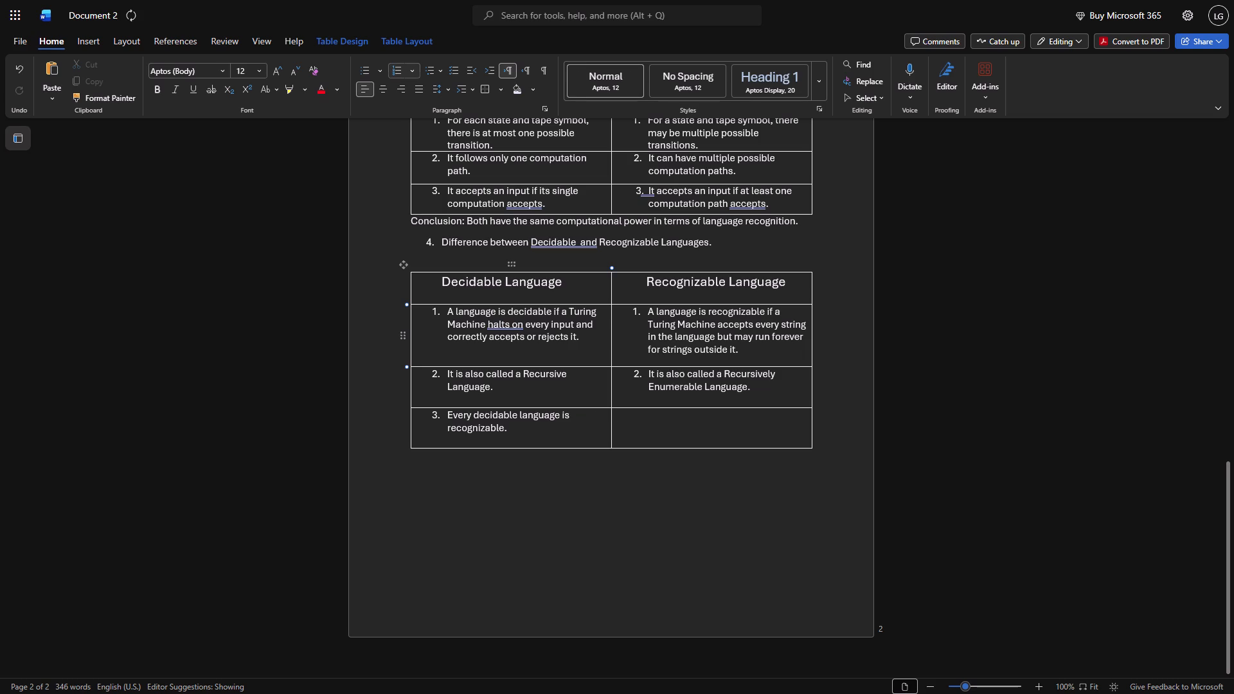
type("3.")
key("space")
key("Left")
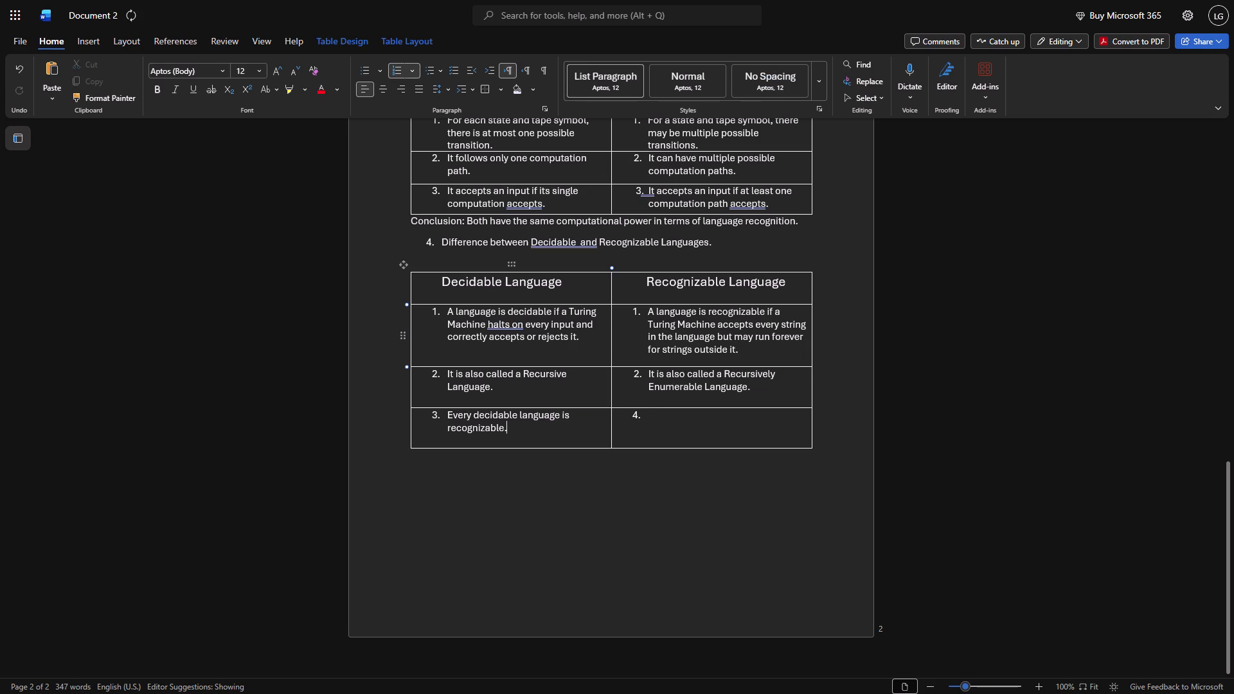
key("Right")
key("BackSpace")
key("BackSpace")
Enter "3." as plain text under "Recognizable Language", indented with spaces to sit roughly below the "2." above.
key("space")
key("space")
key("space")
key("space")
key("space")
key("space")
key("space")
key("space")
key("space")
key("space")
key("space")
key("space")
key("space")
key("space")
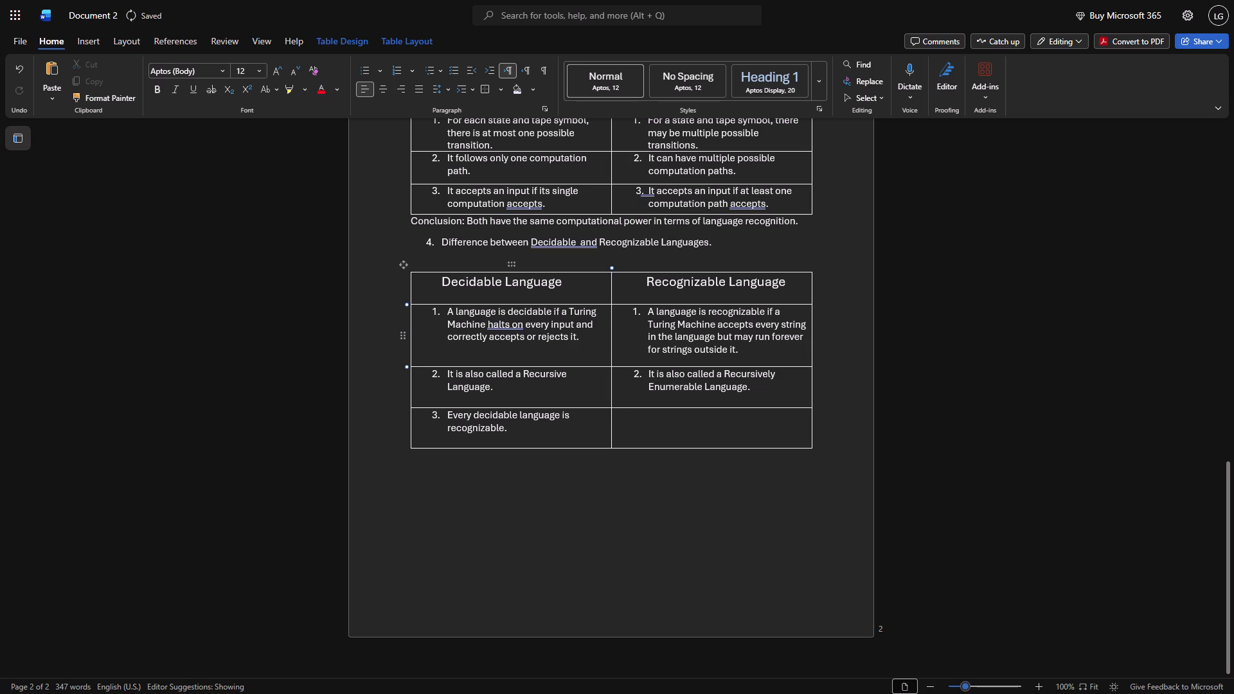
key("BackSpace")
key("BackSpace")
key("BackSpace")
key("BackSpace")
key("BackSpace")
key("space")
key("3")
key("period")
Remove one space before the "3." under "Recognizable Language" and add two spaces after it to align with the item text above.
key("Left")
key("Left")
key("BackSpace")
key("Right")
key("Right")
key("Right")
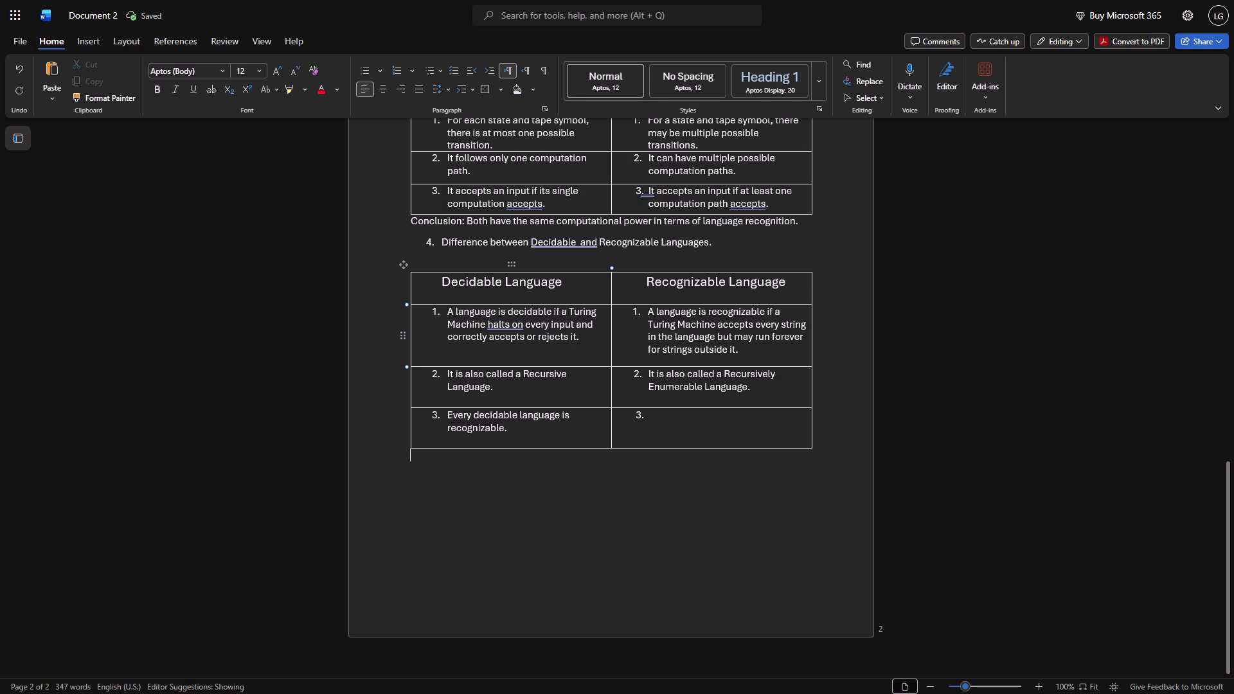
key("Left")
key("space")
key("space")
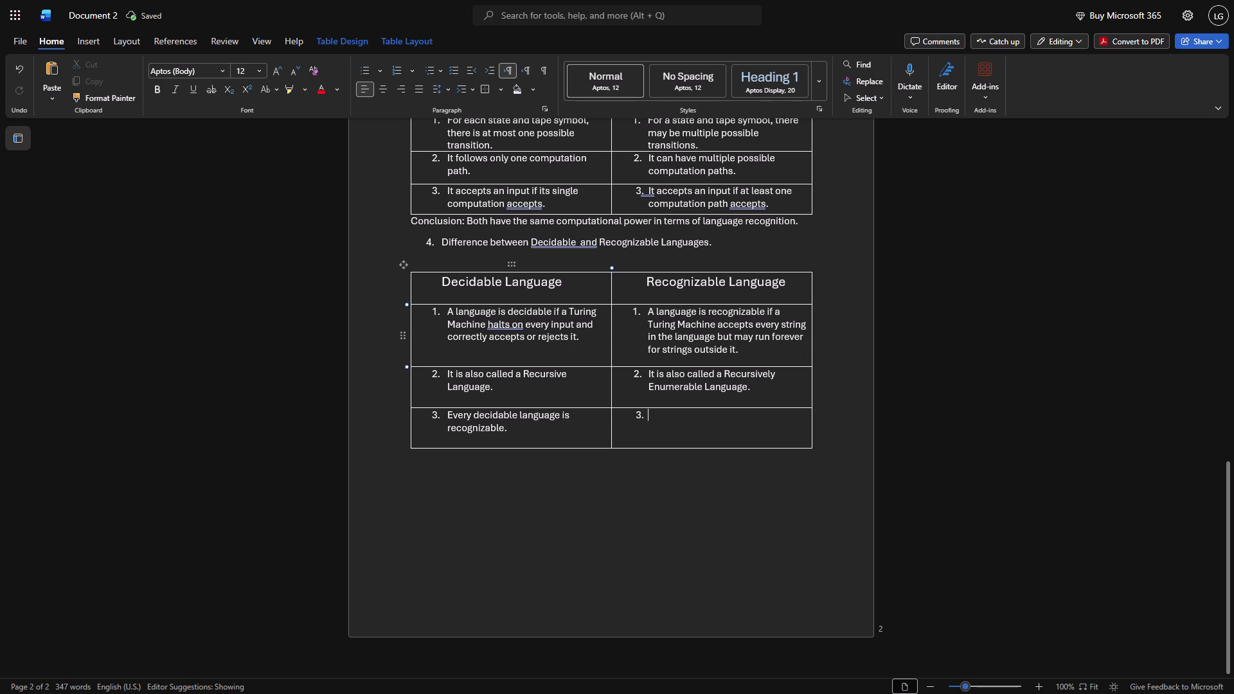
Write "Every recognizable language is not necessarily decidable." as item 3 under "Recognizable Language".
type("Every")
key("space")
type("reco")
type("gni")
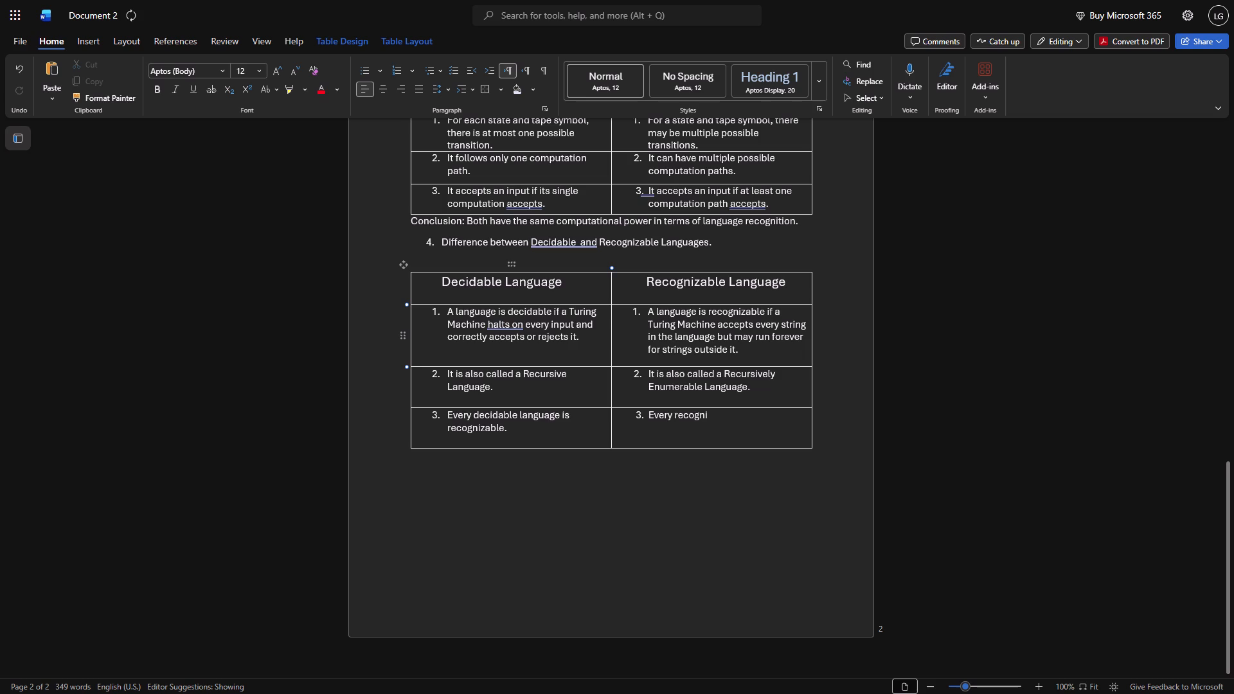
type("zable")
key("space")
type("language")
key("space")
type("is")
key("space")
type("not")
key("space")
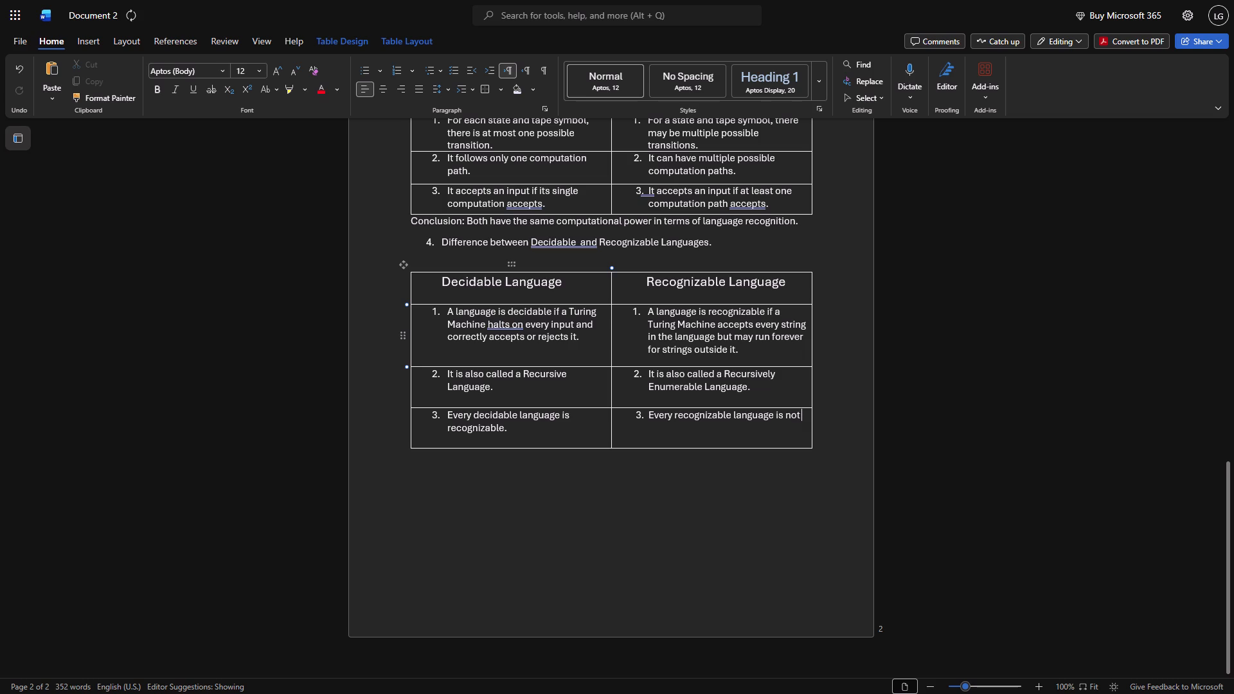
key("n")
key("e")
type("ce")
type("ssarily")
key("space")
type("dec")
key("i")
type("dable.")
Indent the wrapped line "necessarily decidable." with spaces so it lines up beneath "Every" in the third row.
key("Left")
key("Left")
key("Left")
key("Left")
key("Left")
key("Left")
key("Left")
key("Left")
key("Left")
key("Left")
key("Left")
key("Left")
key("Left")
key("Left")
key("Left")
key("Left")
key("Left")
key("Left")
key("Left")
key("Left")
key("Left")
key("Left")
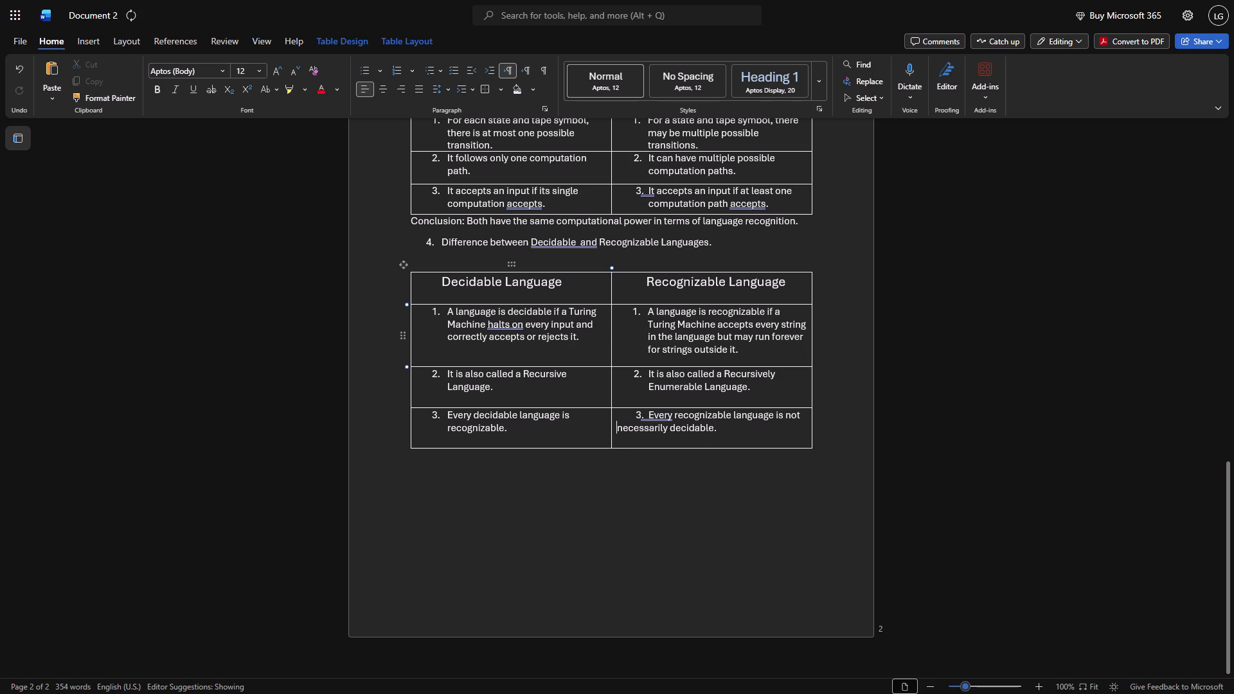
key("space")
key("space")
key("space")
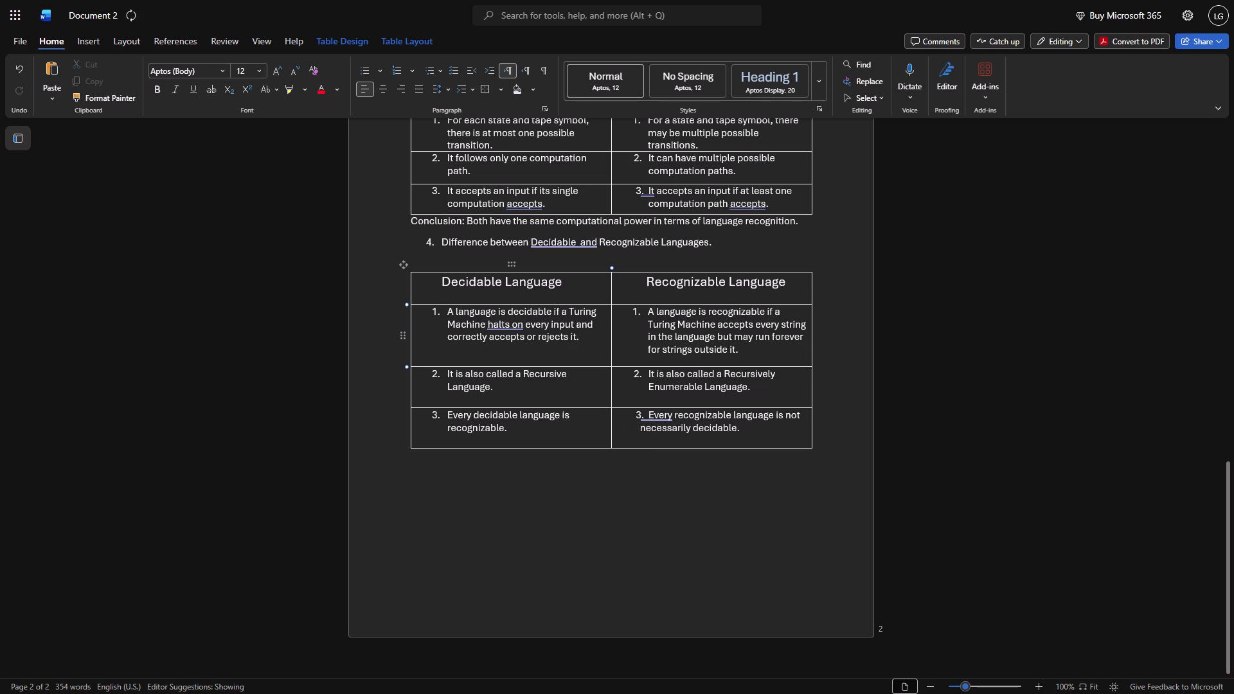
key("space")
key("space")
key("space")
key("space")
key("space")
key("BackSpace")
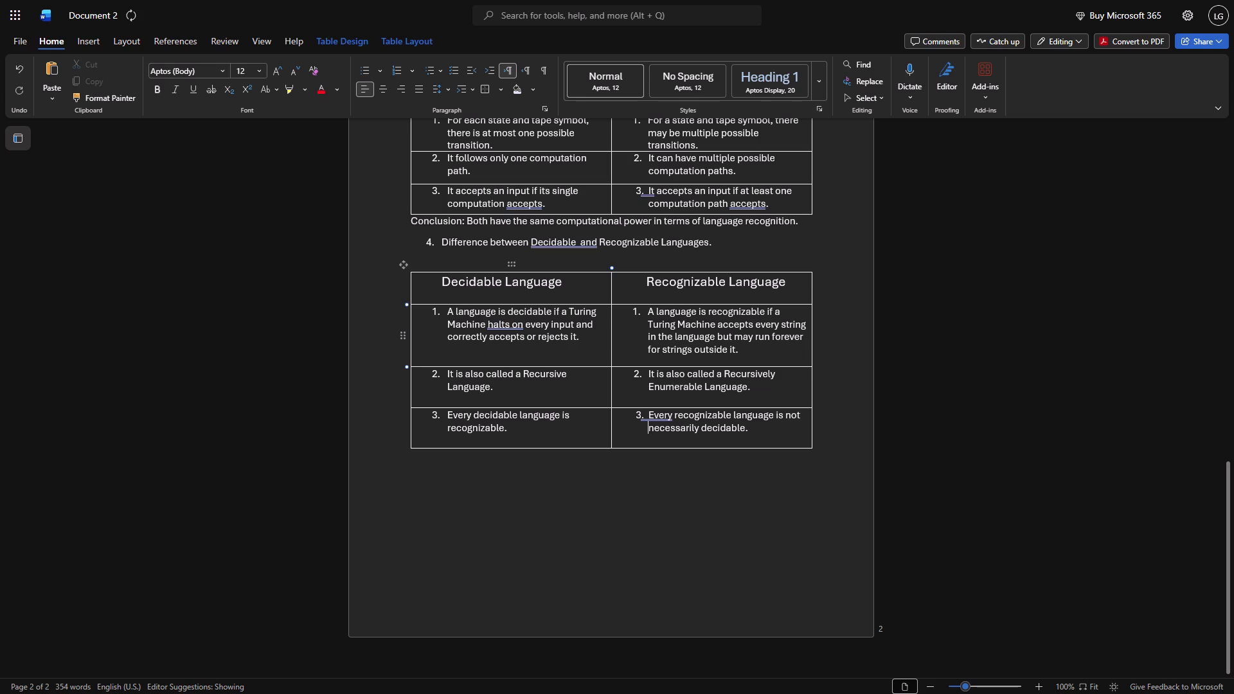
Add the line "Conclusion: Decidable languages are a subset of recognizable languages" directly below the decidable versus recognizable table.
key("Right")
key("Right")
key("Right")
key("Right")
key("Right")
key("Right")
key("Right")
key("Right")
key("Right")
key("Right")
key("Right")
key("Right")
key("Right")
key("Right")
key("Right")
key("Right")
key("Right")
key("Right")
key("Right")
key("Right")
key("Right")
key("Right")
key("Return")
left_click(759, 415)
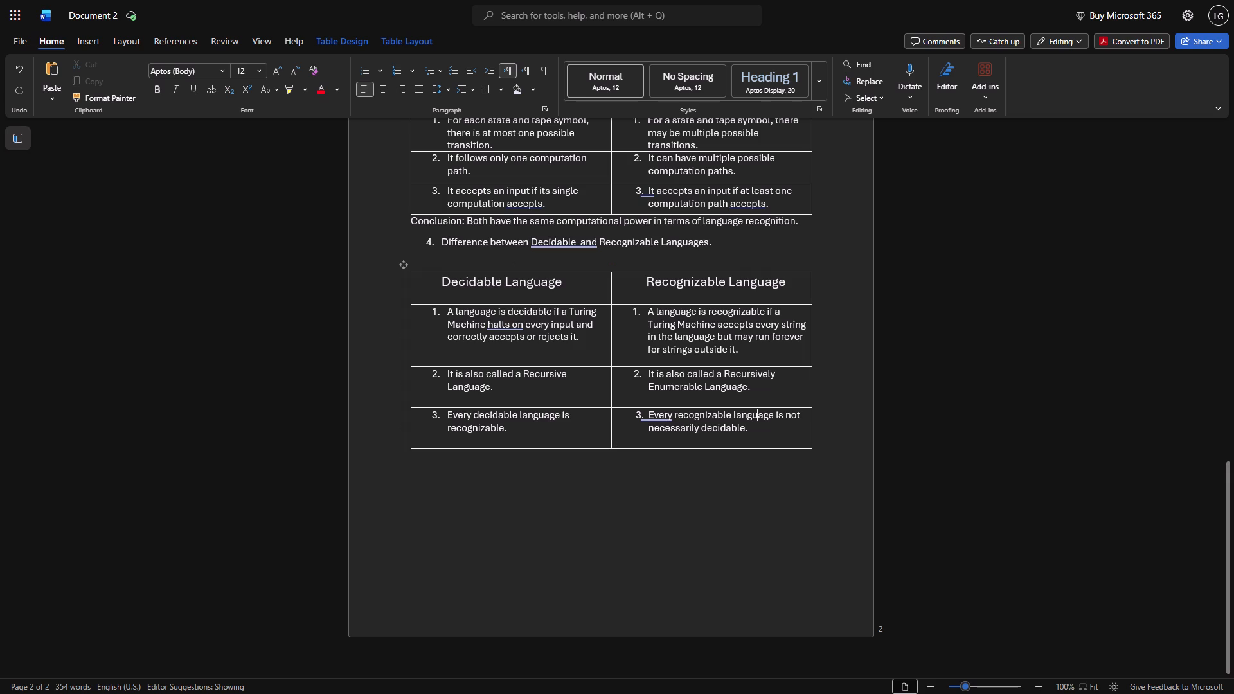
left_click(762, 429)
key("Right")
key("Right")
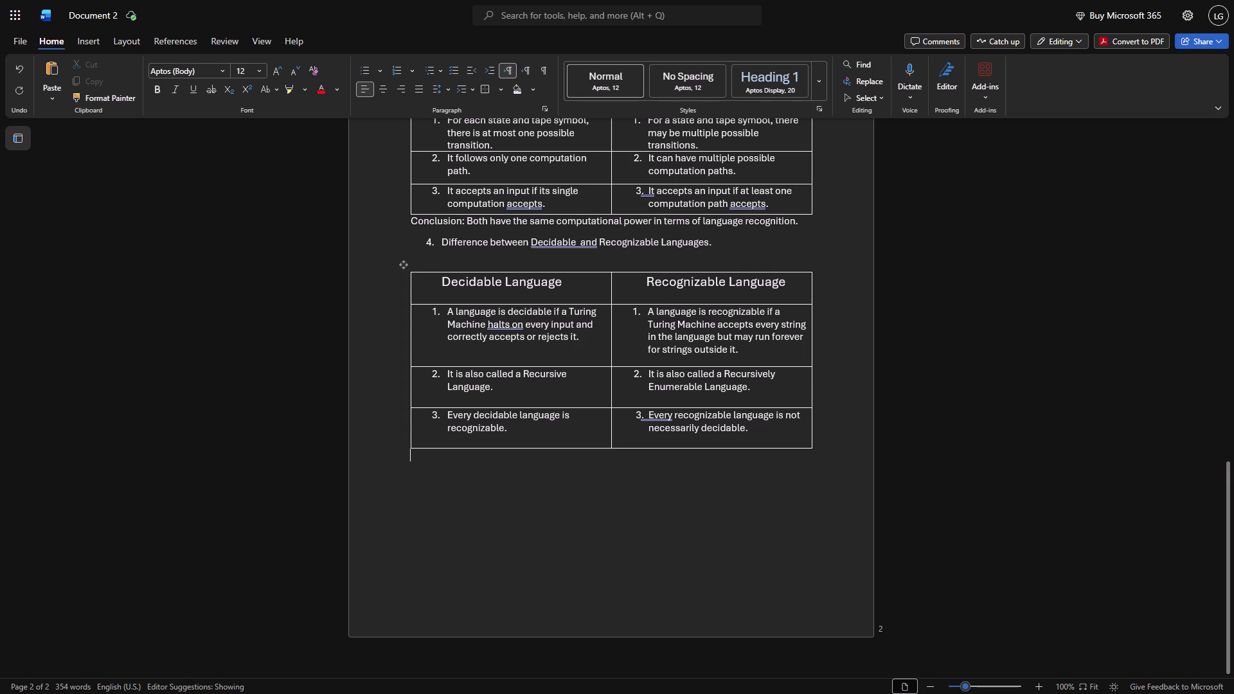
key("shift+c")
type("onclusion")
type(":")
key("space")
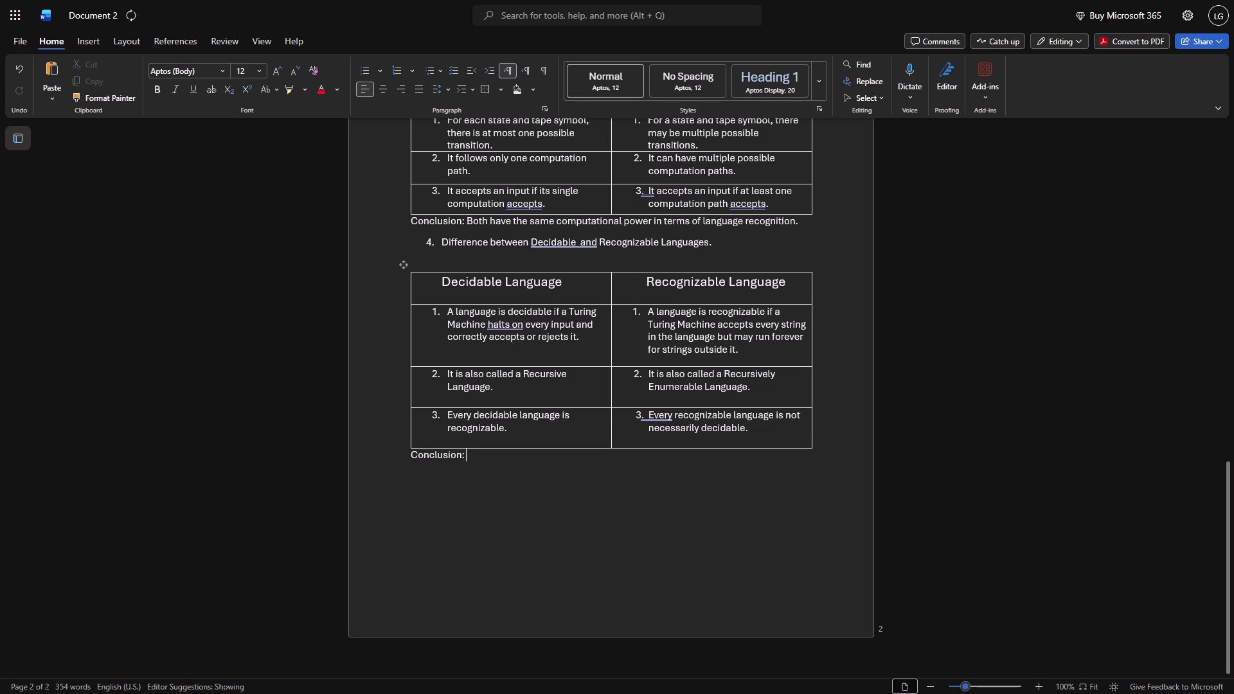
type("Dec")
type("idable")
key("space")
type("language")
key("space")
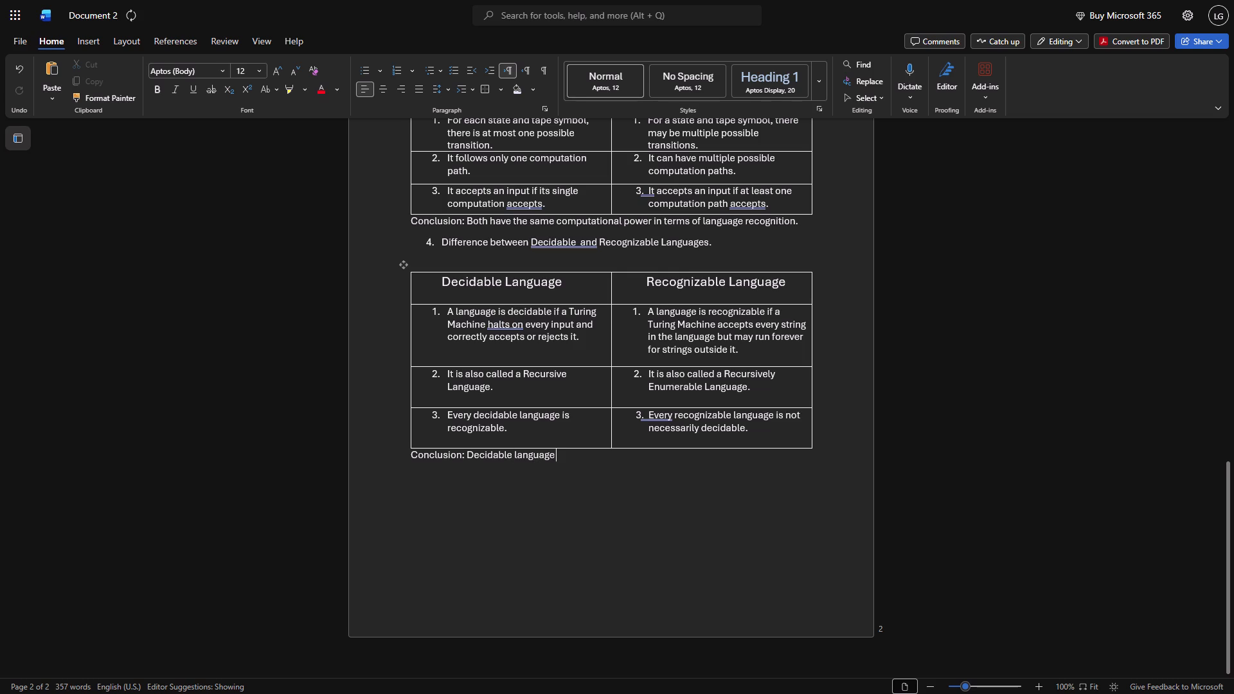
key("s")
key("BackSpace")
key("BackSpace")
key("s")
key("space")
type("are a subset of reco")
type("gni")
type("zable language")
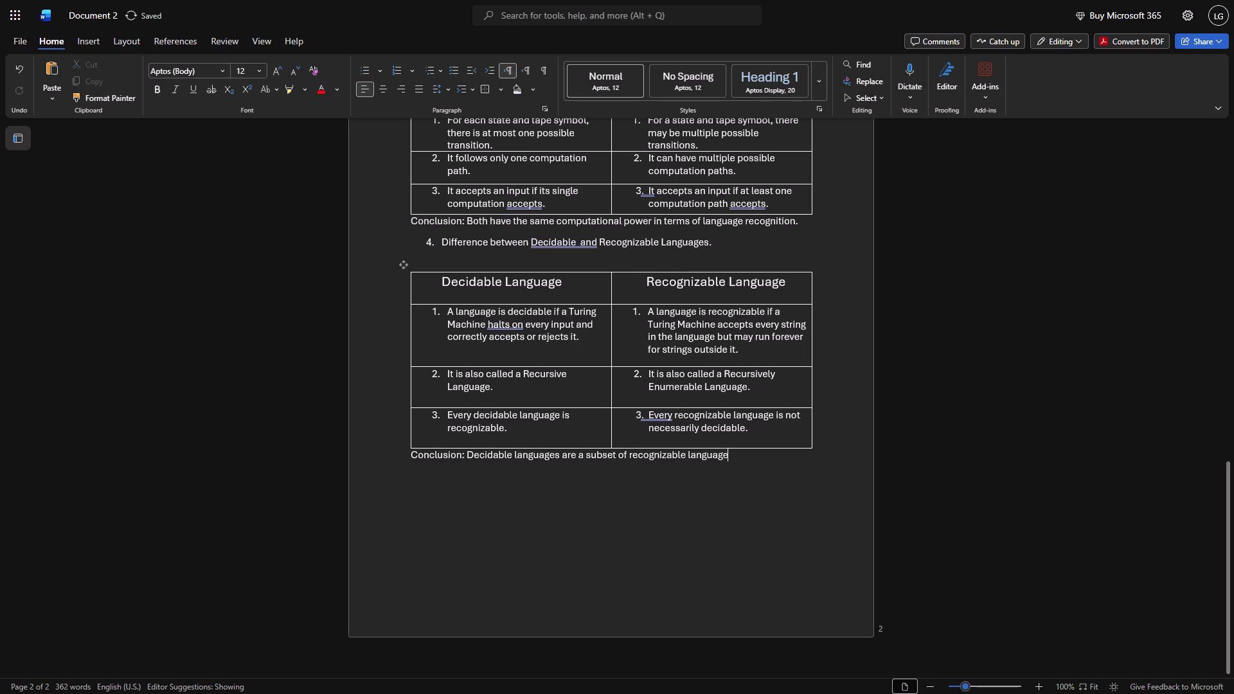
key("s")
Exit the browser's full-screen view.
key("F11")
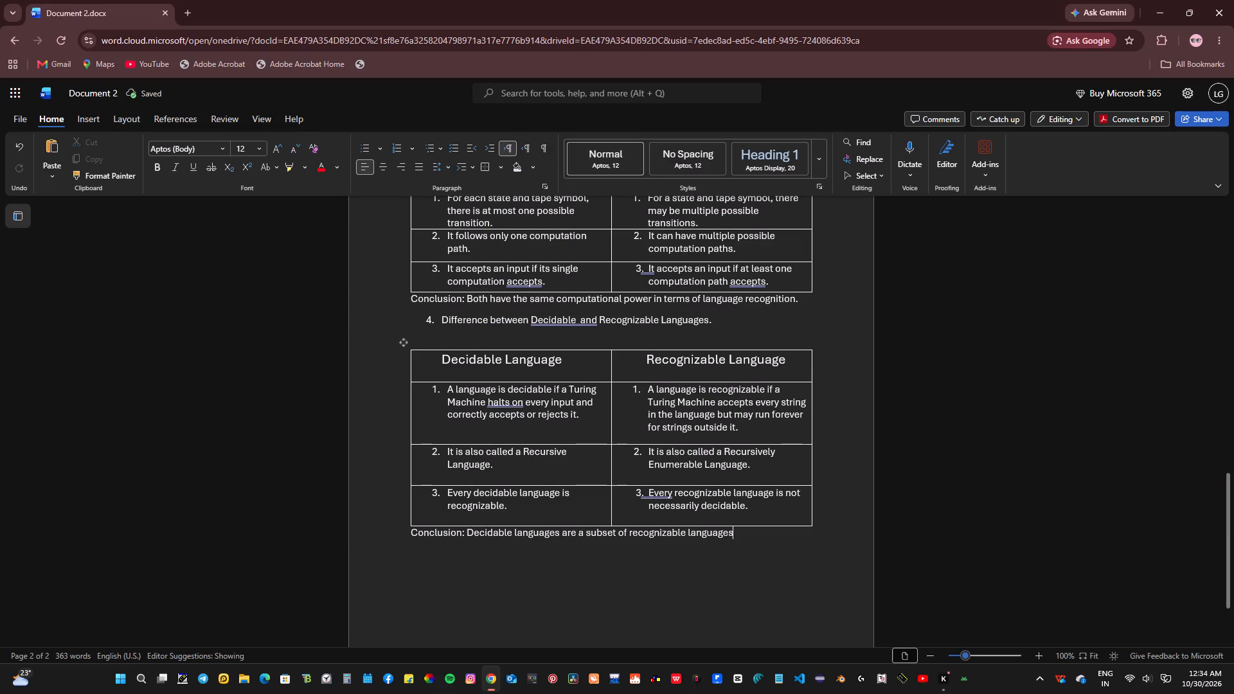